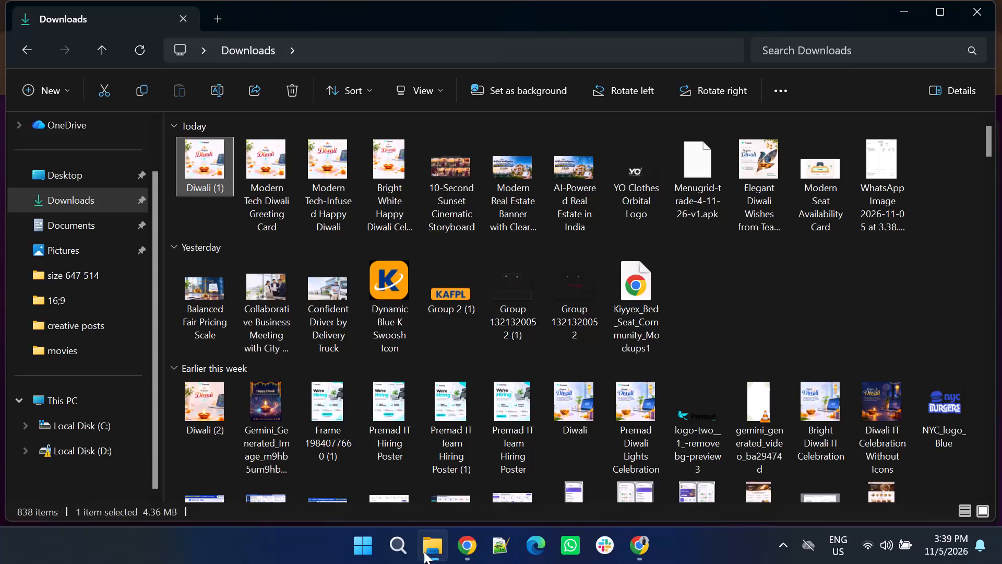
# Refresh the Downloads folder and view the Elegant Diwali Wishes from Team Premad image.
pyautogui.click(140, 43)
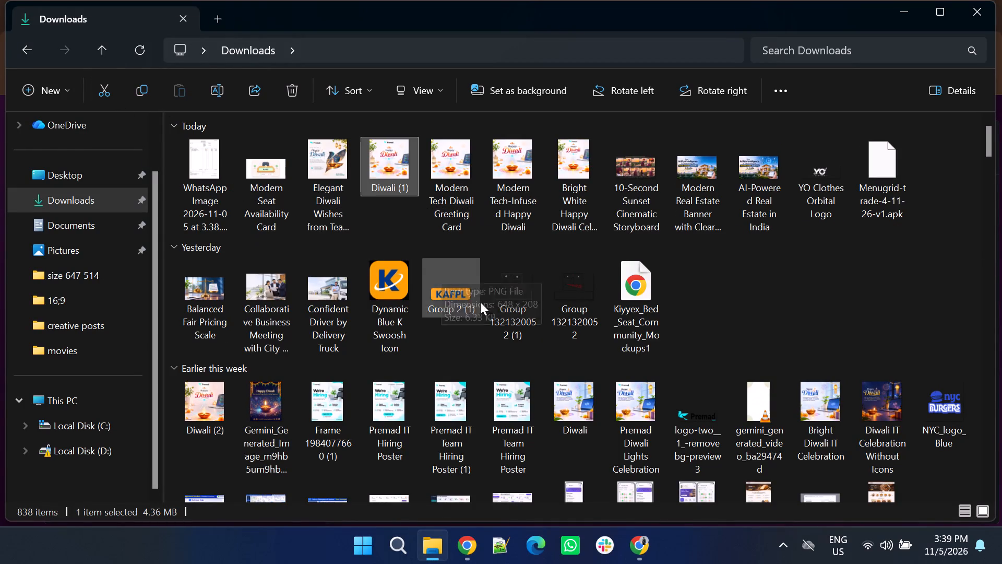
pyautogui.doubleClick(330, 151)
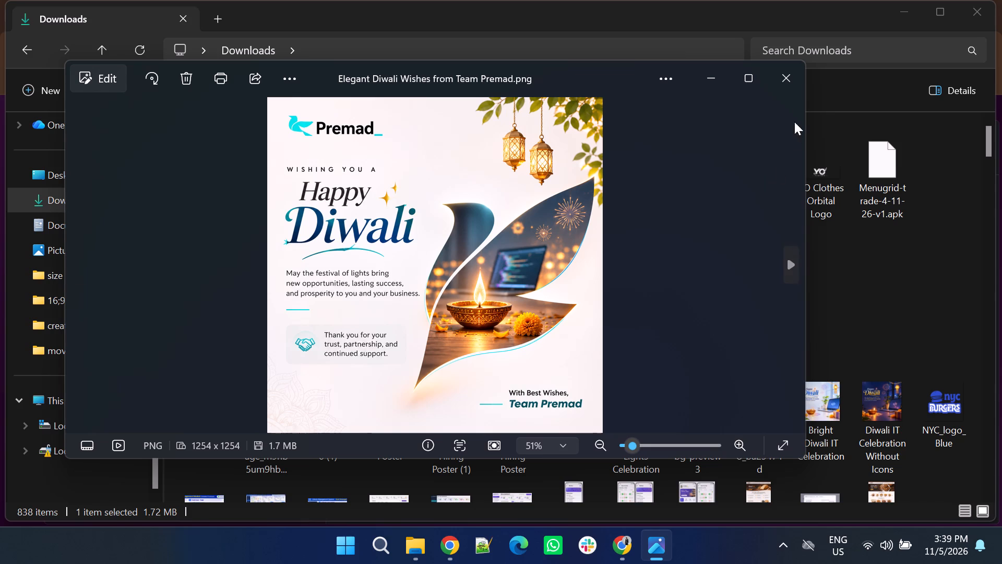
pyautogui.click(792, 79)
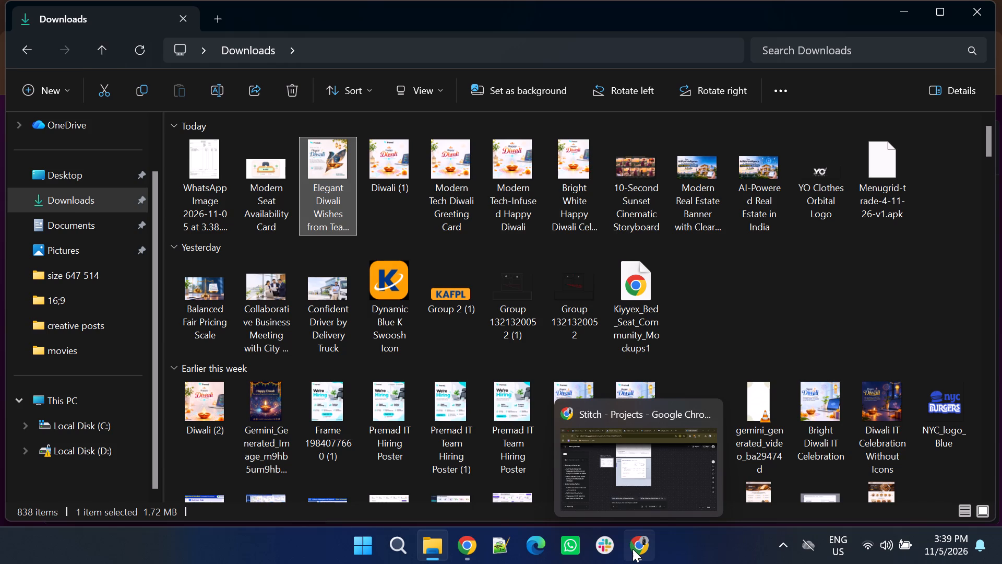
# Attach today's WhatsApp image from the Downloads folder to the Menu grid trade project's prompt in Stitch in Chrome.
pyautogui.click(633, 549)
pyautogui.click(435, 561)
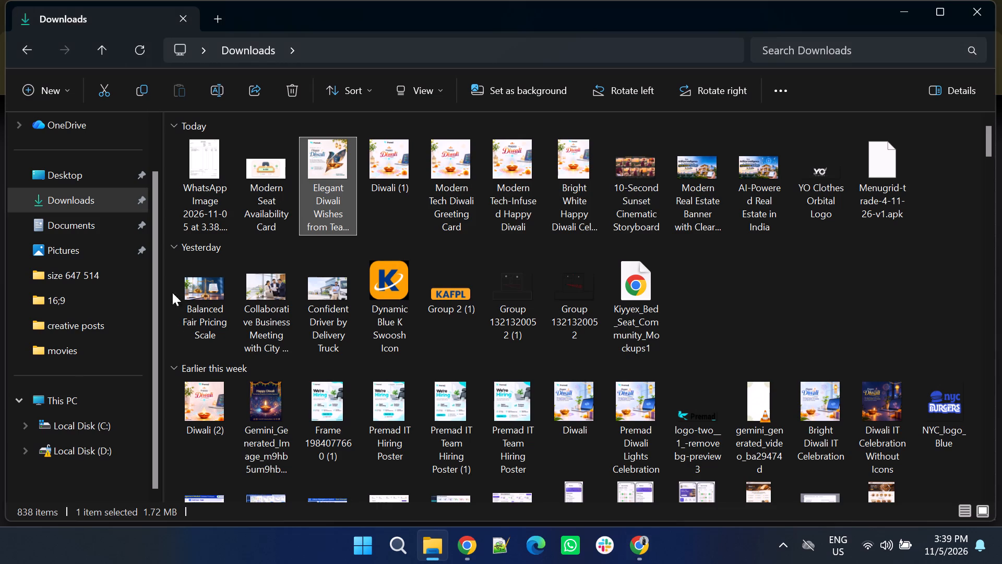
pyautogui.moveTo(194, 154); pyautogui.dragTo(631, 544)
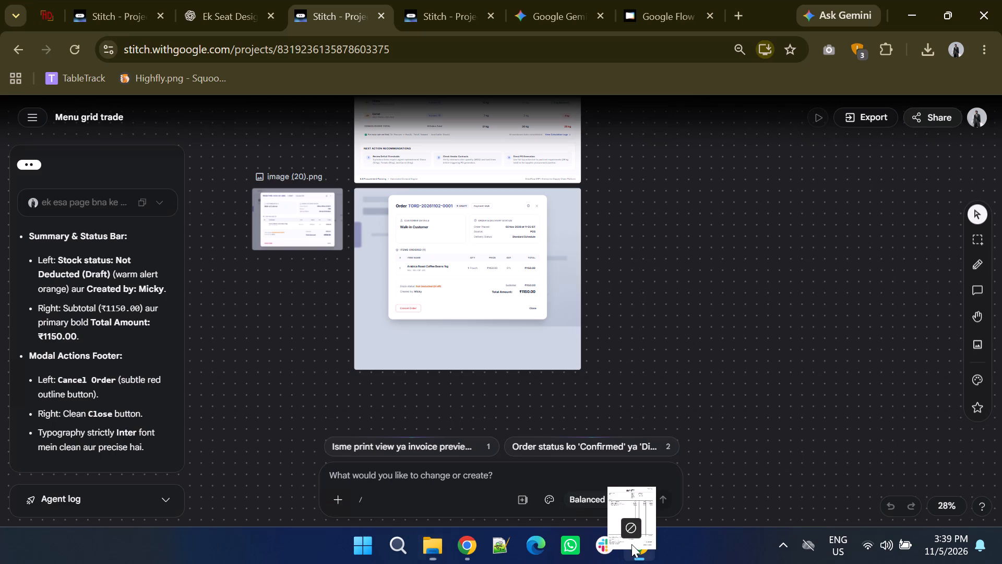
pyautogui.moveTo(631, 544); pyautogui.dragTo(517, 480)
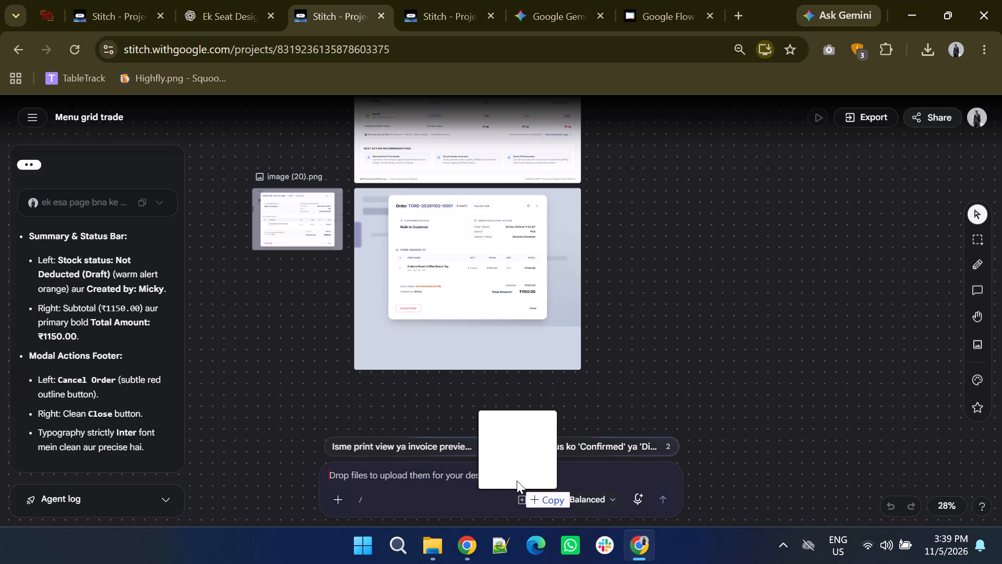
# Submit the prompt "ek esi invoice bna ke do smae 2 same" with the attached WhatsApp image.
pyautogui.click(437, 479)
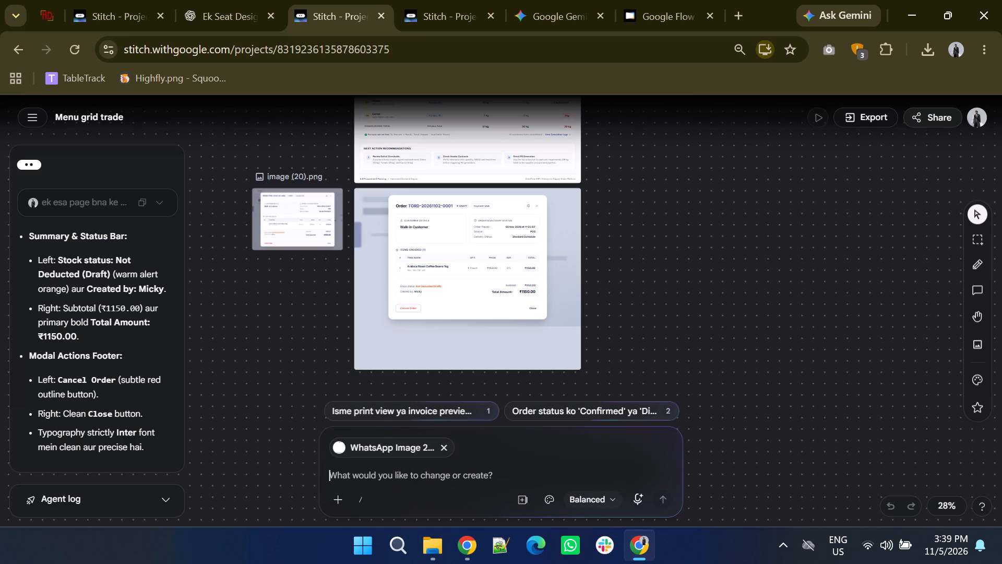
pyautogui.write('ek eis')
pyautogui.press('BackSpace')
pyautogui.press('BackSpace')
pyautogui.write('si invocie na')
pyautogui.press('BackSpace')
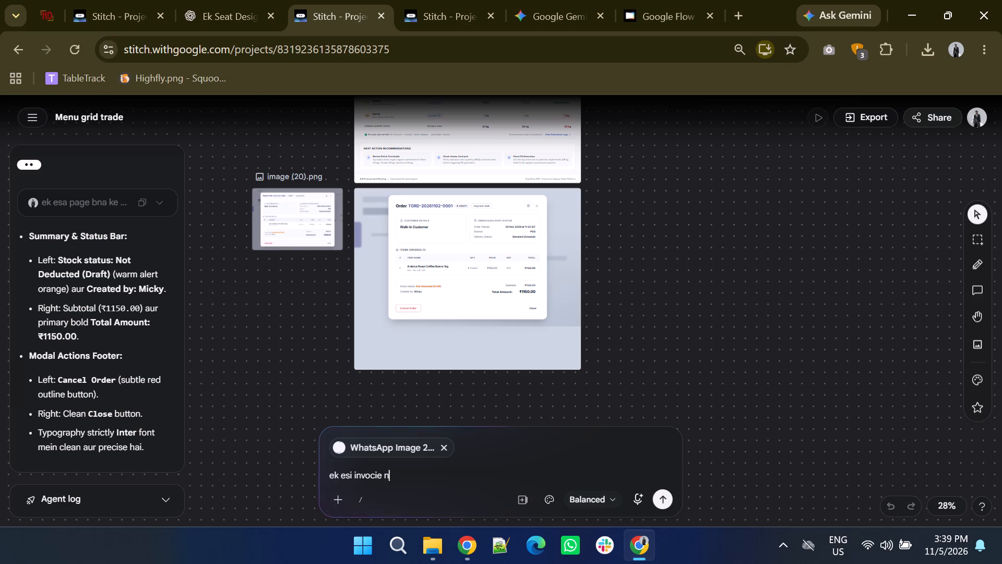
pyautogui.press('BackSpace')
pyautogui.press('BackSpace')
pyautogui.press('BackSpace')
pyautogui.press('BackSpace')
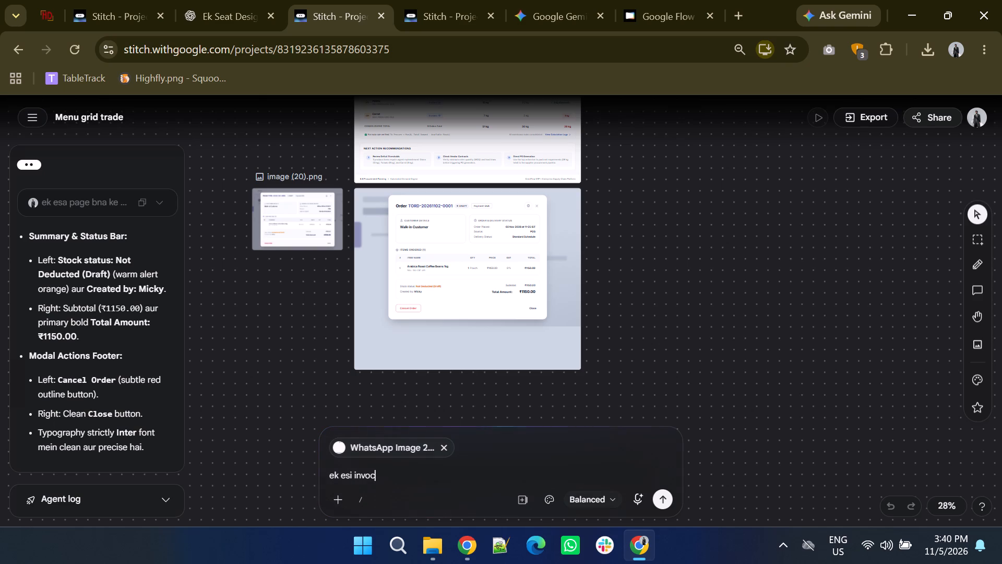
pyautogui.press('BackSpace')
pyautogui.write('ice bna e')
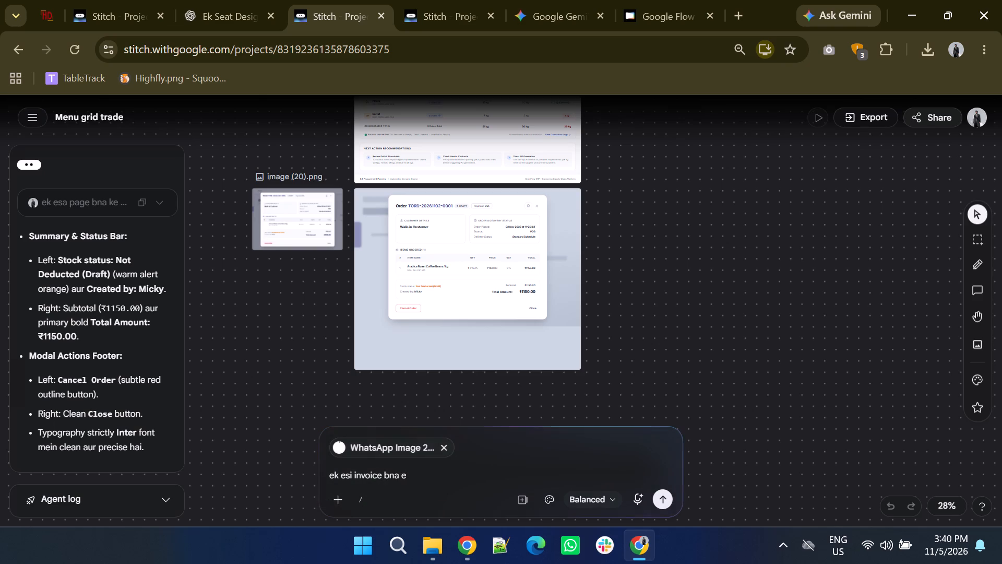
pyautogui.press('BackSpace')
pyautogui.press('e')
pyautogui.press('BackSpace')
pyautogui.write('ke do smae 2s')
pyautogui.press('BackSpace')
pyautogui.press('space')
pyautogui.write('same')
pyautogui.press('space')
pyautogui.press('Return')
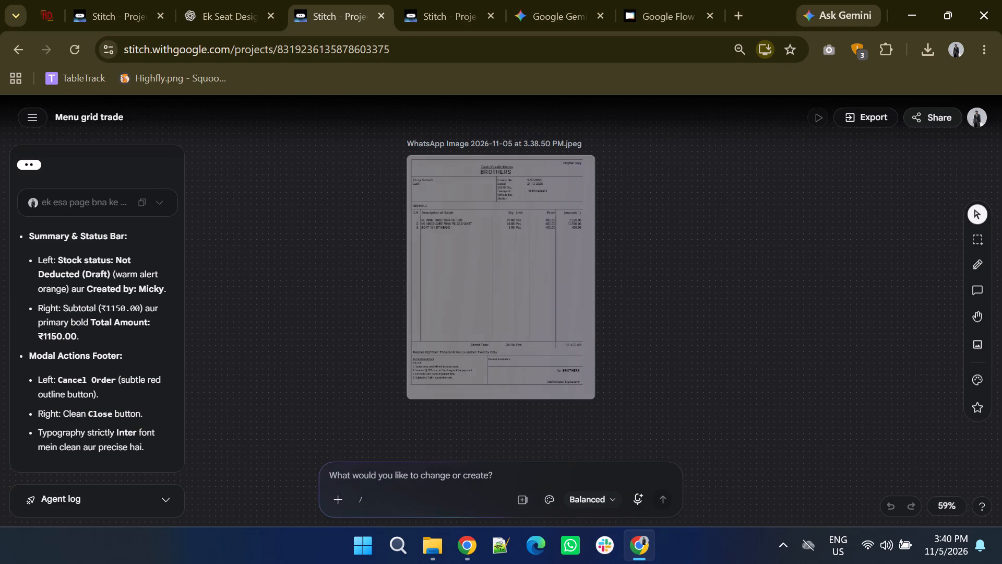
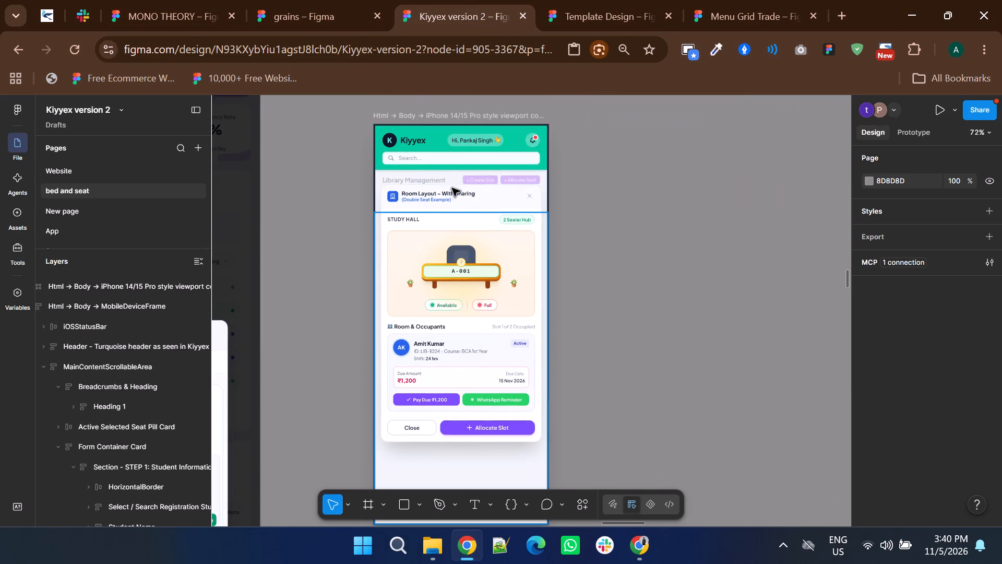
# Move the Room Layout – With Sharing card out of the iPhone 14/15 Pro viewport frame onto the empty canvas beside it.
pyautogui.click(442, 270)
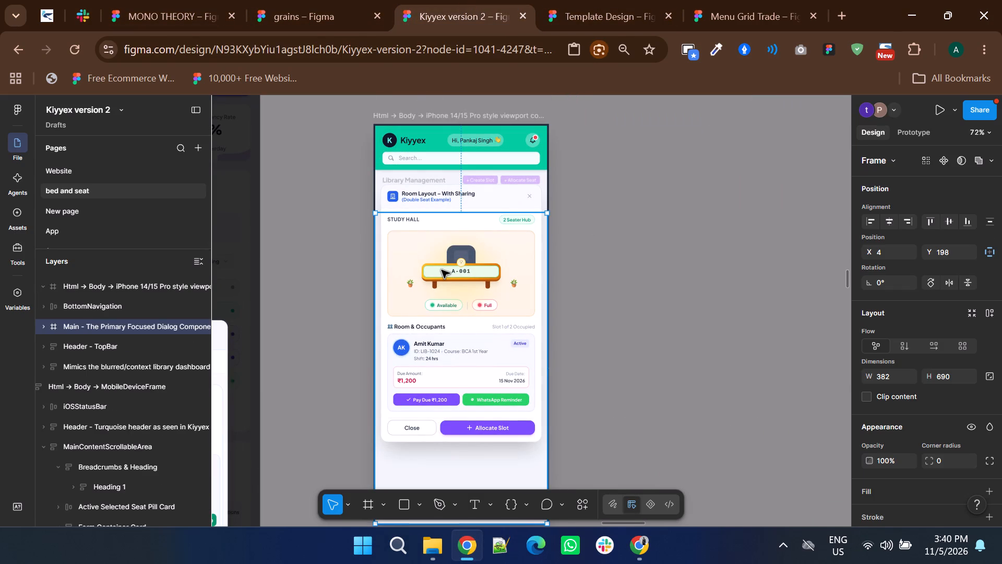
pyautogui.doubleClick(442, 270)
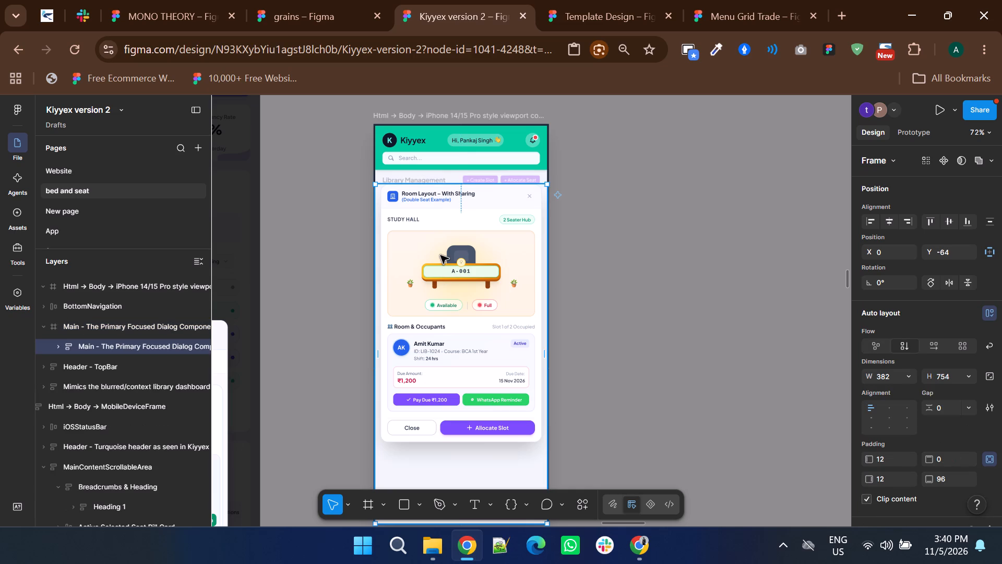
pyautogui.doubleClick(440, 255)
pyautogui.moveTo(440, 255); pyautogui.dragTo(653, 250)
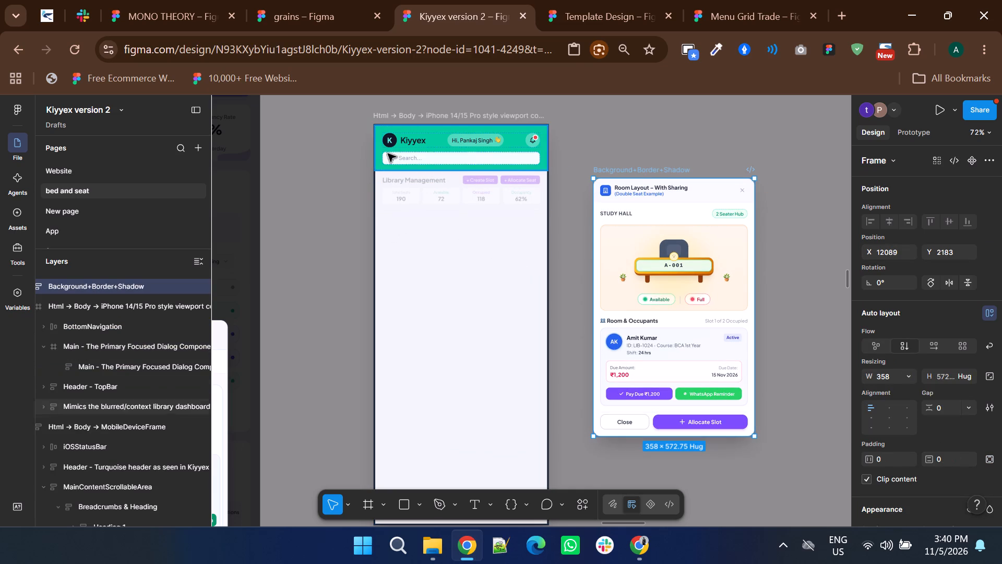
# Delete the leftover iPhone 14/15 Pro style viewport frame.
pyautogui.click(416, 116)
pyautogui.press('Delete')
# Duplicate the mobile Library Management frame and place the copy beside the dark Library Management popup frame at X 11458, Y 1831.
pyautogui.keyDown('ctrl'); pyautogui.scroll(-4, 444, 286); pyautogui.keyUp('ctrl')
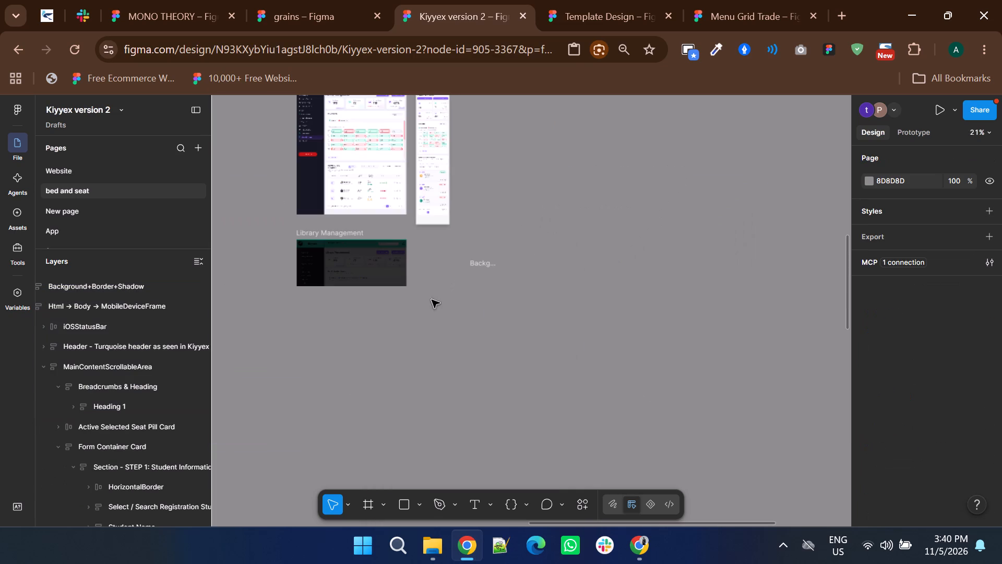
pyautogui.keyDown('ctrl'); pyautogui.scroll(-1, 429, 265); pyautogui.keyUp('ctrl')
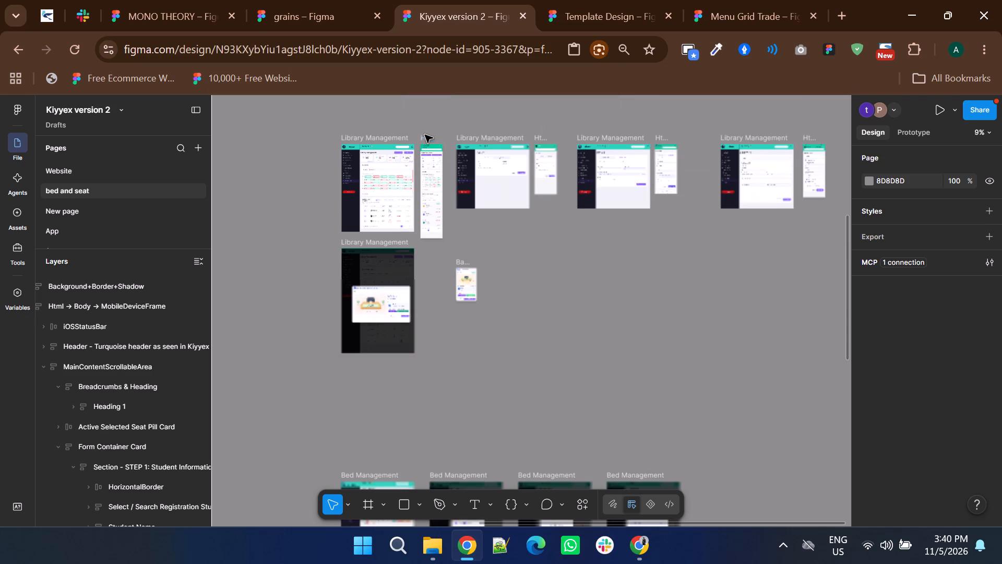
pyautogui.moveTo(425, 137); pyautogui.dragTo(425, 259)
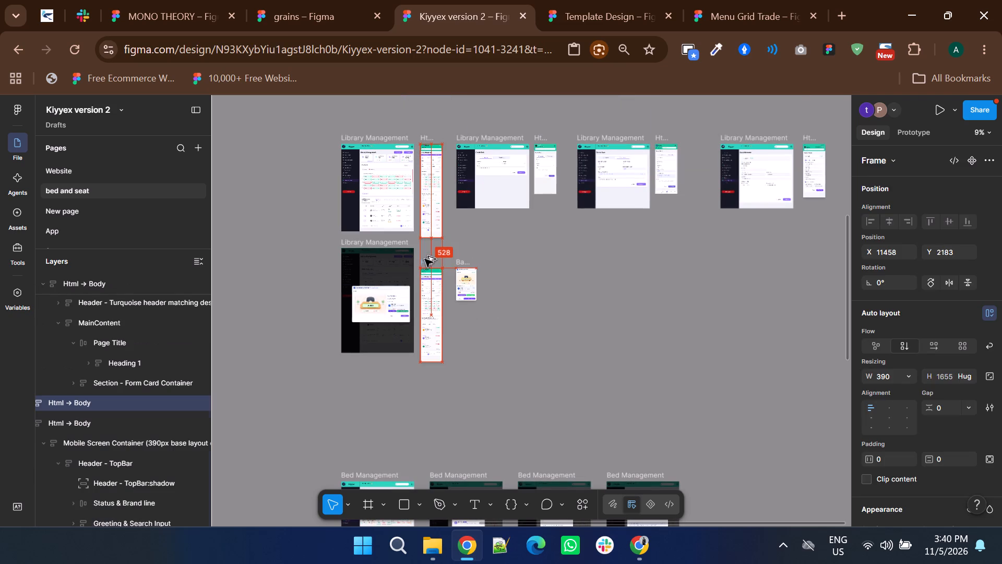
pyautogui.moveTo(425, 259); pyautogui.dragTo(426, 243)
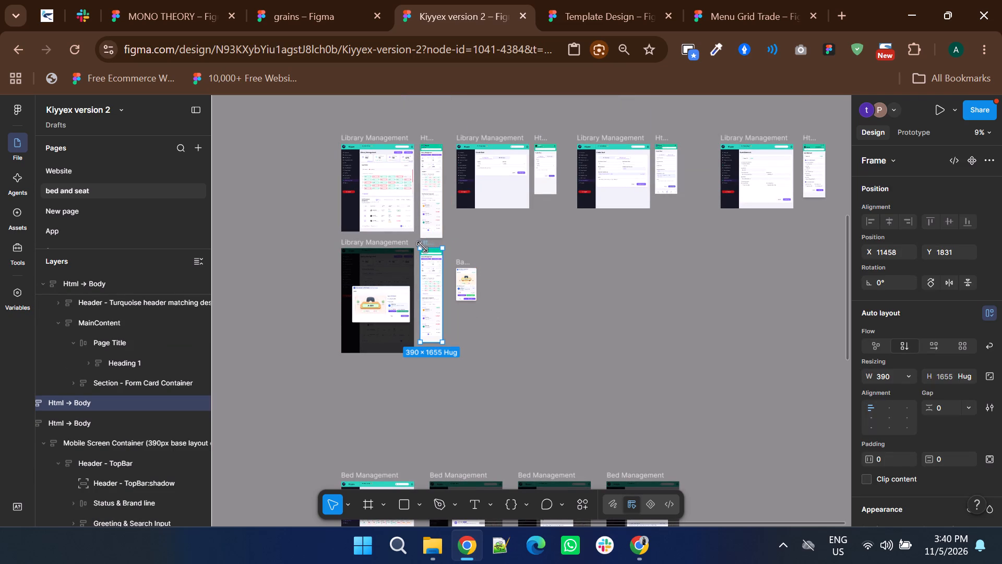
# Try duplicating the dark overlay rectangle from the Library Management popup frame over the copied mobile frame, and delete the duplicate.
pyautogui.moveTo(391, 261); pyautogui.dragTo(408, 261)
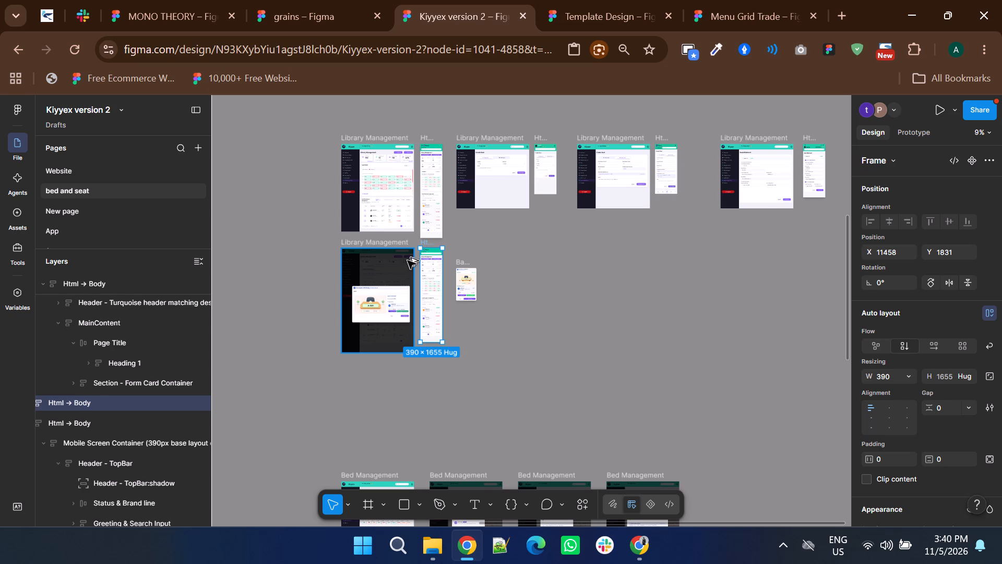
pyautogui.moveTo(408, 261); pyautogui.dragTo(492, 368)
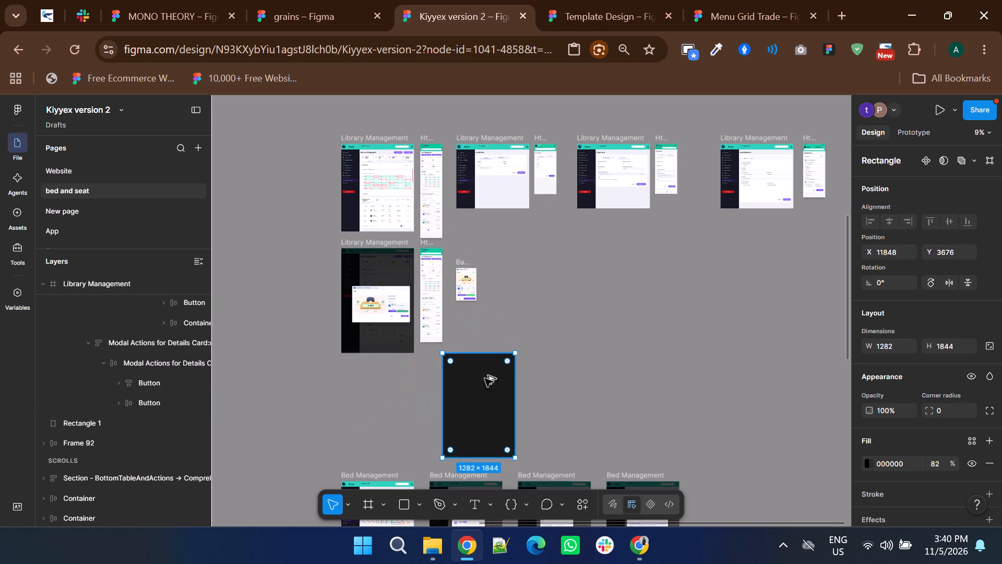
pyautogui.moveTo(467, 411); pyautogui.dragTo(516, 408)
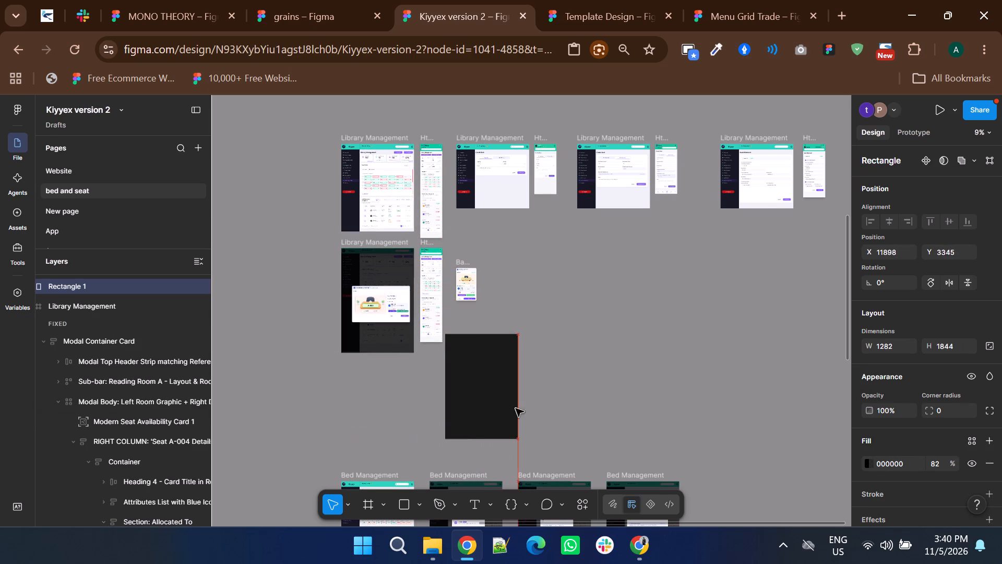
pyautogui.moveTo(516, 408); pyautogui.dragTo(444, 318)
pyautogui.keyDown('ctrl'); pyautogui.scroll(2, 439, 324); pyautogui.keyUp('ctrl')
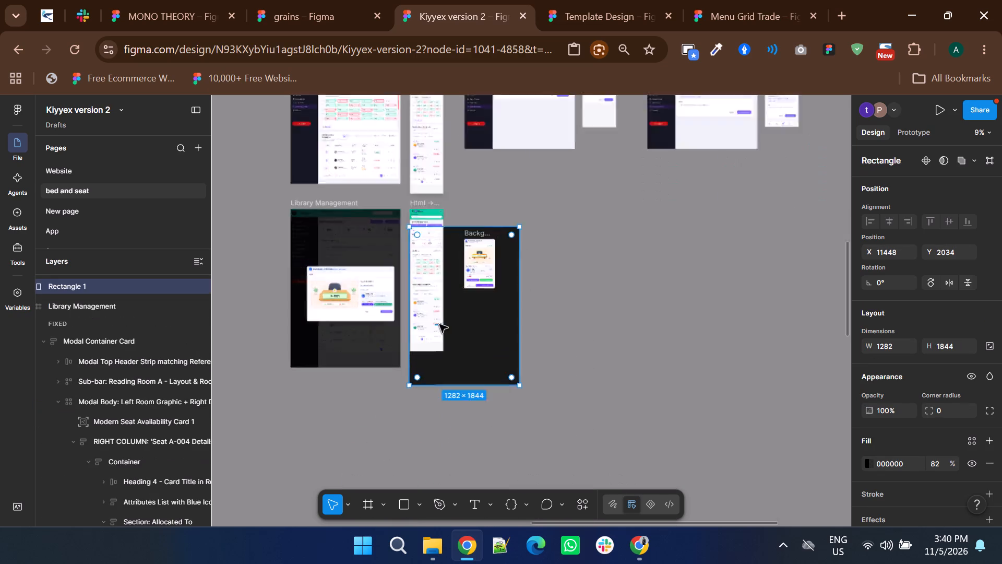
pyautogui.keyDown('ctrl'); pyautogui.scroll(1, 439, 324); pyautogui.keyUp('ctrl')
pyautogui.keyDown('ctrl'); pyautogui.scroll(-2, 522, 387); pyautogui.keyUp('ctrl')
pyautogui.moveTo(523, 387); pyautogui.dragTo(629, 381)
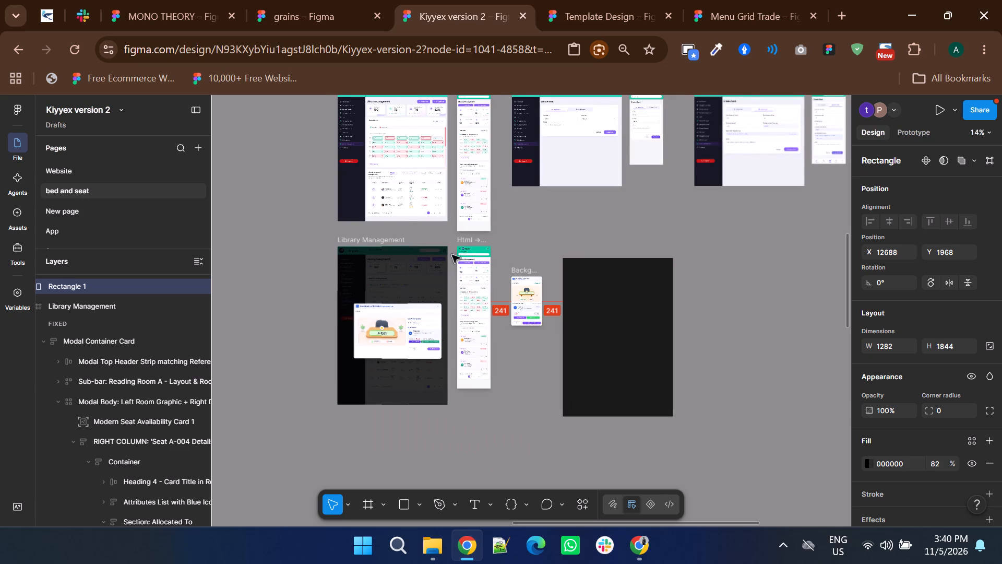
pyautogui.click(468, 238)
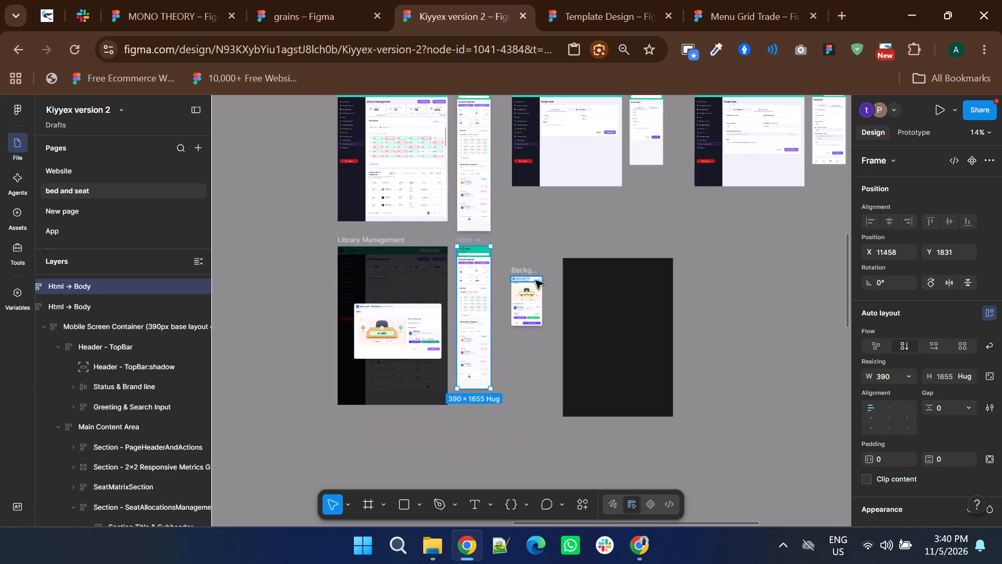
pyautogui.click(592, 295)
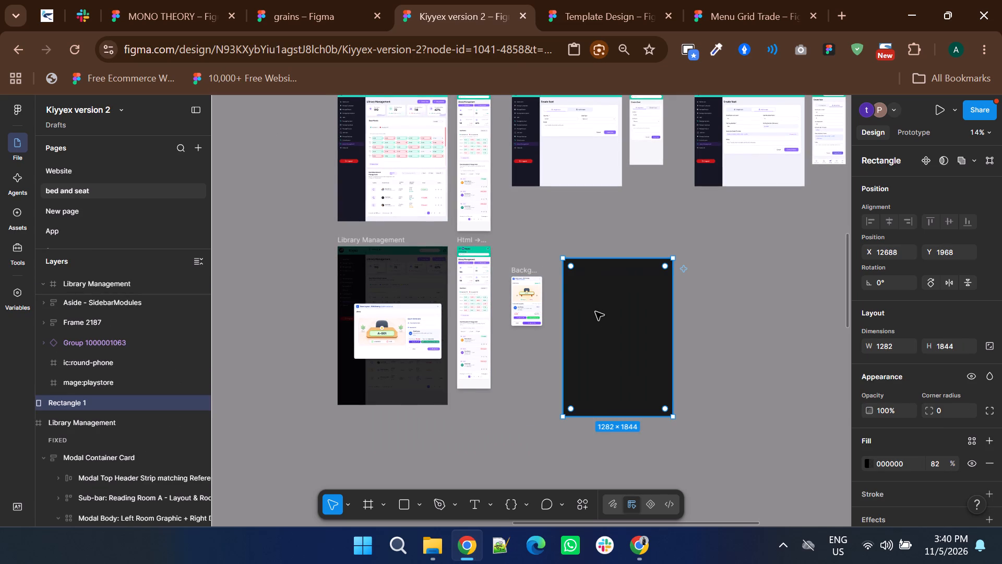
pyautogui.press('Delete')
# Draw a rectangle about 207 × 317 in the copied mobile frame's header and set it to ignore auto layout.
pyautogui.click(399, 506)
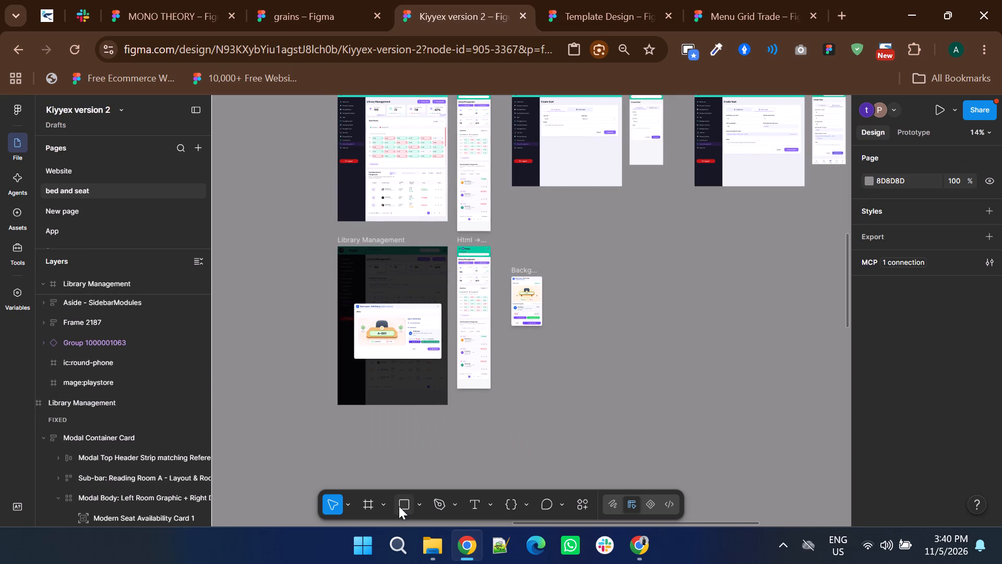
pyautogui.keyDown('ctrl'); pyautogui.scroll(3, 481, 274); pyautogui.keyUp('ctrl')
pyautogui.moveTo(401, 180); pyautogui.dragTo(405, 191)
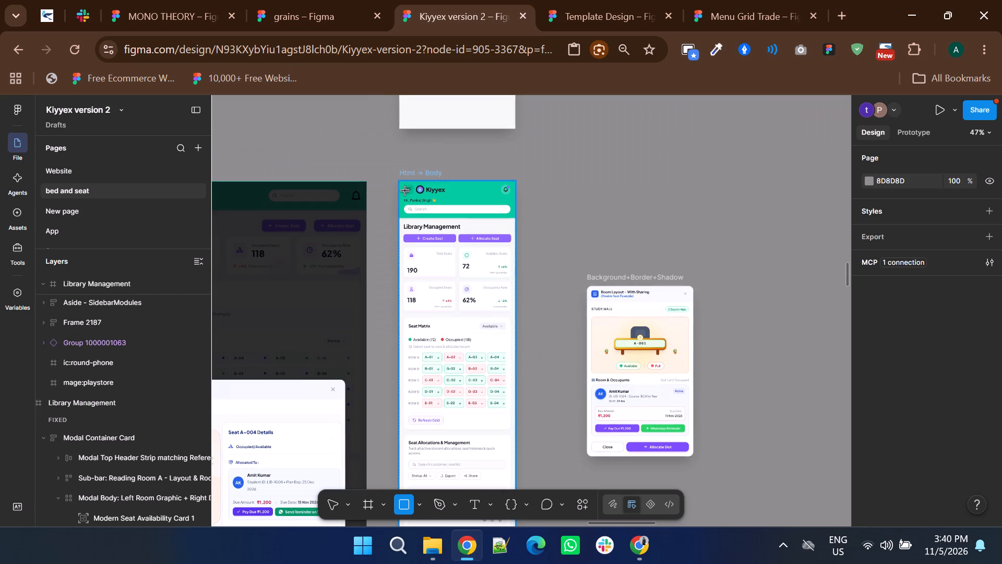
pyautogui.moveTo(405, 191); pyautogui.dragTo(459, 275)
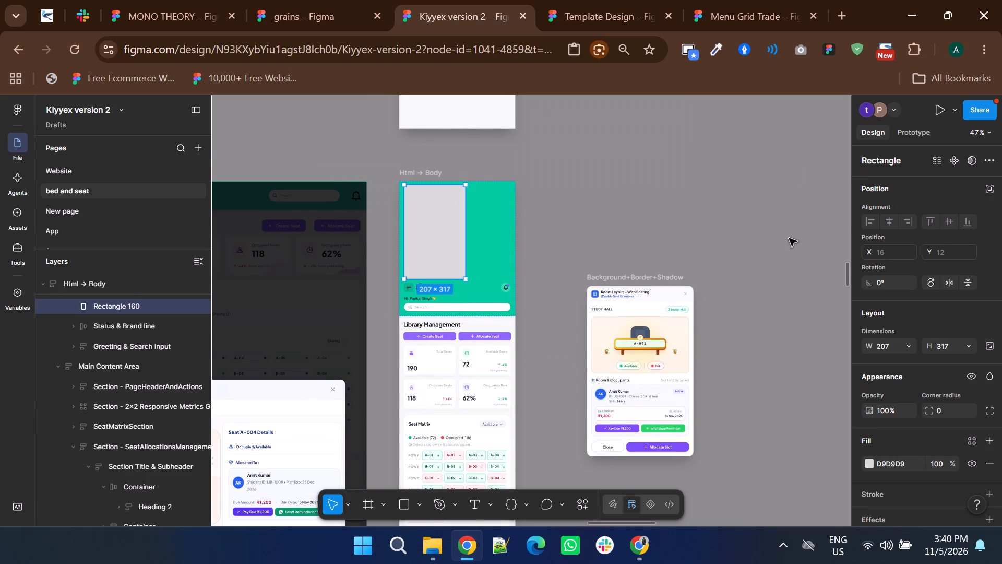
pyautogui.click(986, 185)
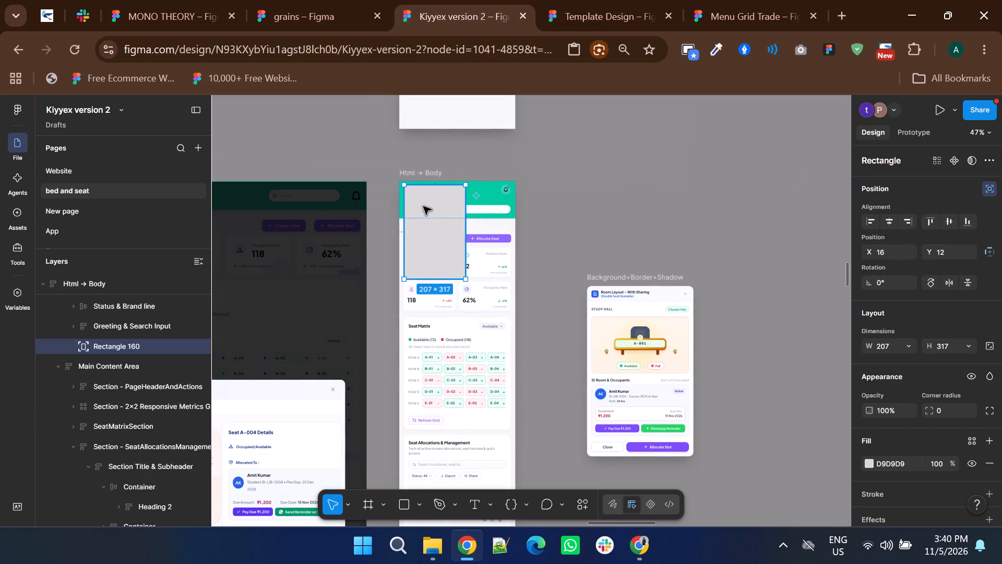
# Align the rectangle with the mobile frame's upper-left corner at X -5, Y 0 and resize it to 394 × 1658 to cover the frame.
pyautogui.keyDown('ctrl'); pyautogui.scroll(2, 419, 205); pyautogui.keyUp('ctrl')
pyautogui.moveTo(419, 205); pyautogui.dragTo(404, 195)
pyautogui.keyDown('ctrl'); pyautogui.scroll(-2, 404, 195); pyautogui.keyUp('ctrl')
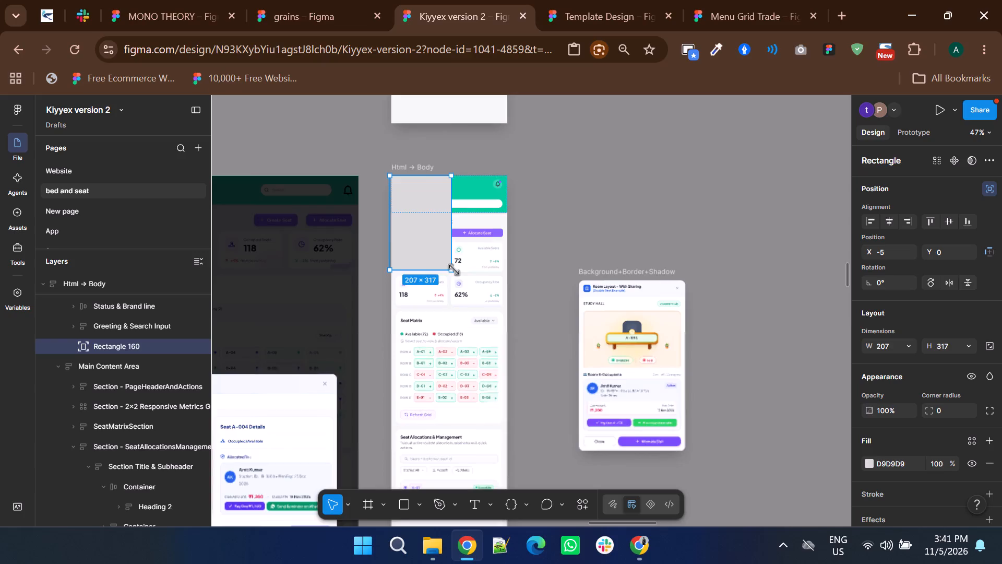
pyautogui.moveTo(452, 269); pyautogui.dragTo(500, 365)
pyautogui.scroll(-5, 500, 365)
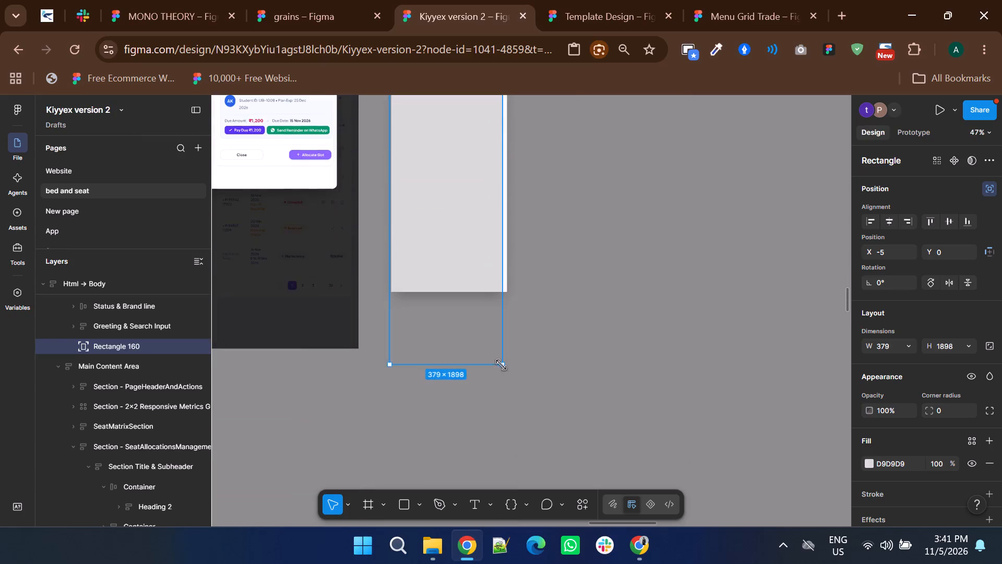
pyautogui.moveTo(500, 365); pyautogui.dragTo(507, 295)
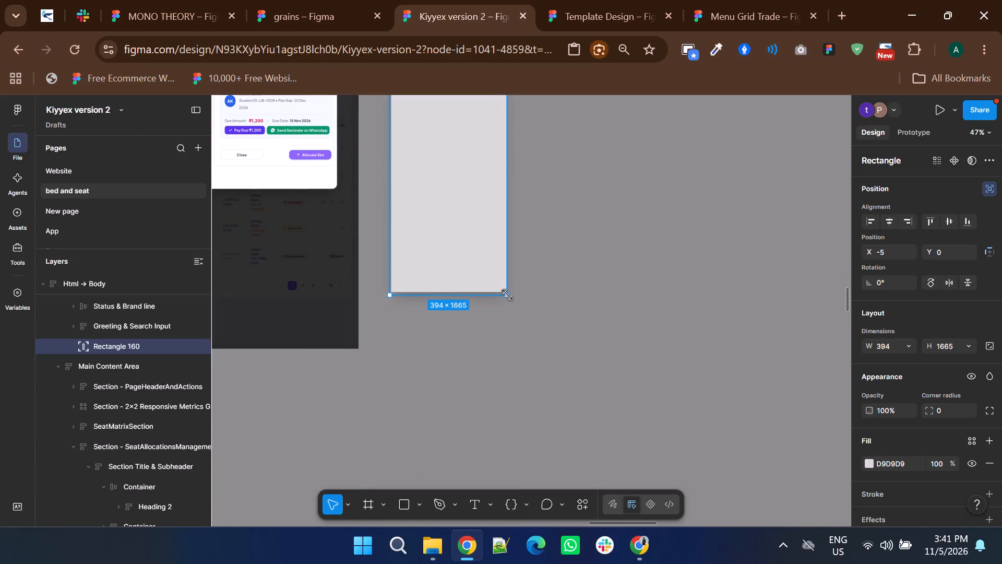
pyautogui.moveTo(507, 295); pyautogui.dragTo(507, 293)
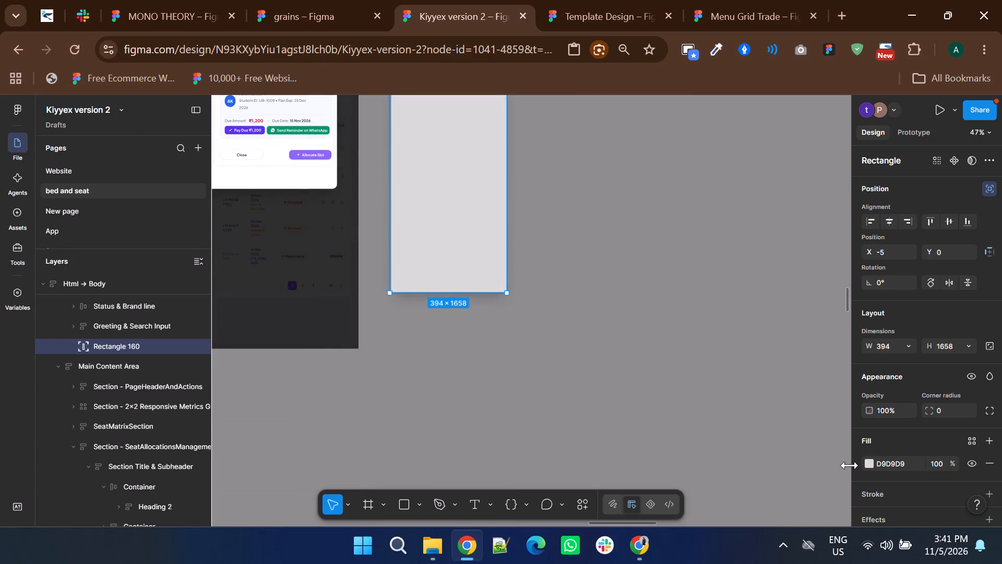
# Reduce the covering rectangle's D9D9D9 fill opacity to 58%.
pyautogui.click(867, 456)
pyautogui.click(869, 462)
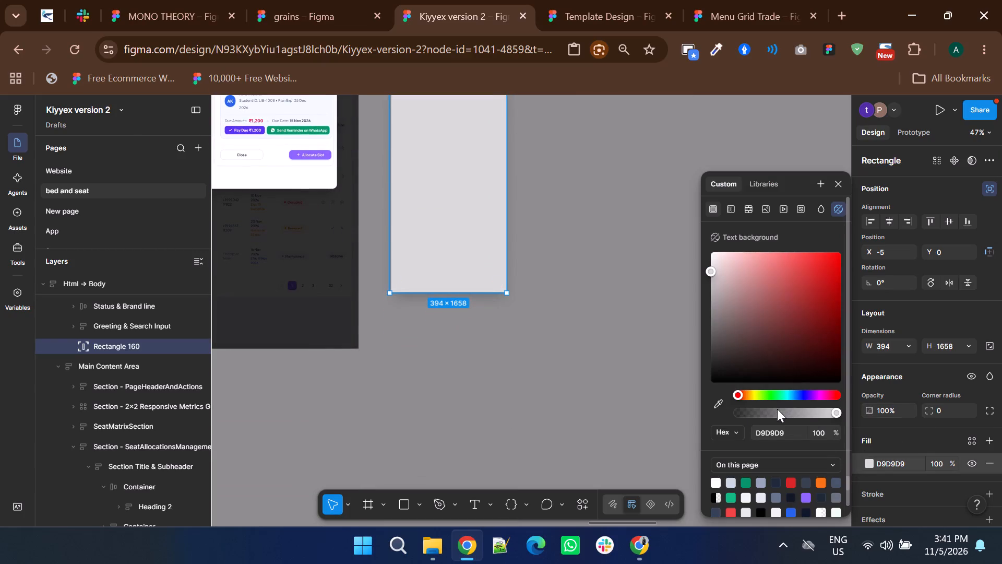
pyautogui.click(777, 410)
pyautogui.moveTo(777, 410); pyautogui.dragTo(795, 410)
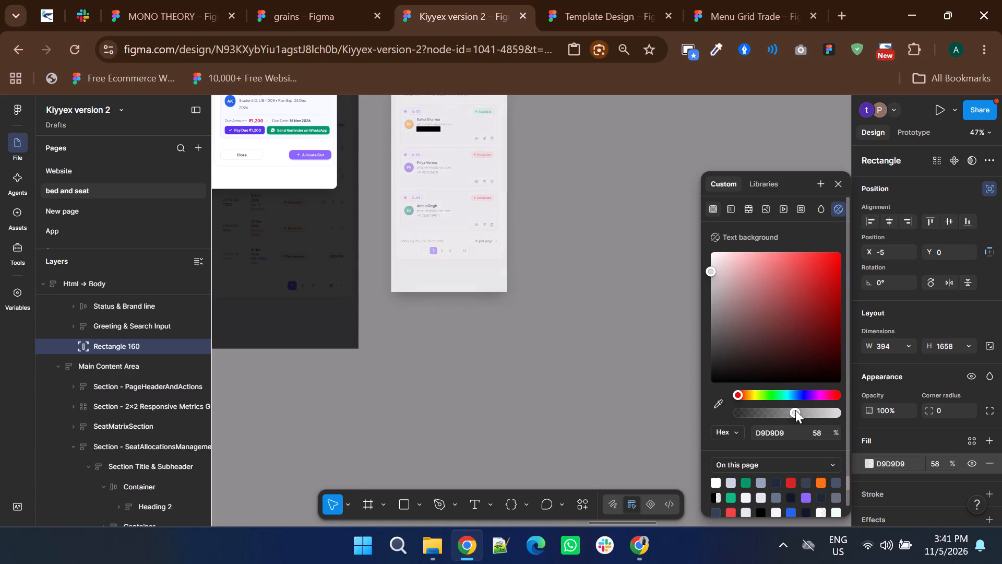
pyautogui.scroll(3, 557, 350)
pyautogui.click(548, 351)
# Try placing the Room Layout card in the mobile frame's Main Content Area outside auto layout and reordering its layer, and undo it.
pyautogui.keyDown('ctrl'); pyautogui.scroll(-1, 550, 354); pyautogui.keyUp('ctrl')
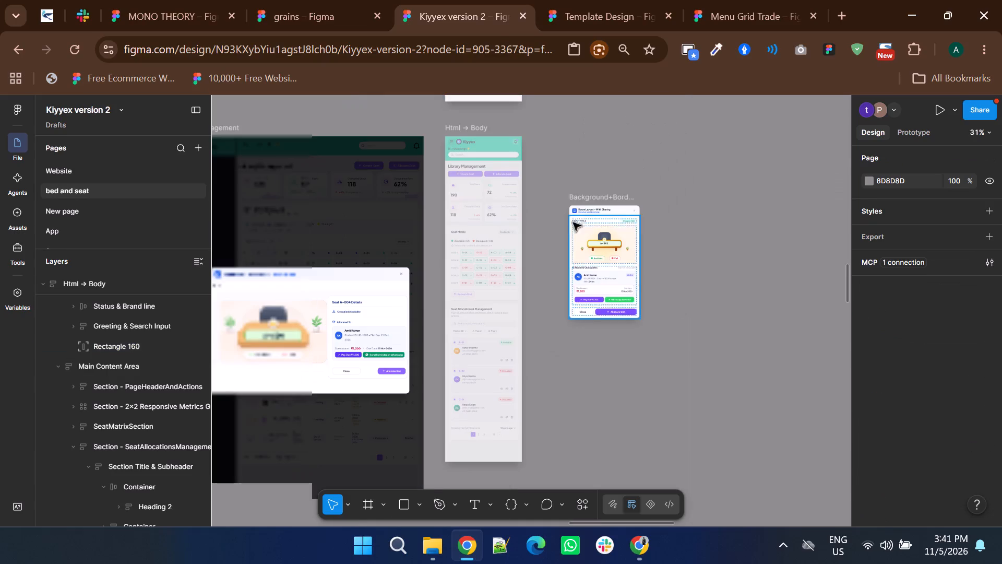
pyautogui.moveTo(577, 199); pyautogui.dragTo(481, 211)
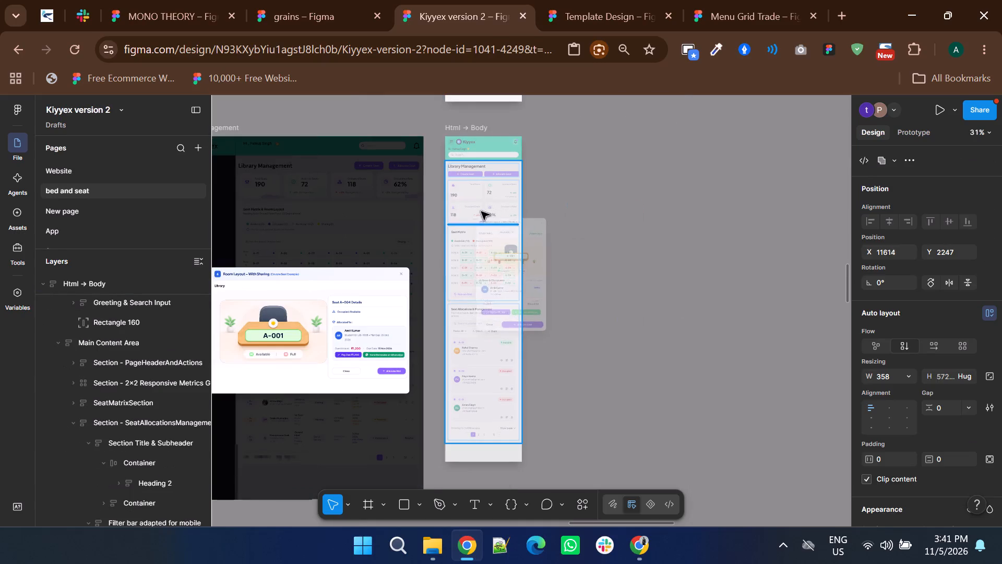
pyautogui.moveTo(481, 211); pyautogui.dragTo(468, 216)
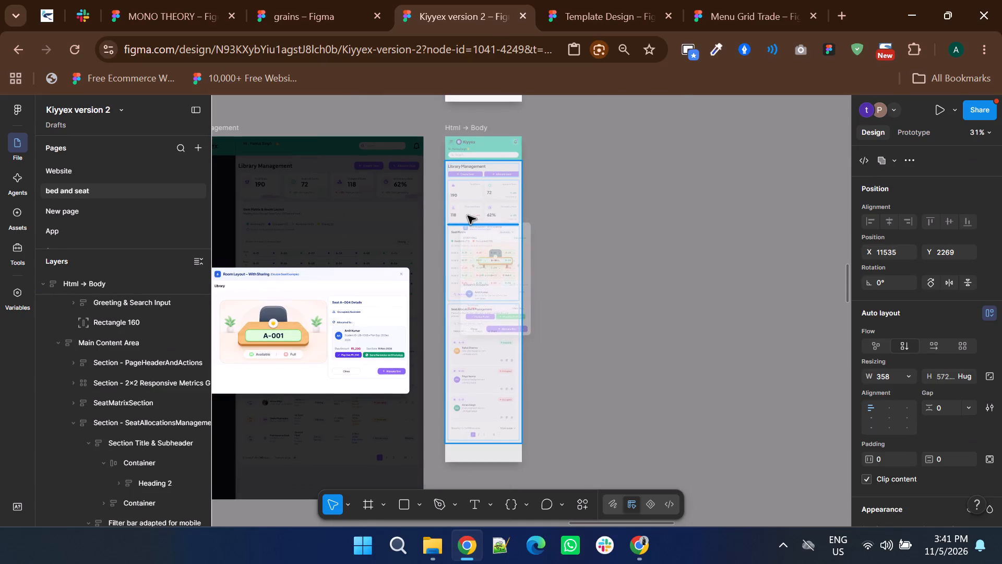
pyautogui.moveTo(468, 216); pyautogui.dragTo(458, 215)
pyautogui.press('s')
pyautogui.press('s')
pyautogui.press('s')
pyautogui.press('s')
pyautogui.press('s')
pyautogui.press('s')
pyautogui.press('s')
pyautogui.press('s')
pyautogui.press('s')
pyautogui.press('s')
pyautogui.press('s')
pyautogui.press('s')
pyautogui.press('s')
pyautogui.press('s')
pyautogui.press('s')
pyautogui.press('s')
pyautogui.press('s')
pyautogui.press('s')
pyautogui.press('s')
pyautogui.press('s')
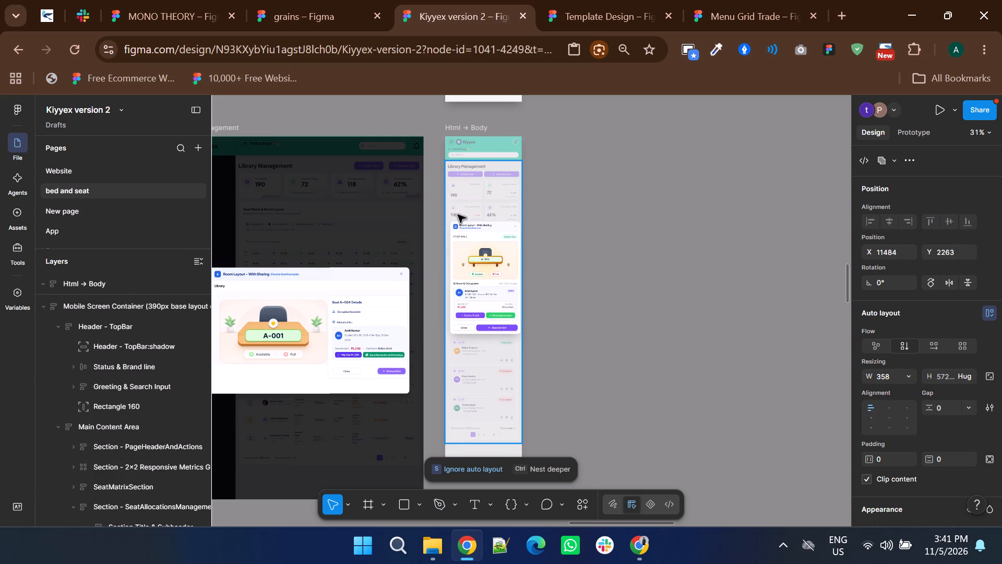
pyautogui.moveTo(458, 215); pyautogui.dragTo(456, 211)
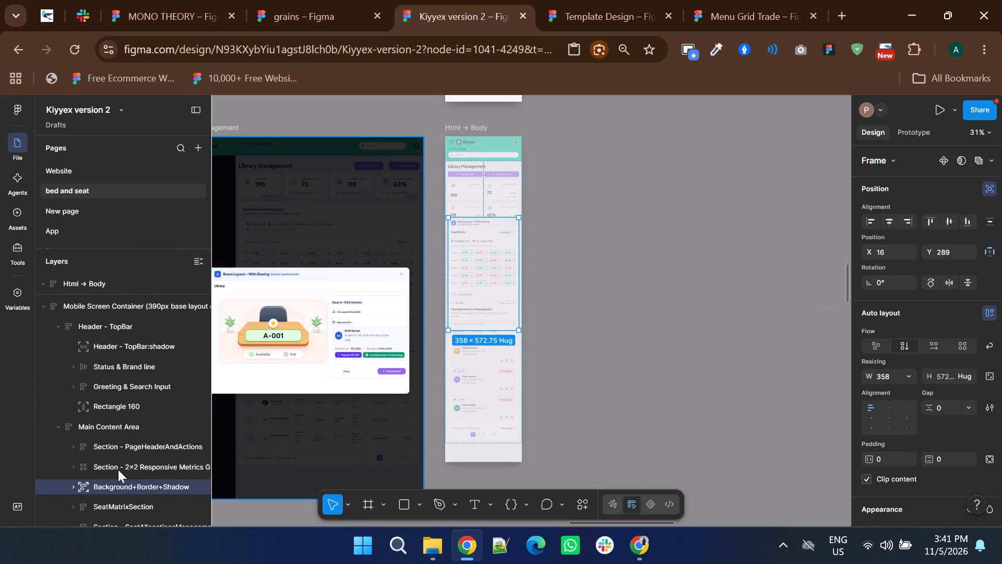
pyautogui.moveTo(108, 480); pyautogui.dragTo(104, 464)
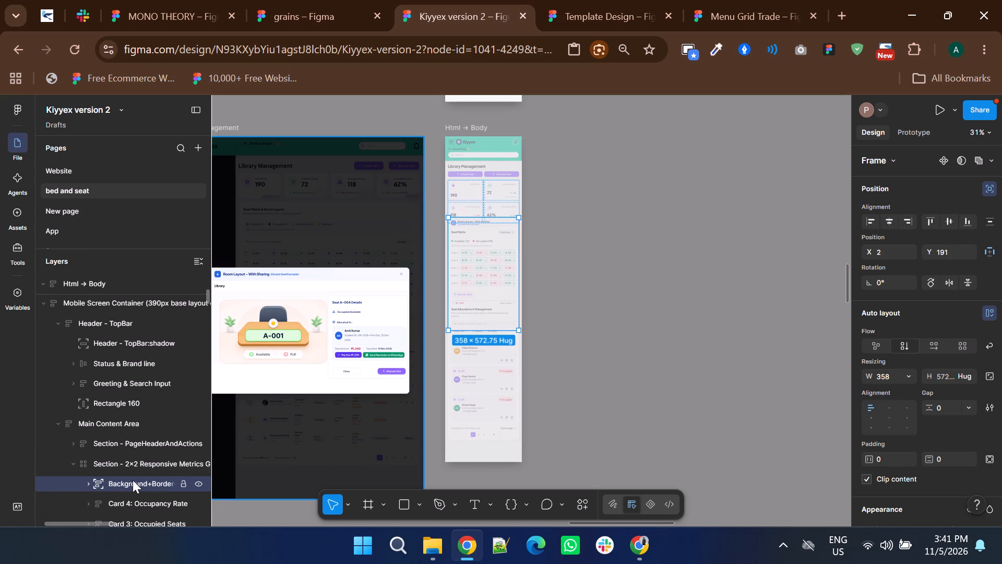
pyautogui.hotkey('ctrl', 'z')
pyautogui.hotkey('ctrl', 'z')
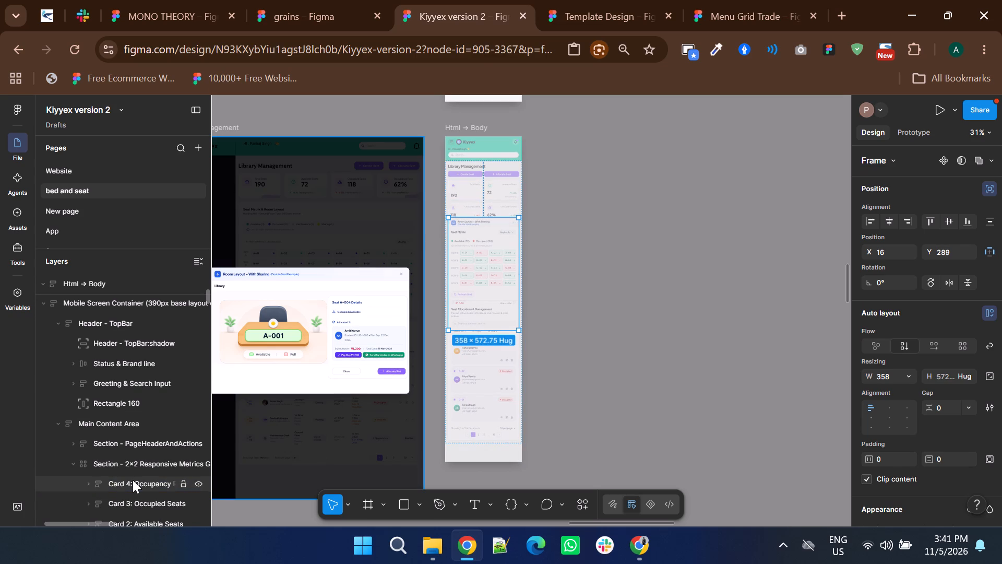
# Place the Room Layout card in the Mobile Screen Container above the faded overlay, ignoring auto layout, at X 19, Y 94.
pyautogui.moveTo(604, 195); pyautogui.dragTo(500, 217)
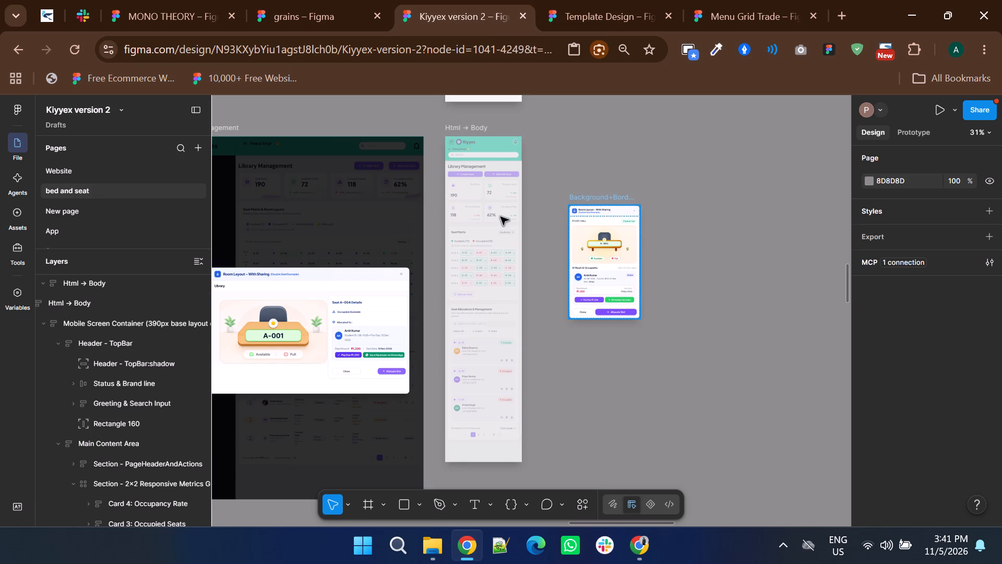
pyautogui.moveTo(500, 217); pyautogui.dragTo(478, 224)
pyautogui.press('s')
pyautogui.press('s')
pyautogui.press('s')
pyautogui.press('s')
pyautogui.press('s')
pyautogui.press('s')
pyautogui.press('s')
pyautogui.press('s')
pyautogui.press('s')
pyautogui.press('s')
pyautogui.press('s')
pyautogui.press('s')
pyautogui.press('s')
pyautogui.press('s')
pyautogui.press('s')
pyautogui.press('s')
pyautogui.press('s')
pyautogui.press('s')
pyautogui.press('s')
pyautogui.press('s')
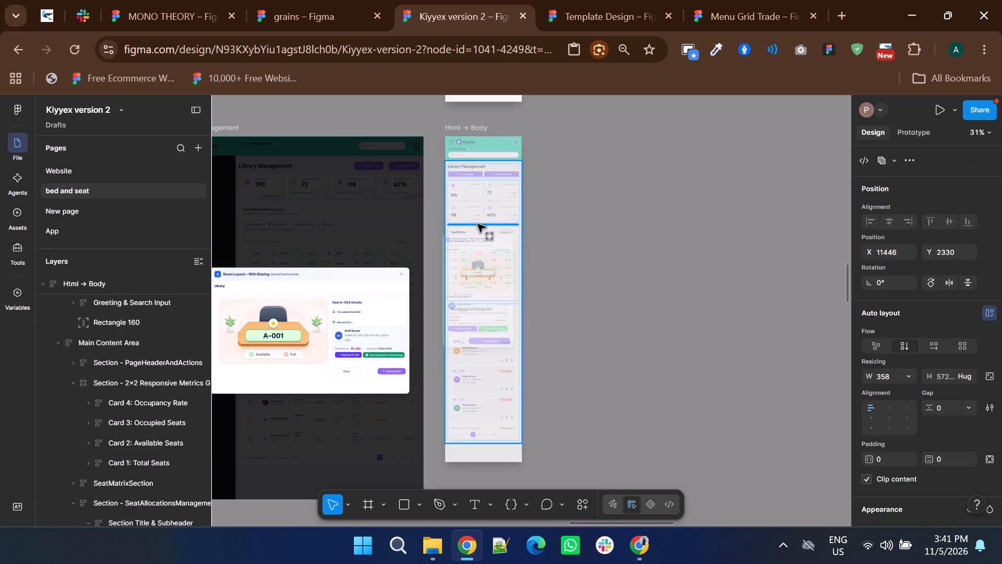
pyautogui.moveTo(478, 224); pyautogui.dragTo(488, 143)
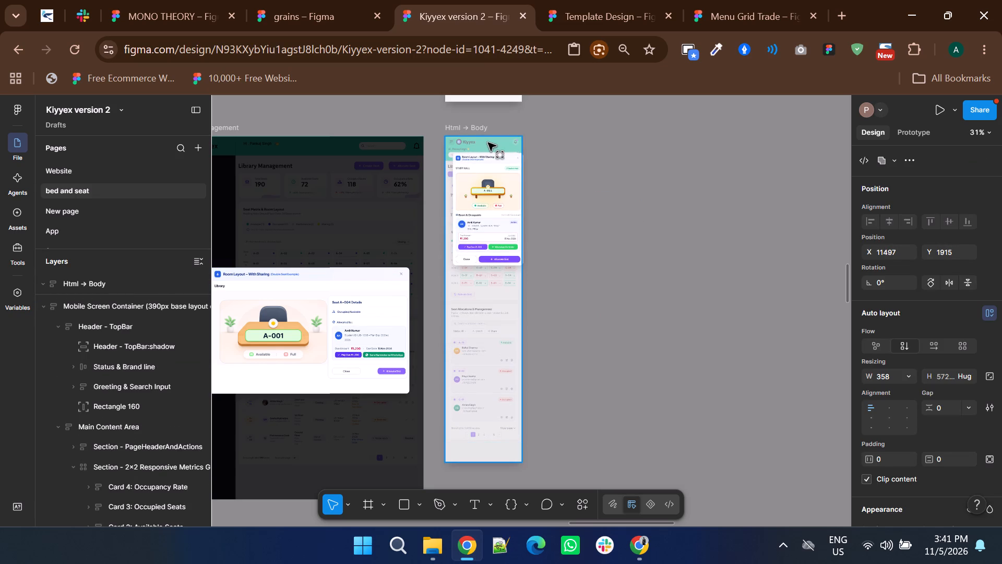
pyautogui.moveTo(488, 143); pyautogui.dragTo(484, 144)
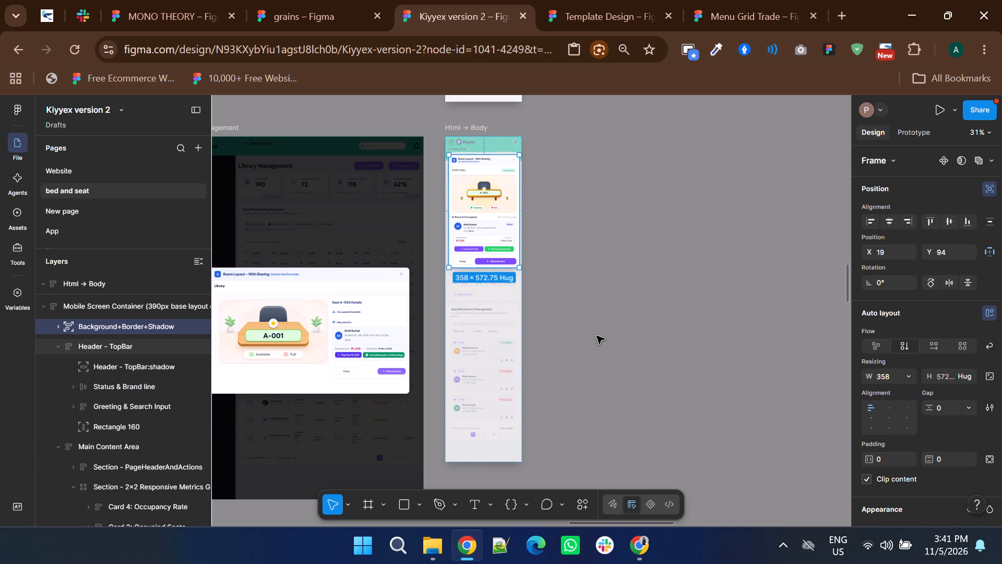
# Move the Room Layout card down to Y 504 in the mobile frame, keeping X at 19.
pyautogui.hotkey('shift', 'Down')
pyautogui.hotkey('shift', 'Down')
pyautogui.hotkey('shift', 'Down')
pyautogui.hotkey('shift', 'Down')
pyautogui.hotkey('shift', 'Down')
pyautogui.hotkey('shift', 'Down')
pyautogui.hotkey('shift', 'Down')
pyautogui.hotkey('shift', 'Down')
pyautogui.hotkey('shift', 'Down')
pyautogui.hotkey('shift', 'Down')
pyautogui.hotkey('shift', 'Down')
pyautogui.hotkey('shift', 'Down')
pyautogui.hotkey('shift', 'Down')
pyautogui.hotkey('shift', 'Down')
pyautogui.hotkey('shift', 'Down')
pyautogui.hotkey('shift', 'Down')
pyautogui.hotkey('shift', 'Down')
pyautogui.hotkey('shift', 'Down')
pyautogui.hotkey('shift', 'Down')
pyautogui.hotkey('shift', 'Down')
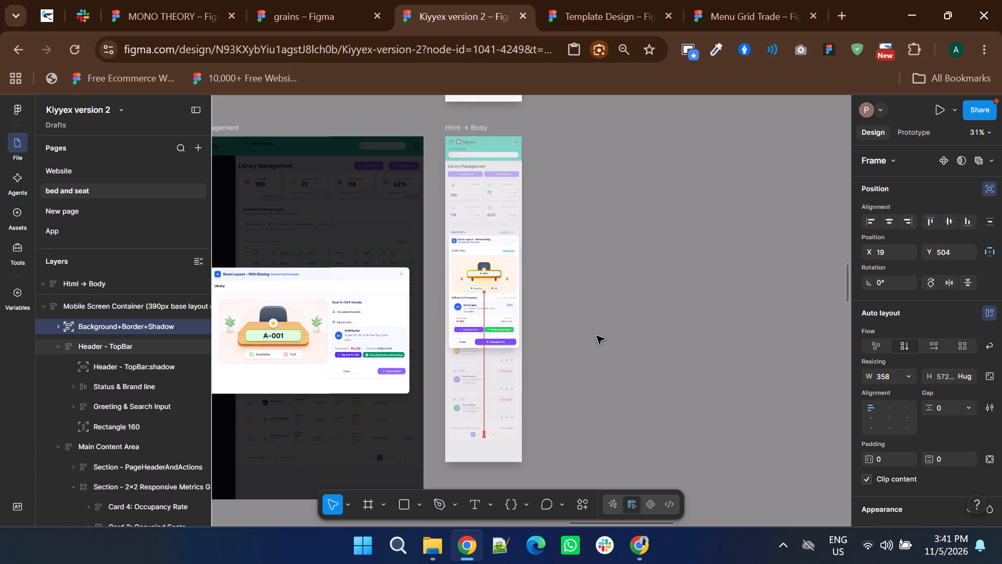
# Change the mobile overlay rectangle's fill colour to black 000000.
pyautogui.keyDown('ctrl'); pyautogui.click(500, 200); pyautogui.keyUp('ctrl')
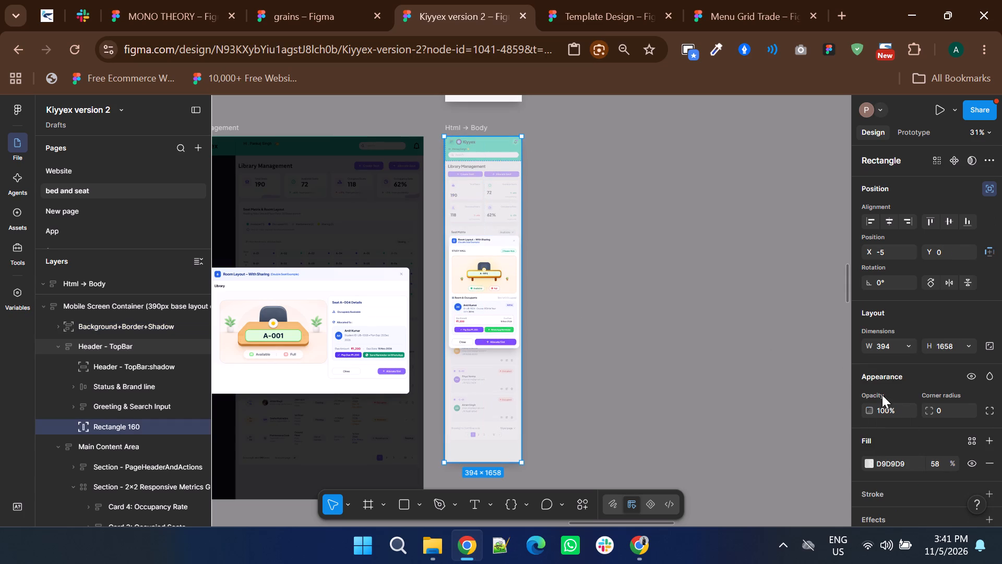
pyautogui.click(866, 462)
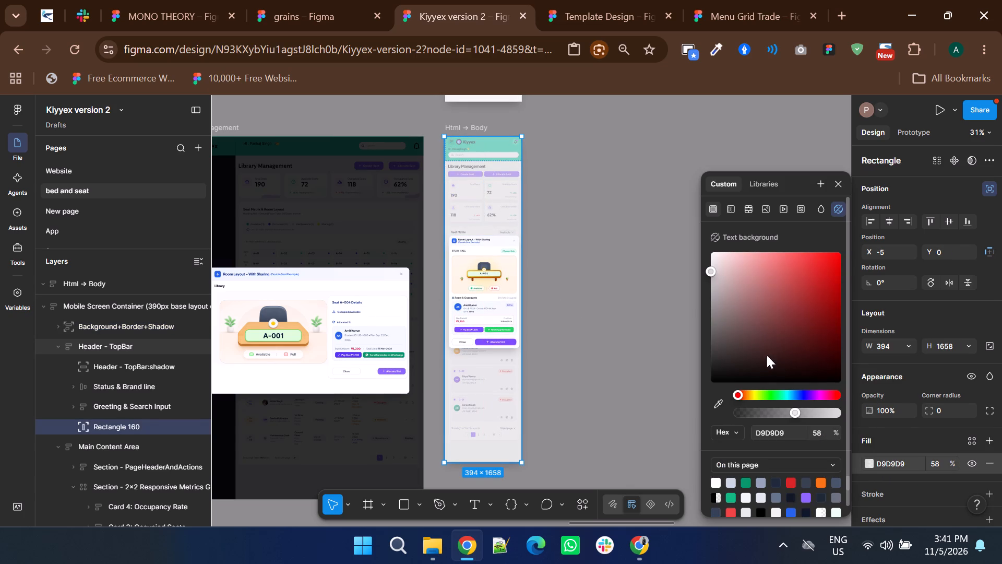
pyautogui.moveTo(755, 345); pyautogui.dragTo(631, 488)
# Widen the overlay rectangle past the mobile frame's right edge to about 400.
pyautogui.keyDown('ctrl'); pyautogui.scroll(5, 527, 149); pyautogui.keyUp('ctrl')
pyautogui.keyDown('ctrl'); pyautogui.moveTo(485, 195); pyautogui.dragTo(494, 195); pyautogui.keyUp('ctrl')
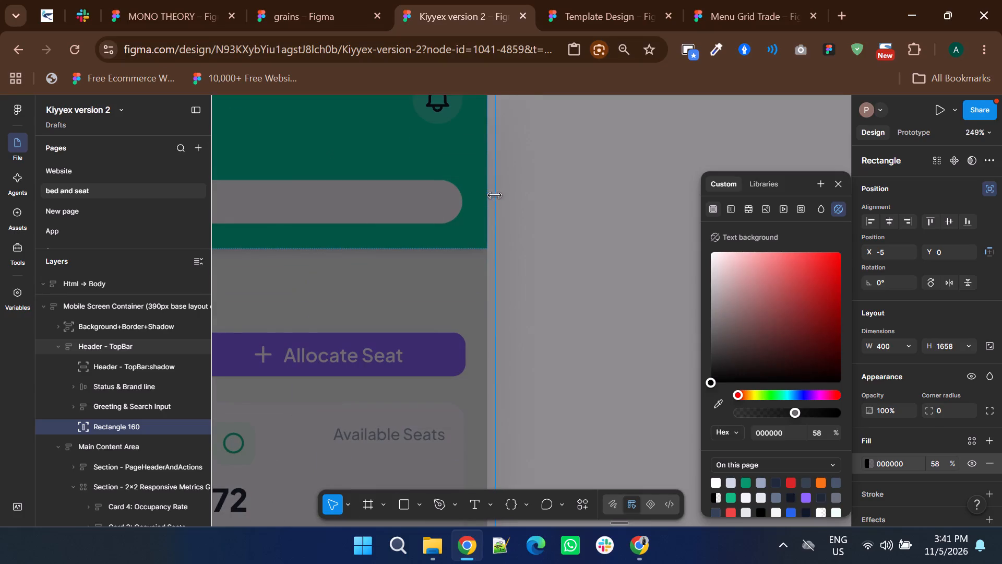
pyautogui.keyDown('ctrl'); pyautogui.moveTo(494, 195); pyautogui.dragTo(495, 194); pyautogui.keyUp('ctrl')
pyautogui.click(520, 205)
# Delete the "2 Seater Hub" badge beside the STUDY HALL label in the mobile Room Layout card.
pyautogui.keyDown('ctrl'); pyautogui.scroll(-5, 542, 222); pyautogui.keyUp('ctrl')
pyautogui.scroll(-2, 542, 222)
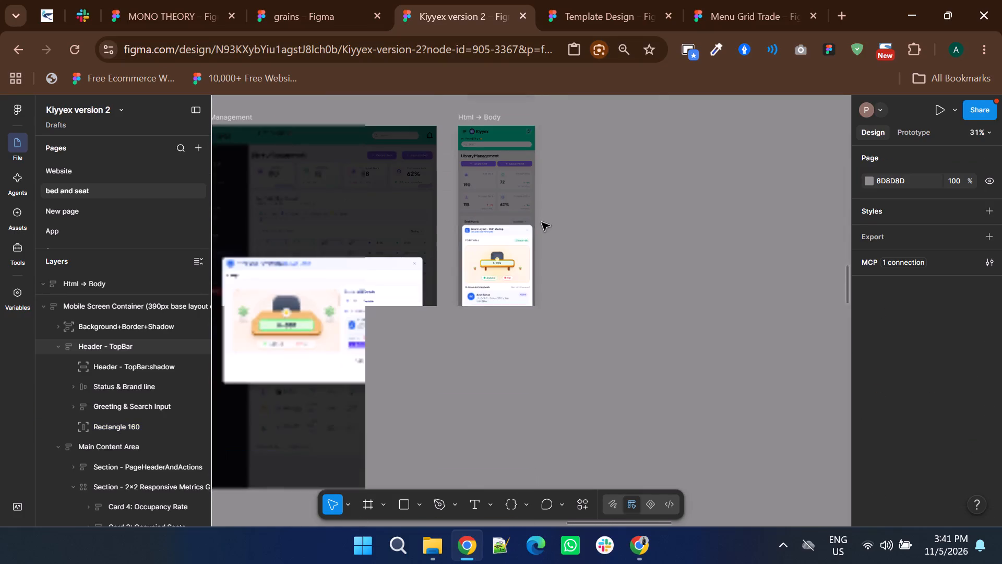
pyautogui.keyDown('ctrl'); pyautogui.scroll(3, 487, 215); pyautogui.keyUp('ctrl')
pyautogui.scroll(3, 474, 277)
pyautogui.keyDown('ctrl'); pyautogui.scroll(-1, 588, 272); pyautogui.keyUp('ctrl')
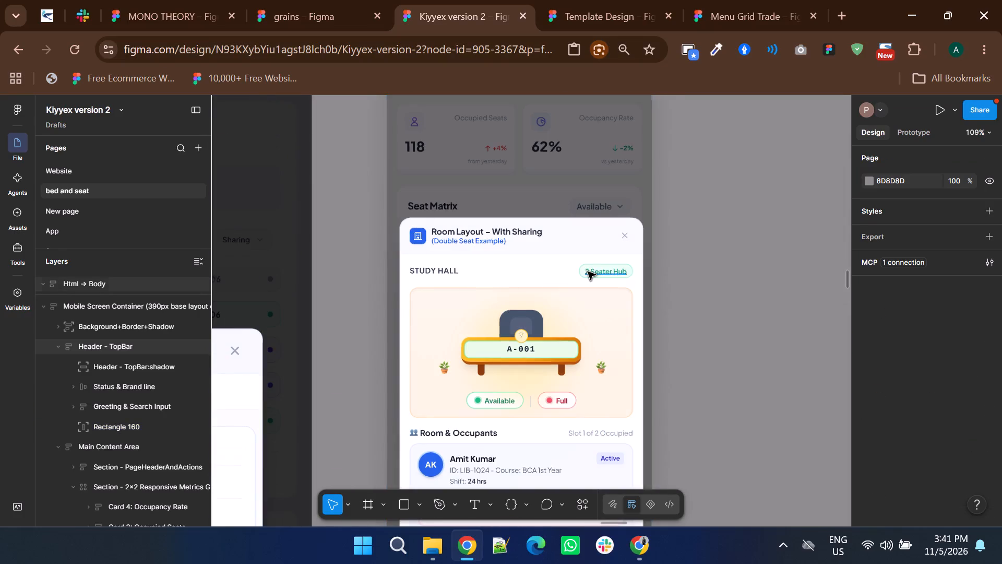
pyautogui.keyDown('ctrl'); pyautogui.scroll(-1, 588, 272); pyautogui.keyUp('ctrl')
pyautogui.keyDown('shift'); pyautogui.scroll(2, 552, 310); pyautogui.keyUp('shift')
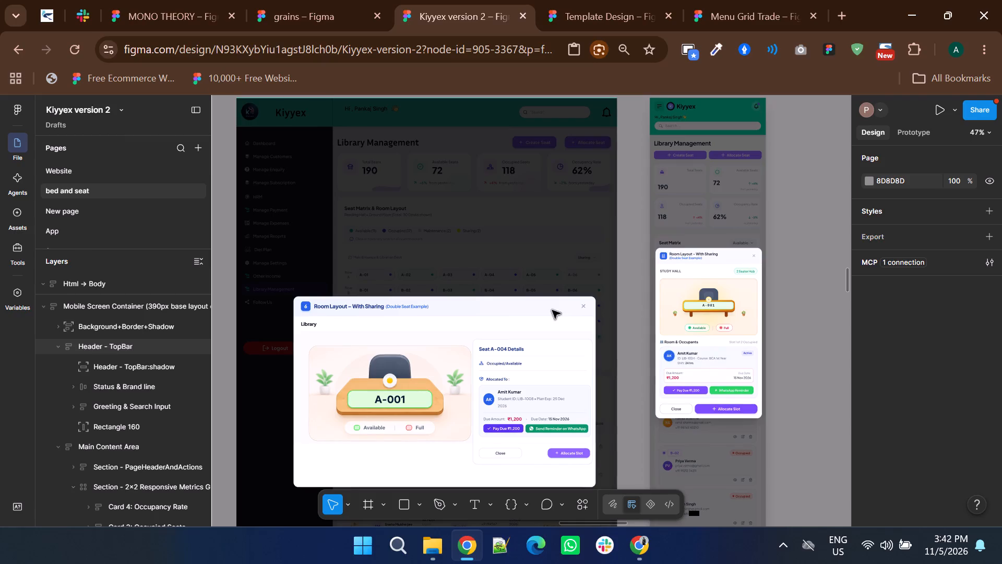
pyautogui.keyDown('ctrl'); pyautogui.scroll(3, 761, 271); pyautogui.keyUp('ctrl')
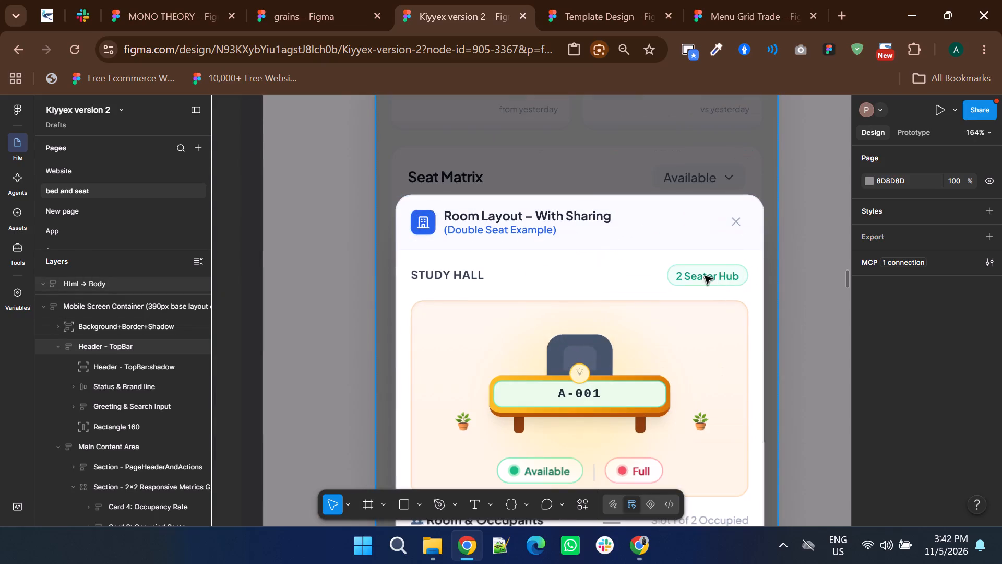
pyautogui.tripleClick(703, 274)
pyautogui.click(703, 273)
pyautogui.doubleClick(703, 273)
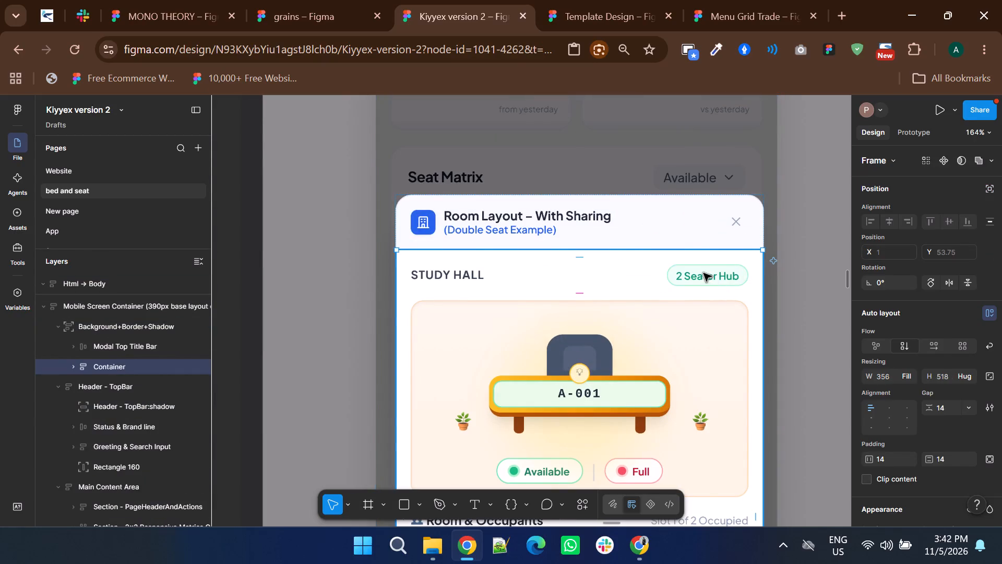
pyautogui.doubleClick(691, 275)
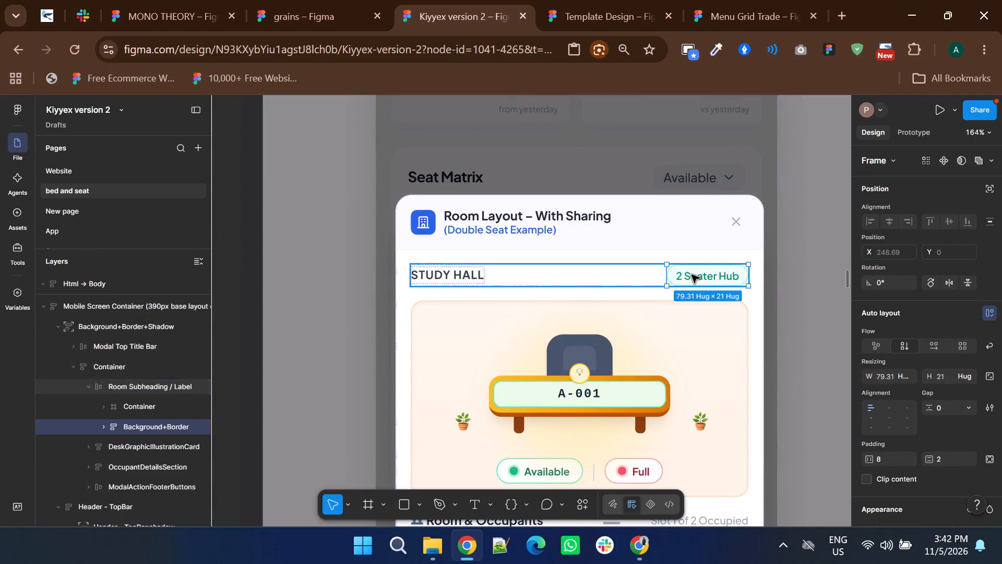
pyautogui.press('Delete')
# Remove the student ID and bullet before "Plan Exp: 25 Dec" in the desktop popup's Allocated To card.
pyautogui.keyDown('ctrl'); pyautogui.scroll(-1, 490, 267); pyautogui.keyUp('ctrl')
pyautogui.scroll(-1, 487, 267)
pyautogui.keyDown('ctrl'); pyautogui.scroll(-1, 534, 292); pyautogui.keyUp('ctrl')
pyautogui.keyDown('shift'); pyautogui.scroll(2, 534, 292); pyautogui.keyUp('shift')
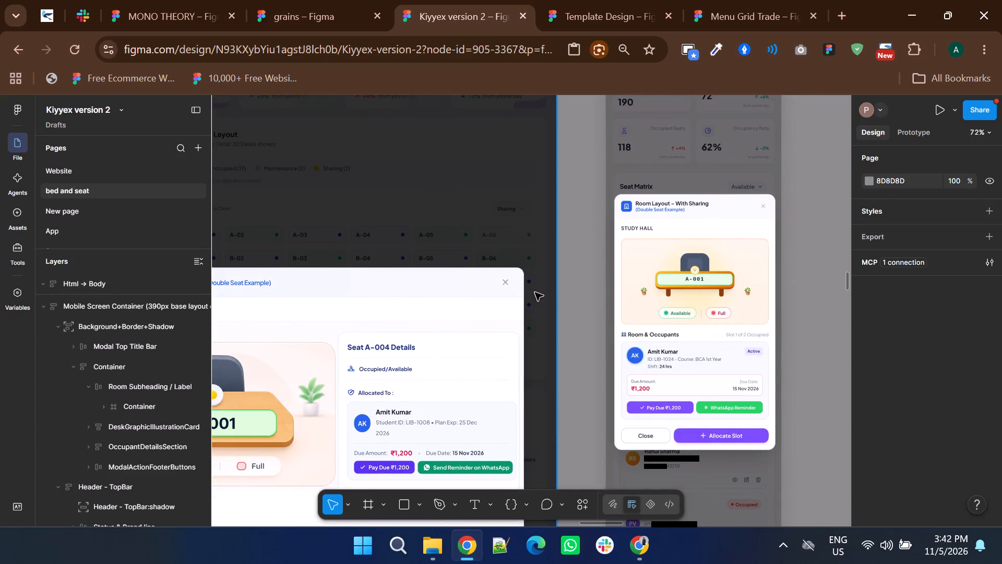
pyautogui.scroll(-1, 535, 292)
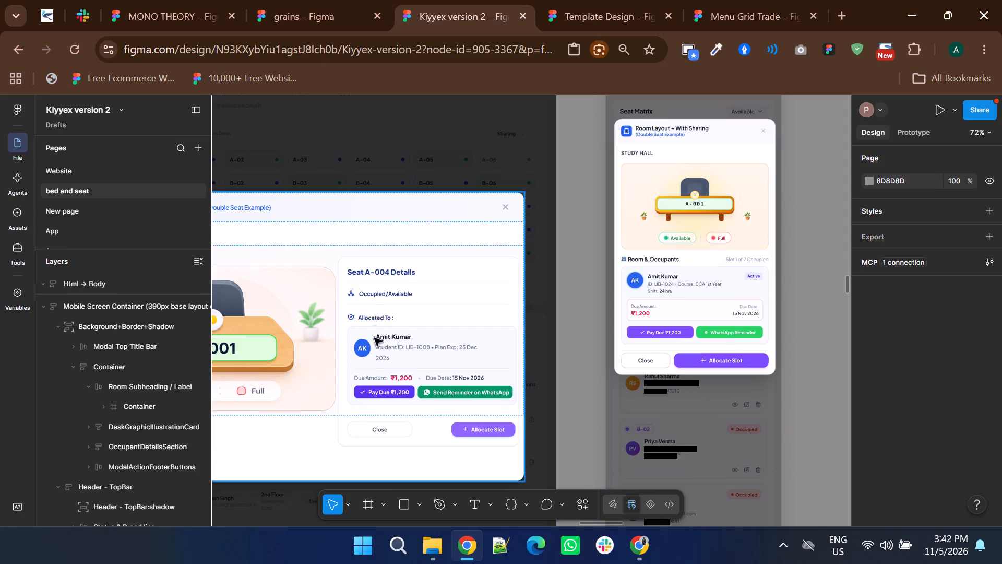
pyautogui.keyDown('ctrl'); pyautogui.scroll(3, 374, 343); pyautogui.keyUp('ctrl')
pyautogui.tripleClick(462, 361)
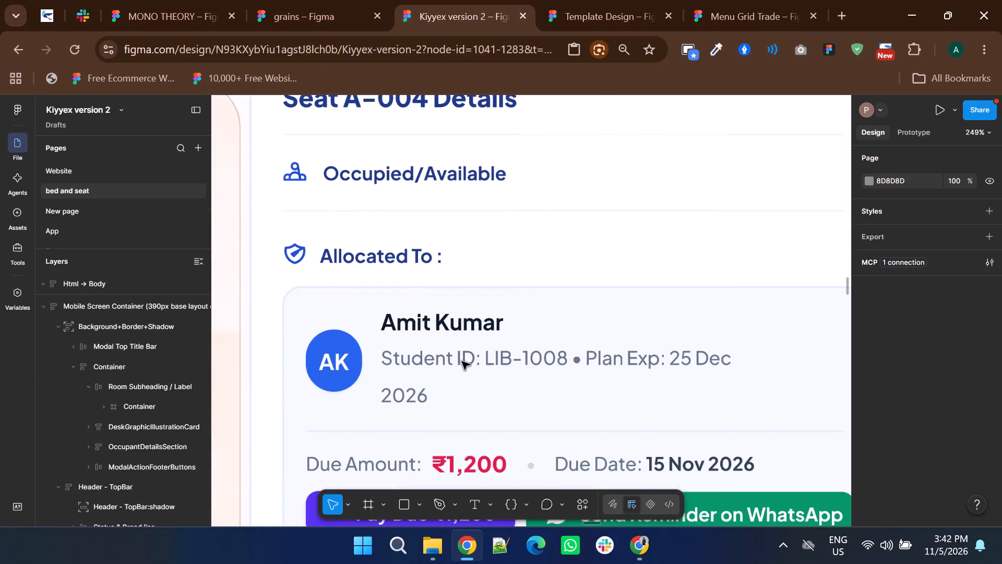
pyautogui.tripleClick(462, 361)
pyautogui.doubleClick(462, 361)
pyautogui.doubleClick(462, 361)
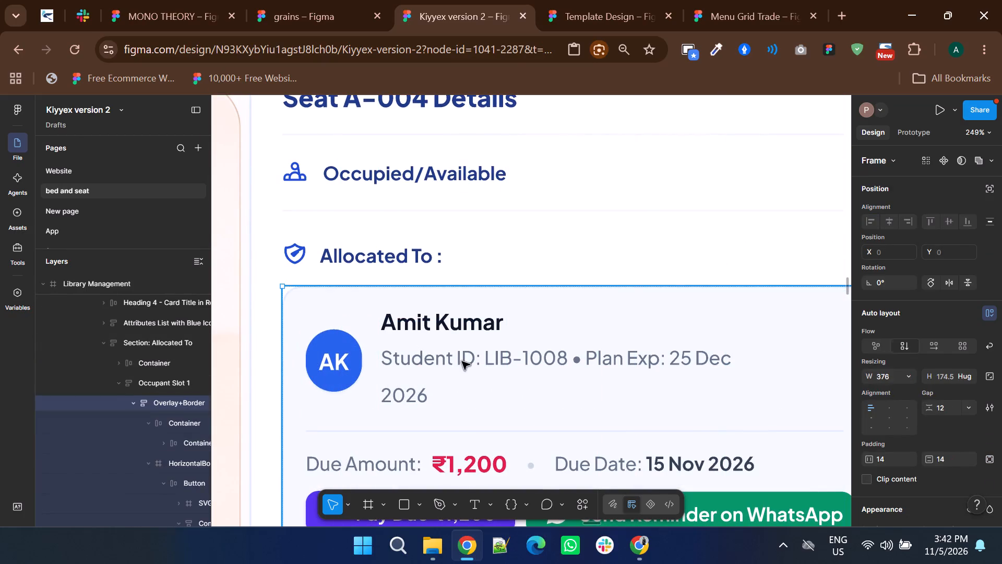
pyautogui.doubleClick(462, 361)
pyautogui.doubleClick(462, 361)
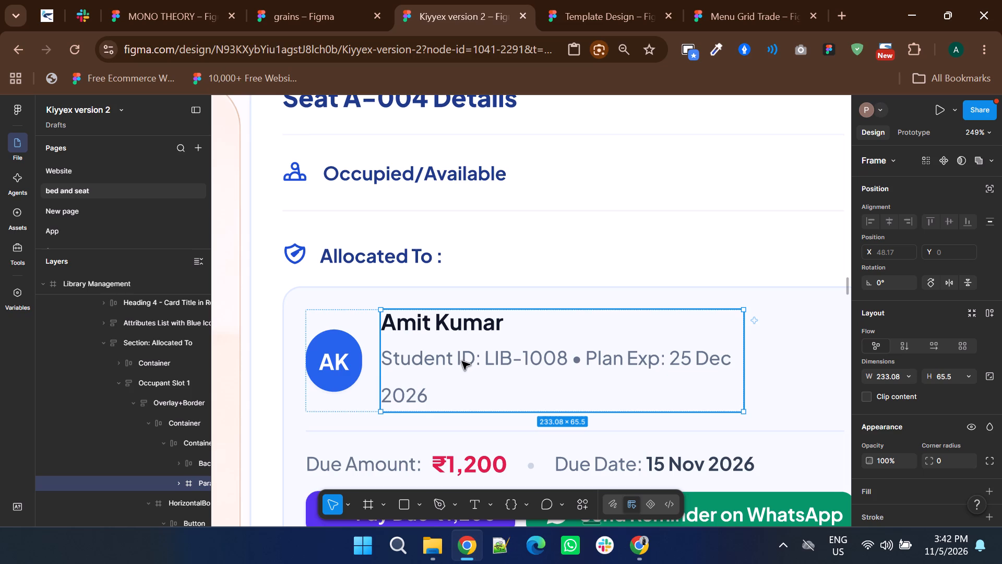
pyautogui.doubleClick(462, 361)
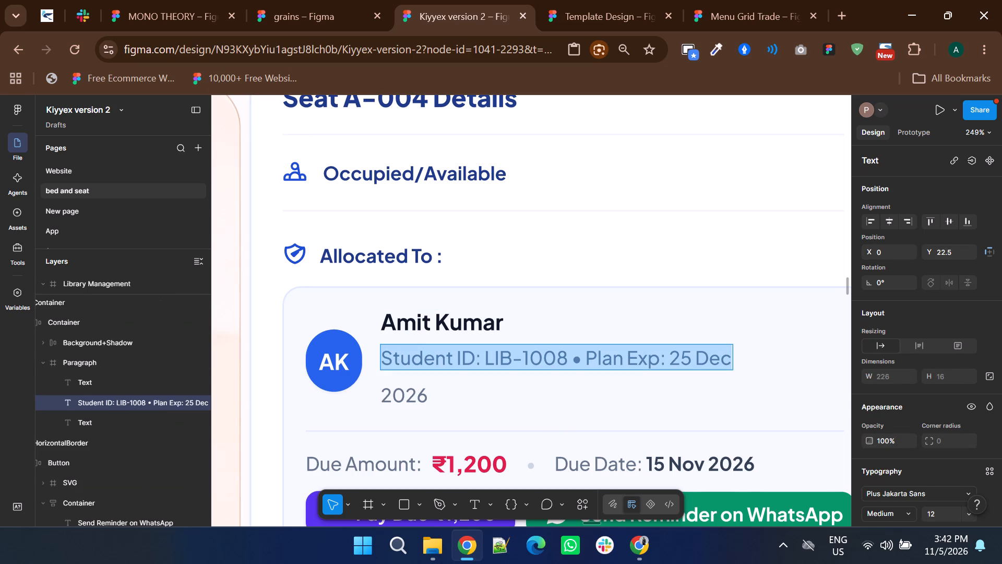
pyautogui.moveTo(586, 356); pyautogui.dragTo(387, 355)
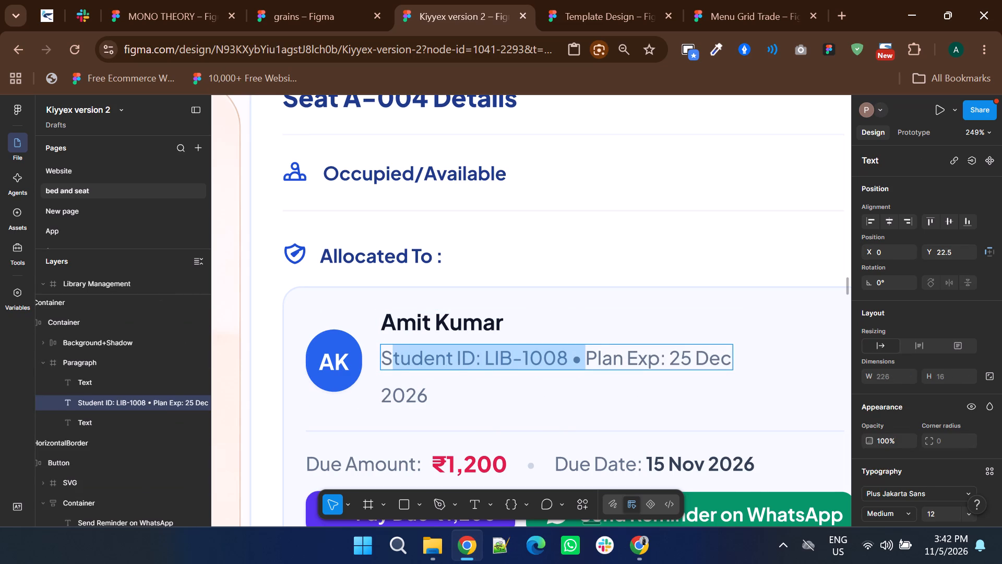
pyautogui.moveTo(387, 355); pyautogui.dragTo(380, 355)
pyautogui.press('BackSpace')
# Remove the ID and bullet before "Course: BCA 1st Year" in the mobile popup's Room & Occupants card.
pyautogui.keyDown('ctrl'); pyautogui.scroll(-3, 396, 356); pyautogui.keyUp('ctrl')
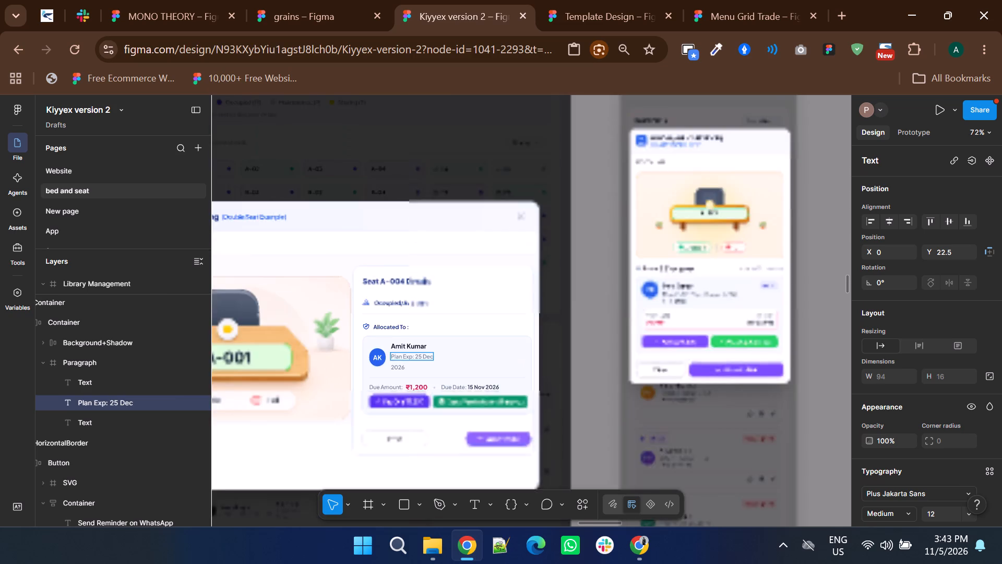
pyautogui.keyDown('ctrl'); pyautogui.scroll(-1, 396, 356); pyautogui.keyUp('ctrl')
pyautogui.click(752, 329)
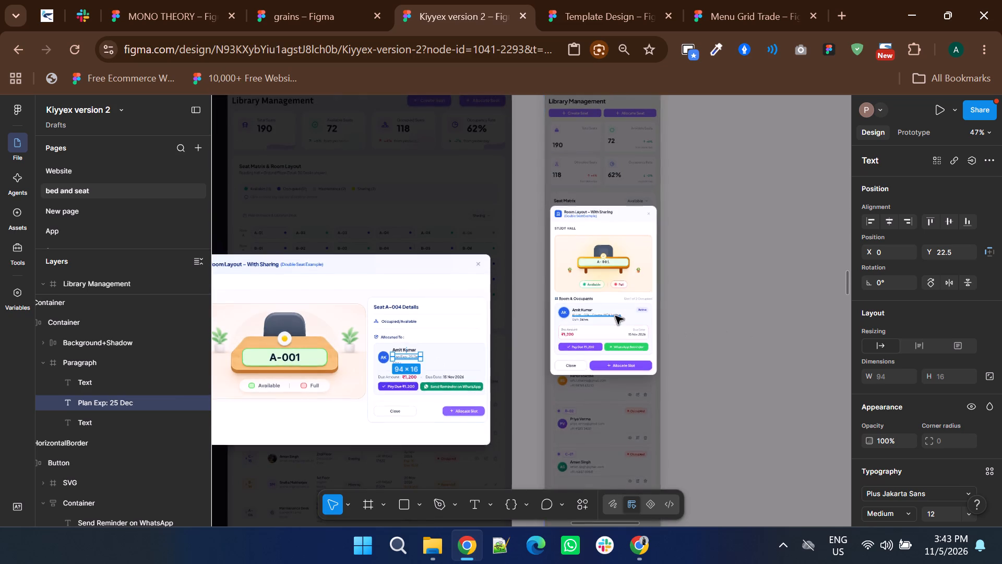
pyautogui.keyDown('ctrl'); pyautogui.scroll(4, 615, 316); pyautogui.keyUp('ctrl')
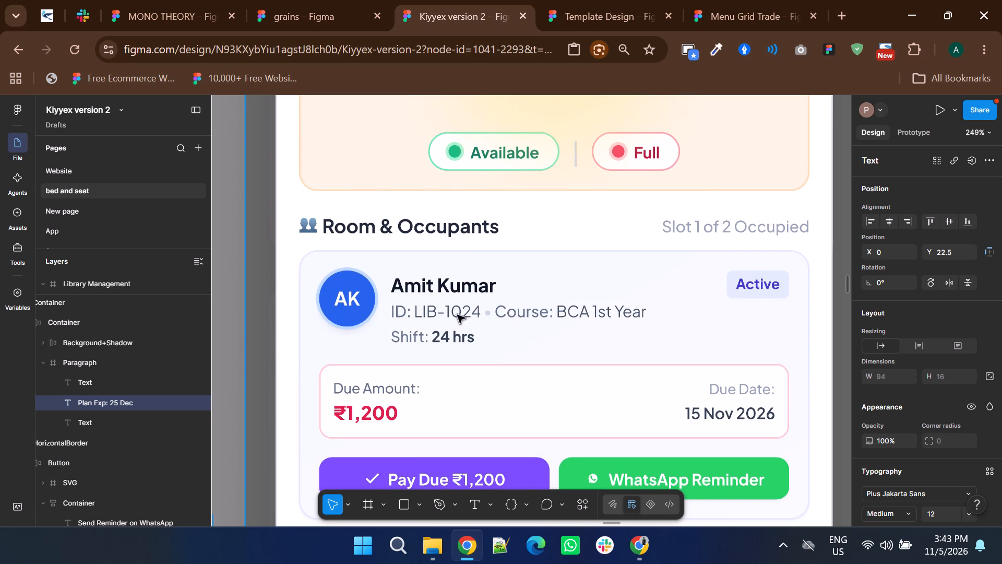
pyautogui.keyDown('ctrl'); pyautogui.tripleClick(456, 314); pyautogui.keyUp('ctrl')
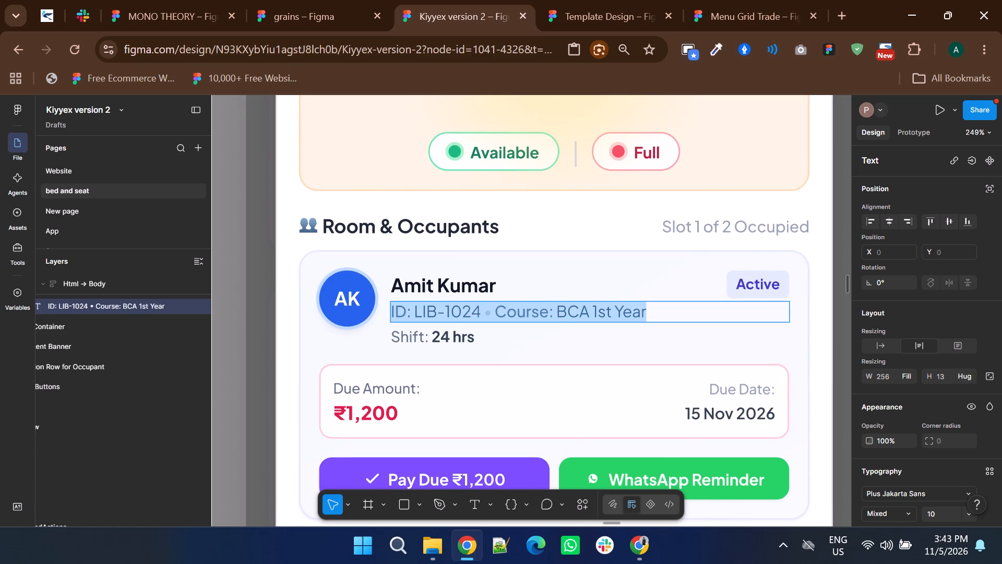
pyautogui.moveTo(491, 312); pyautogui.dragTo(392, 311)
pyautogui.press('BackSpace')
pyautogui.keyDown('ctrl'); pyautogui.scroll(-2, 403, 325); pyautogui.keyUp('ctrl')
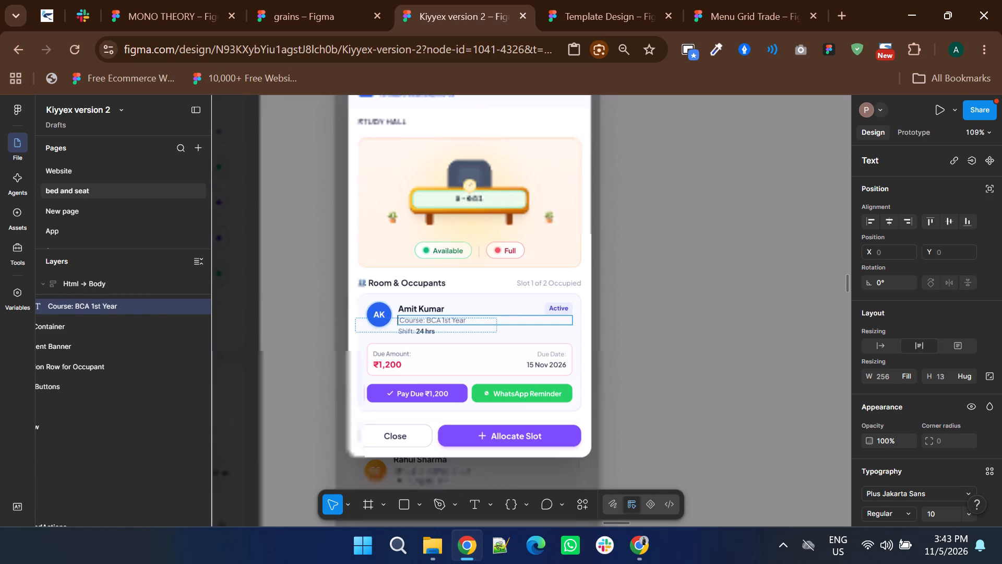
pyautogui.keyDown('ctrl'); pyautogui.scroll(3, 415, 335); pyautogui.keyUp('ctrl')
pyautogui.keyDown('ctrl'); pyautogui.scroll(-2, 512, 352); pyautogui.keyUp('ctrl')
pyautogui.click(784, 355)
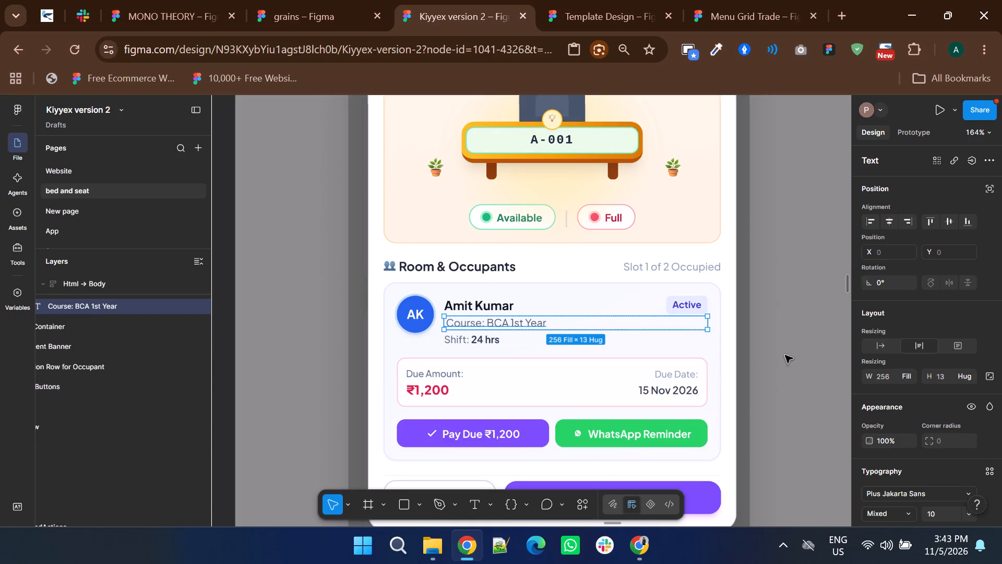
# Delete the "Shift: 24 hrs" line from the occupant details in the mobile popup.
pyautogui.keyDown('ctrl'); pyautogui.click(487, 342); pyautogui.keyUp('ctrl')
pyautogui.keyDown('ctrl'); pyautogui.scroll(-3, 503, 332); pyautogui.keyUp('ctrl')
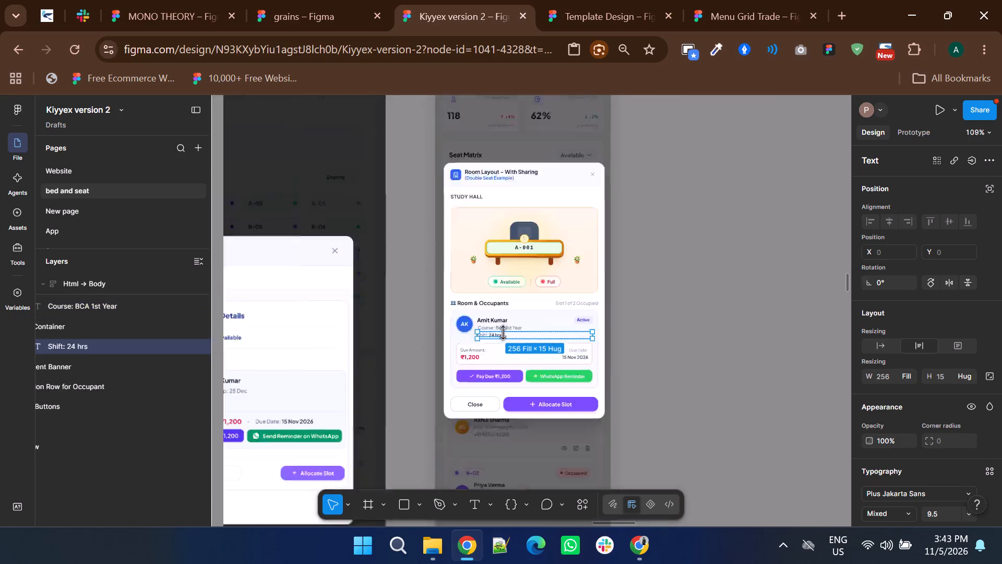
pyautogui.keyDown('ctrl'); pyautogui.scroll(-1, 503, 332); pyautogui.keyUp('ctrl')
pyautogui.keyDown('ctrl'); pyautogui.scroll(2, 440, 356); pyautogui.keyUp('ctrl')
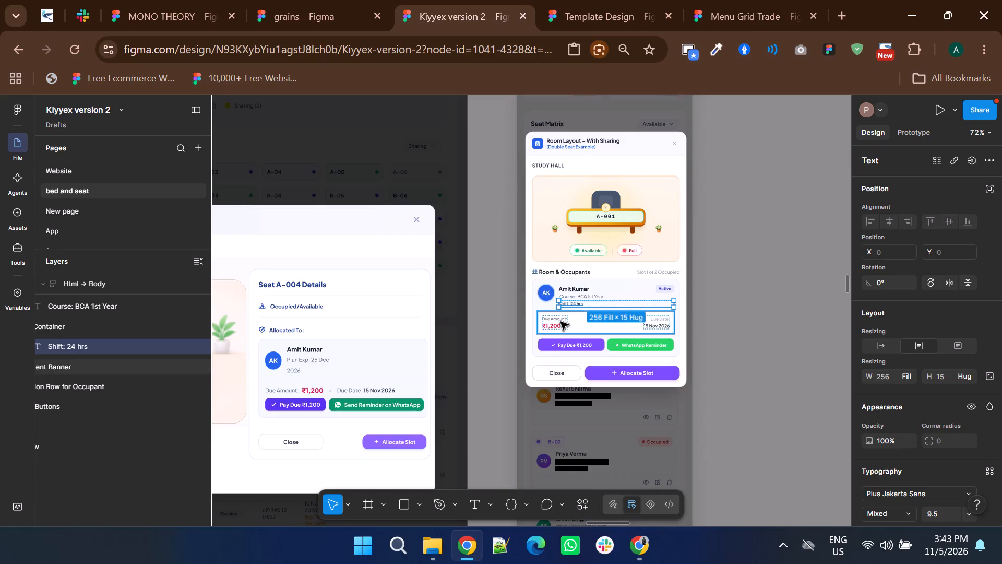
pyautogui.press('Delete')
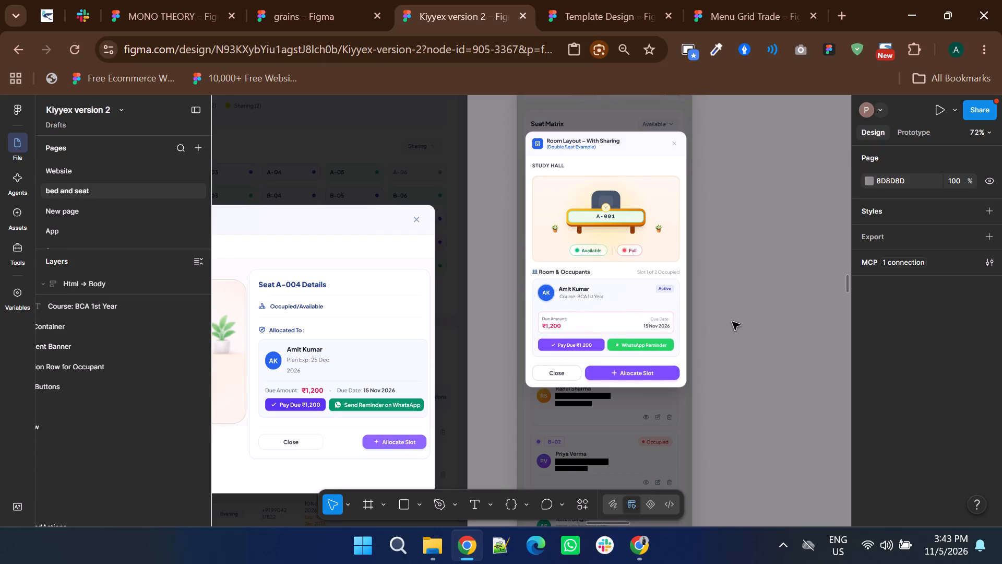
# Replace the course line under the occupant's name in the mobile popup with "Plan Exp 25 dec 2026".
pyautogui.keyDown('ctrl'); pyautogui.doubleClick(582, 300); pyautogui.keyUp('ctrl')
pyautogui.doubleClick(582, 300)
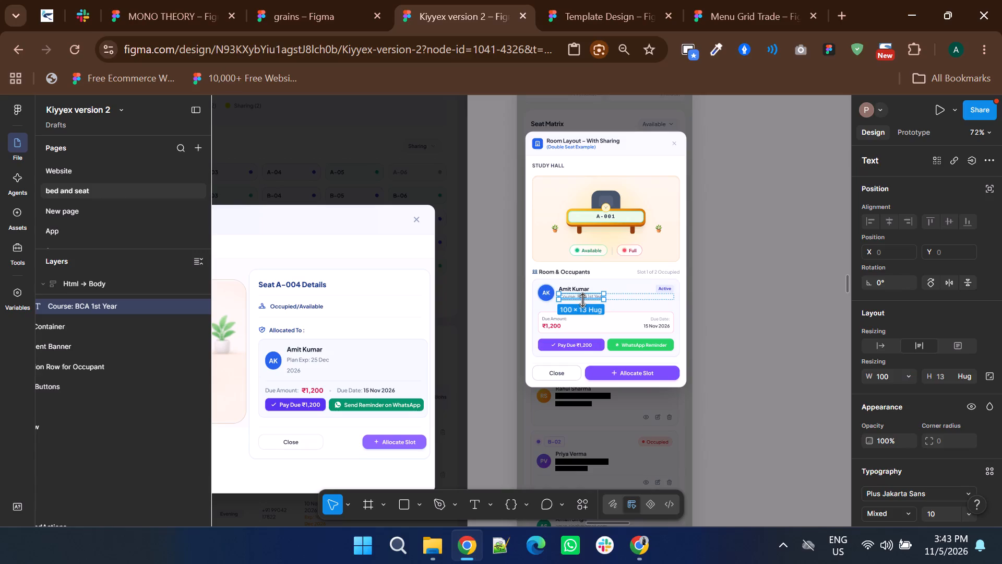
pyautogui.click(577, 291)
pyautogui.doubleClick(577, 296)
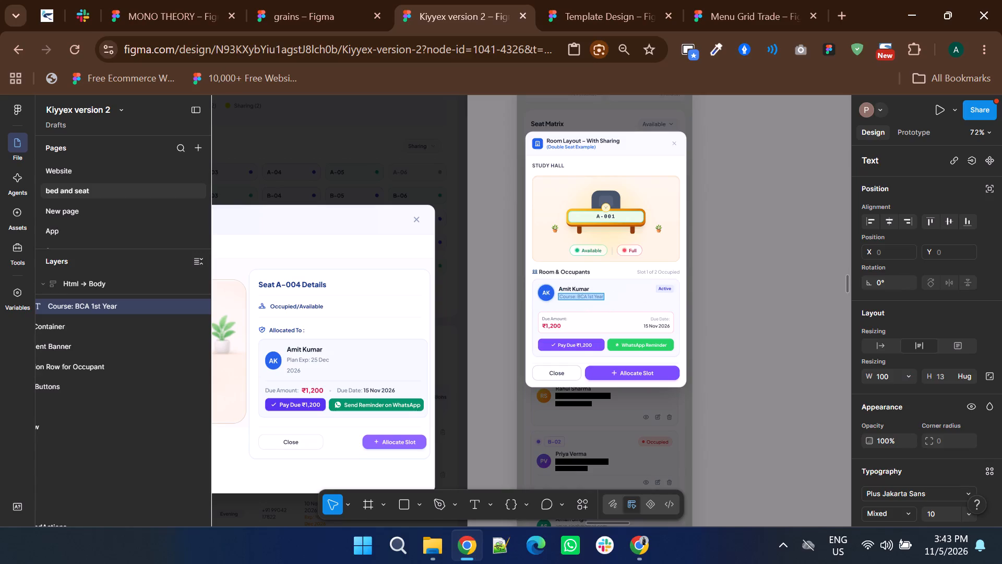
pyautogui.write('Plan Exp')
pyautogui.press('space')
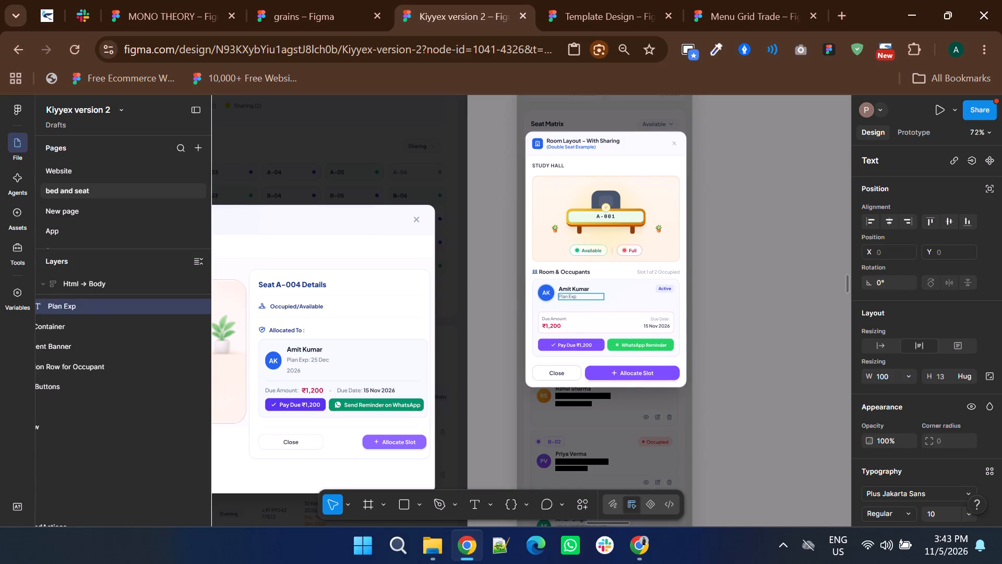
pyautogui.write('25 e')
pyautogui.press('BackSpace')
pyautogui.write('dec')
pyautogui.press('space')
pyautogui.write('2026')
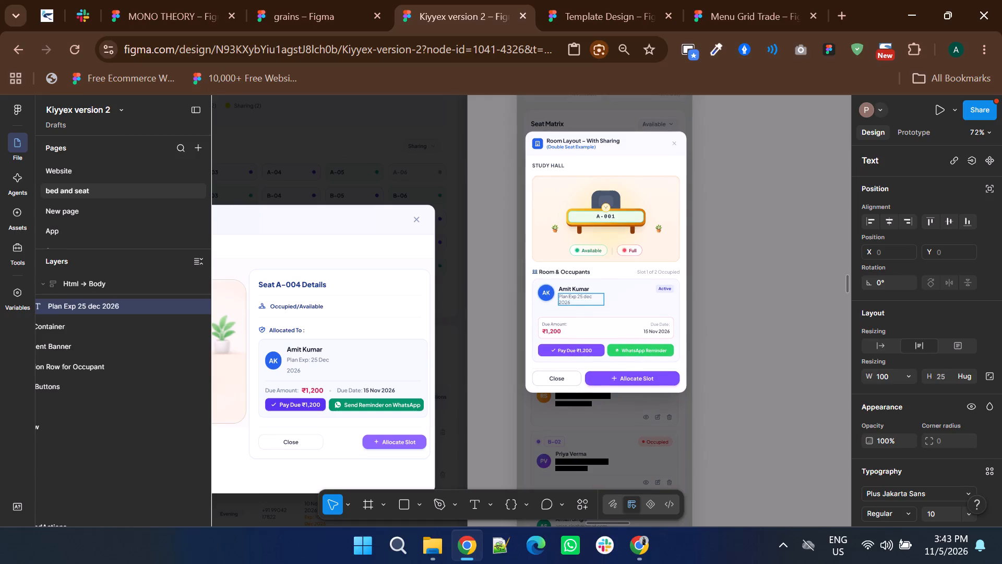
pyautogui.doubleClick(733, 300)
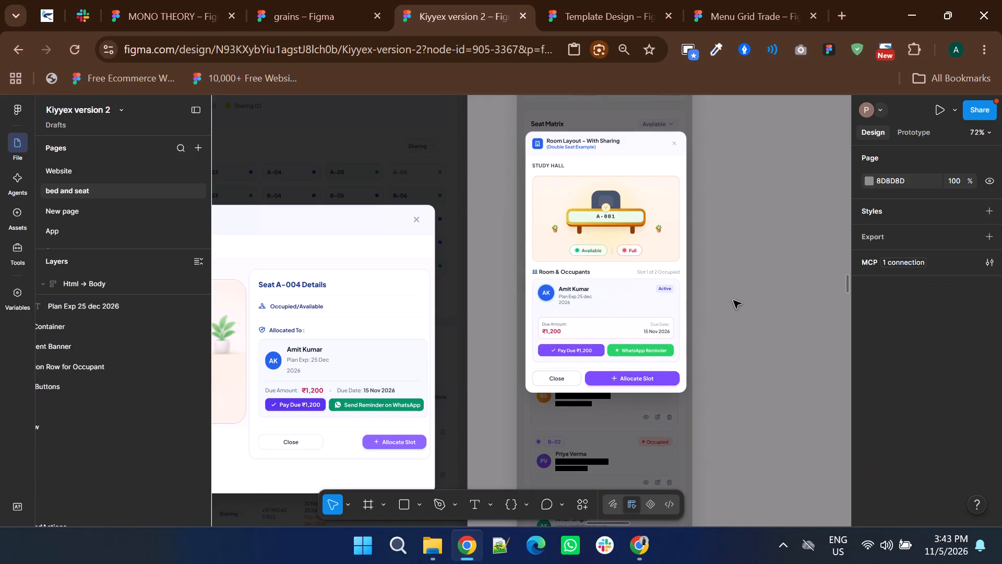
# Delete the "Active" badge from the mobile card's occupant details.
pyautogui.click(665, 292)
pyautogui.tripleClick(665, 290)
pyautogui.doubleClick(665, 290)
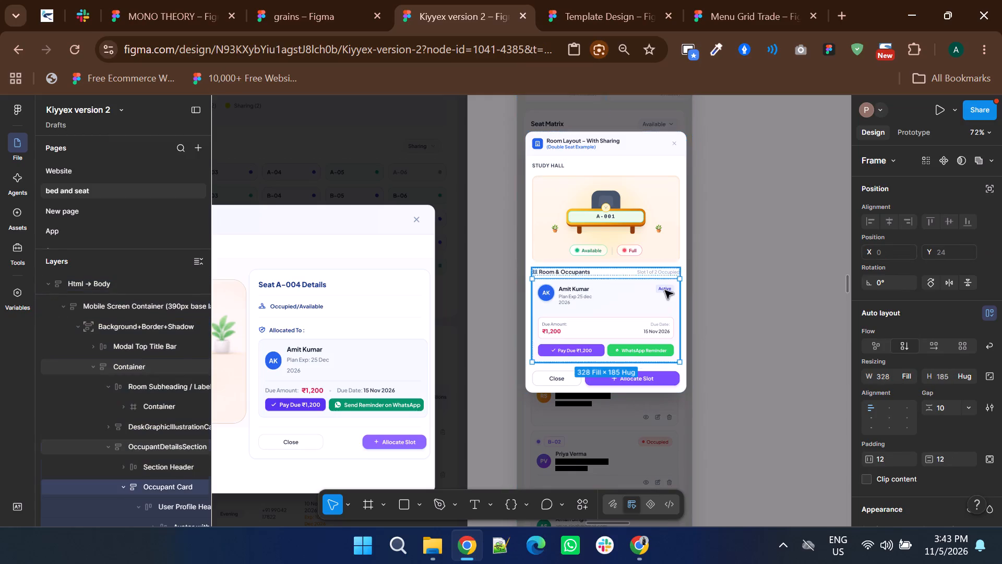
pyautogui.tripleClick(665, 290)
pyautogui.doubleClick(665, 289)
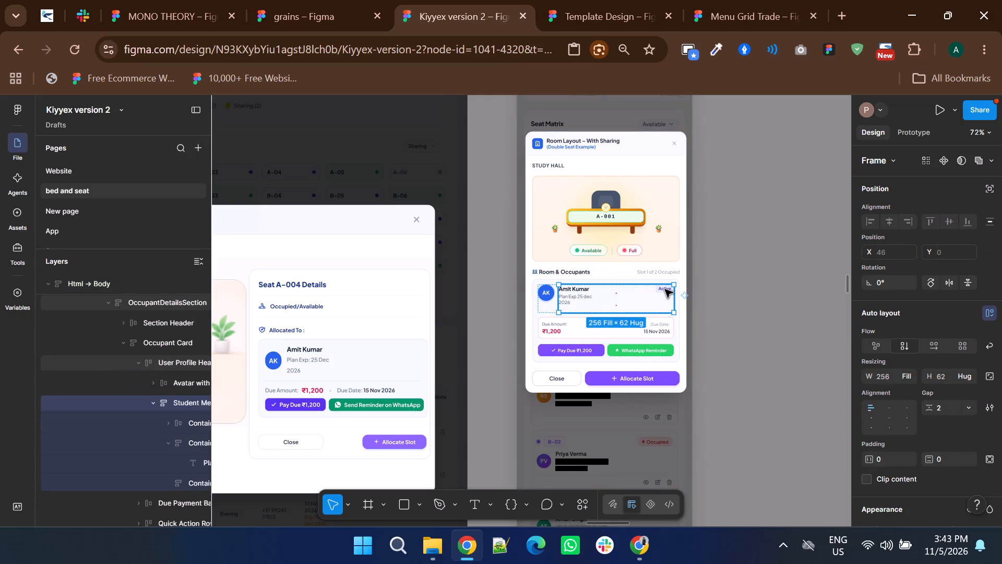
pyautogui.doubleClick(665, 289)
pyautogui.press('Delete')
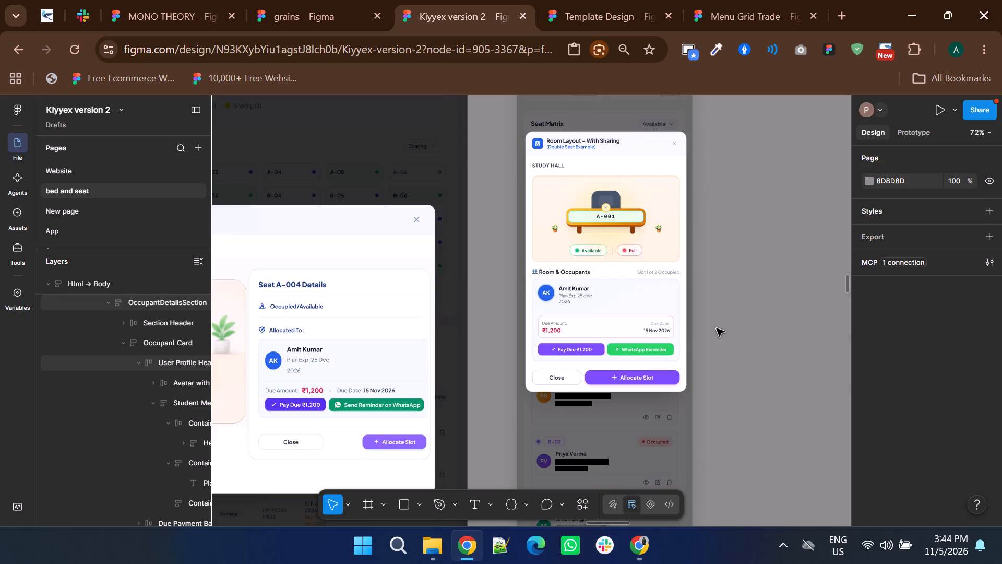
# Change the mobile card's "Room & Occupants" heading to "Occupied / Available".
pyautogui.keyDown('ctrl'); pyautogui.doubleClick(555, 269); pyautogui.keyUp('ctrl')
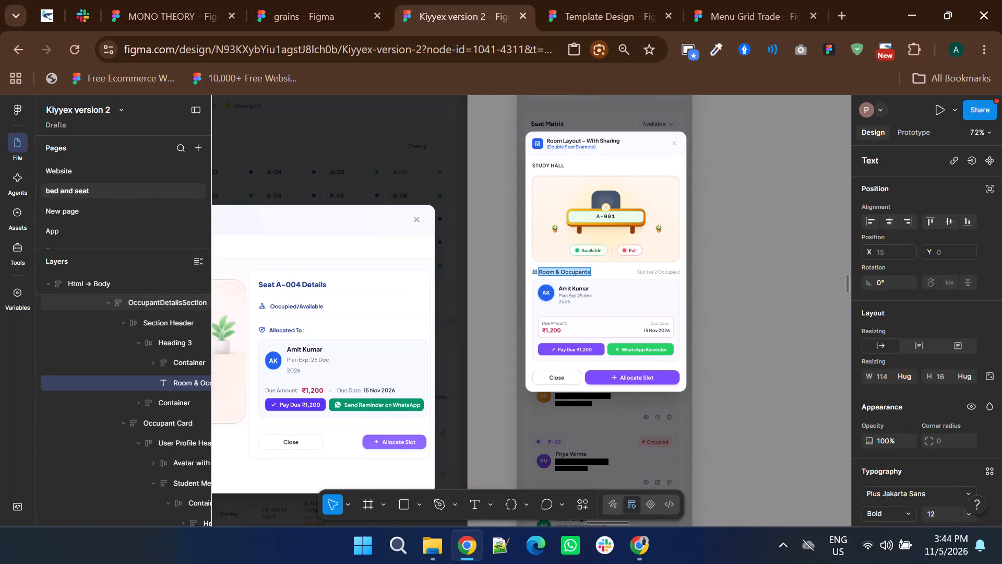
pyautogui.write('Occ')
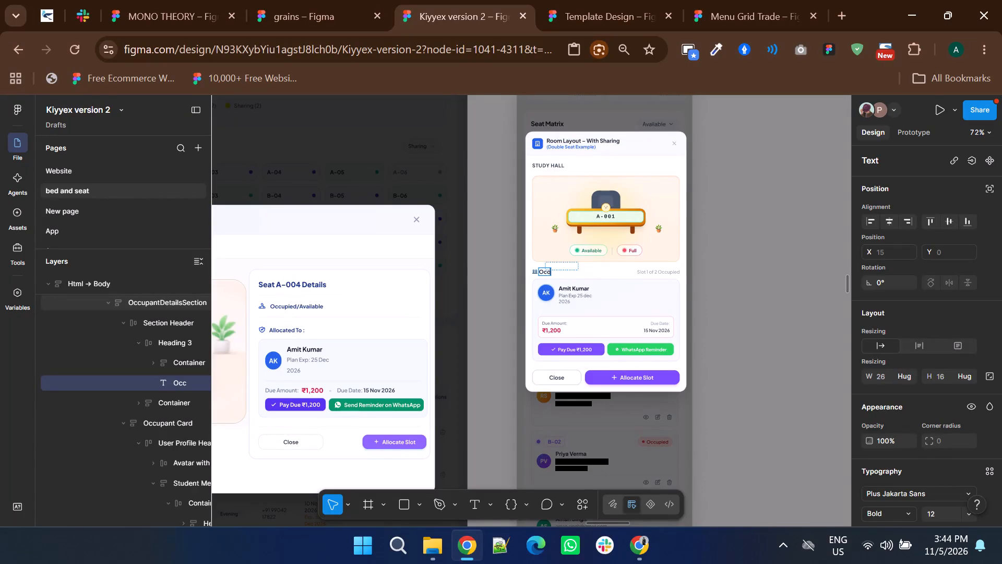
pyautogui.write('upied')
pyautogui.press('space')
pyautogui.write('/ Available')
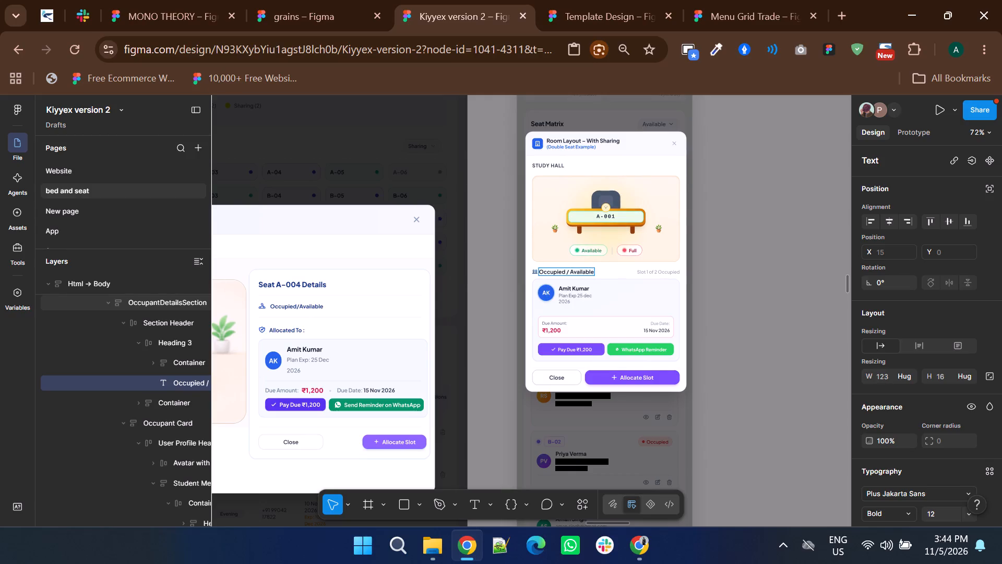
pyautogui.doubleClick(764, 318)
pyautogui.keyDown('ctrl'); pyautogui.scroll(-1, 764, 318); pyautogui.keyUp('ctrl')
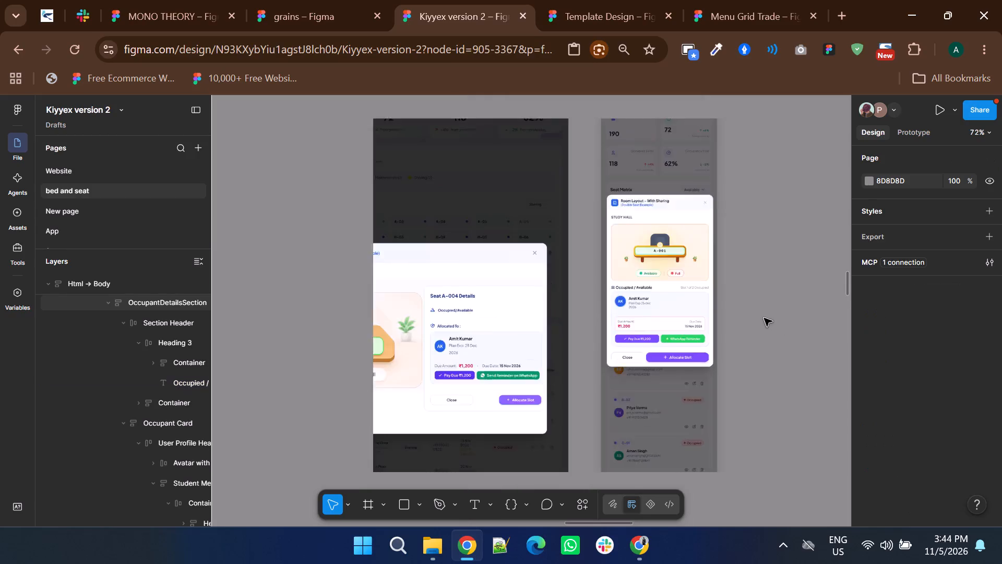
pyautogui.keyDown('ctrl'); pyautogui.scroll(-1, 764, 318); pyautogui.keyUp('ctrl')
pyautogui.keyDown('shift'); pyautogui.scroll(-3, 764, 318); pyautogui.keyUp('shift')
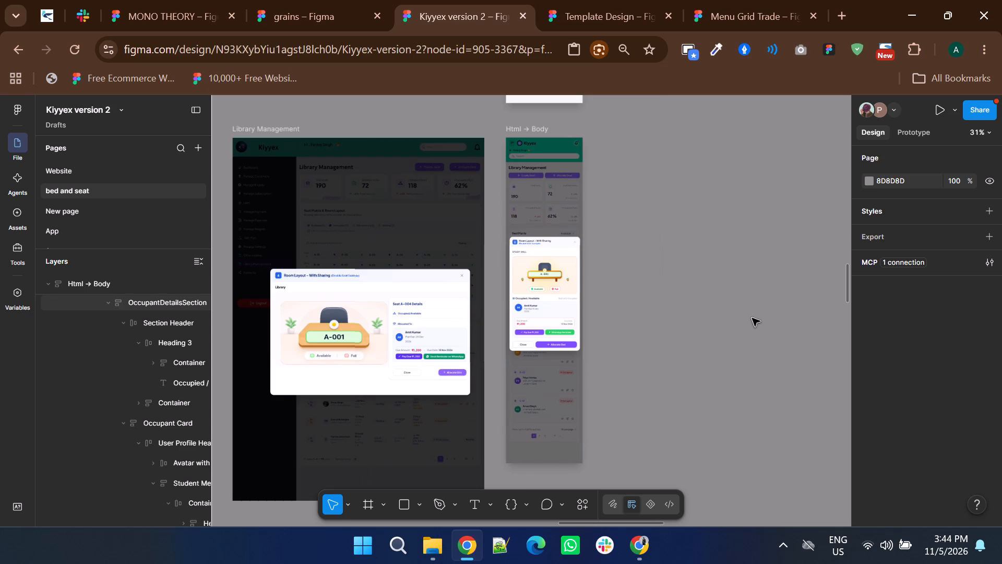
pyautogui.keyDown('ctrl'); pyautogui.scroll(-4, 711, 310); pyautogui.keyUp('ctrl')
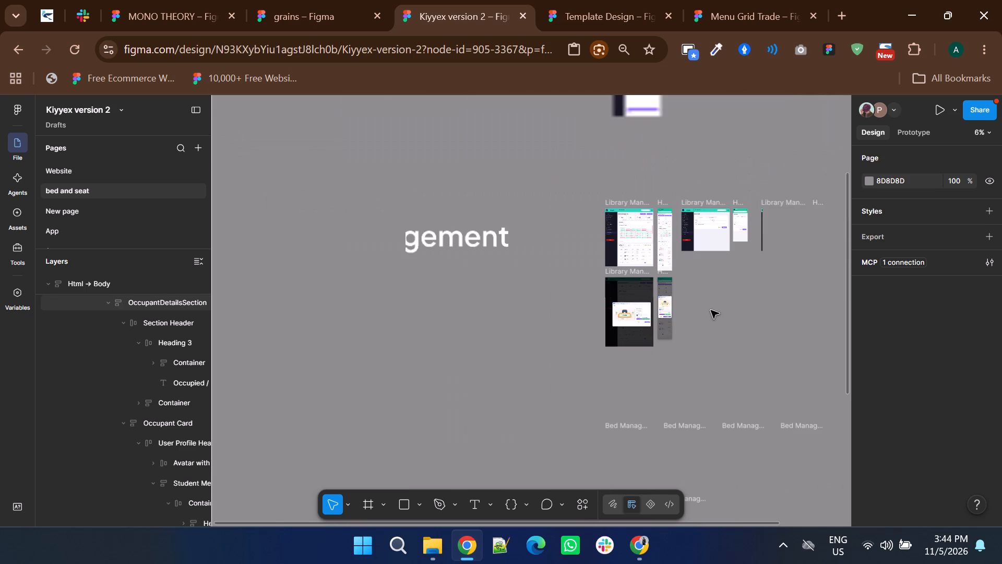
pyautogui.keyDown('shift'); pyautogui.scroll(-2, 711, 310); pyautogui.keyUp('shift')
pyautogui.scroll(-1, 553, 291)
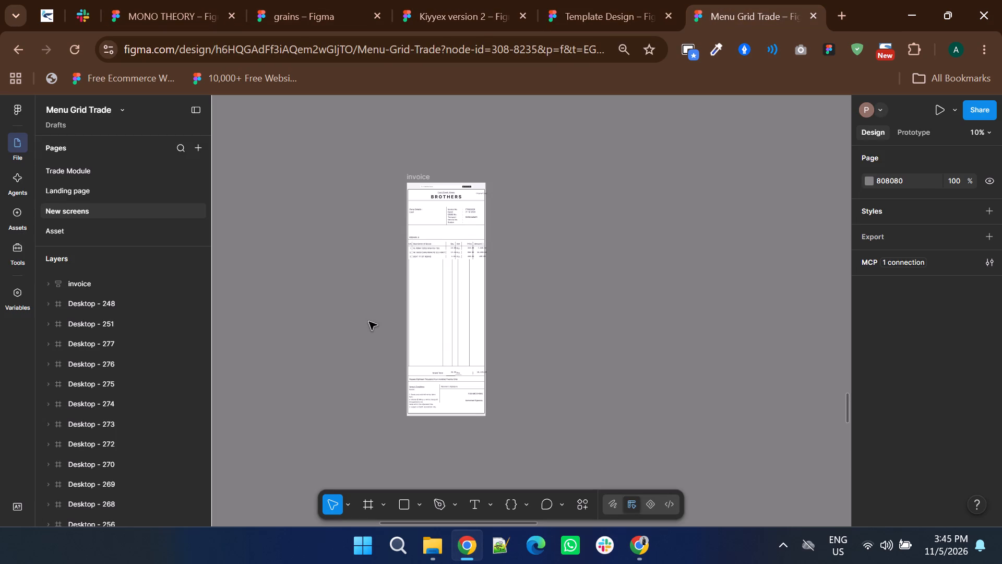
pyautogui.rightClick(558, 185)
pyautogui.click(581, 187)
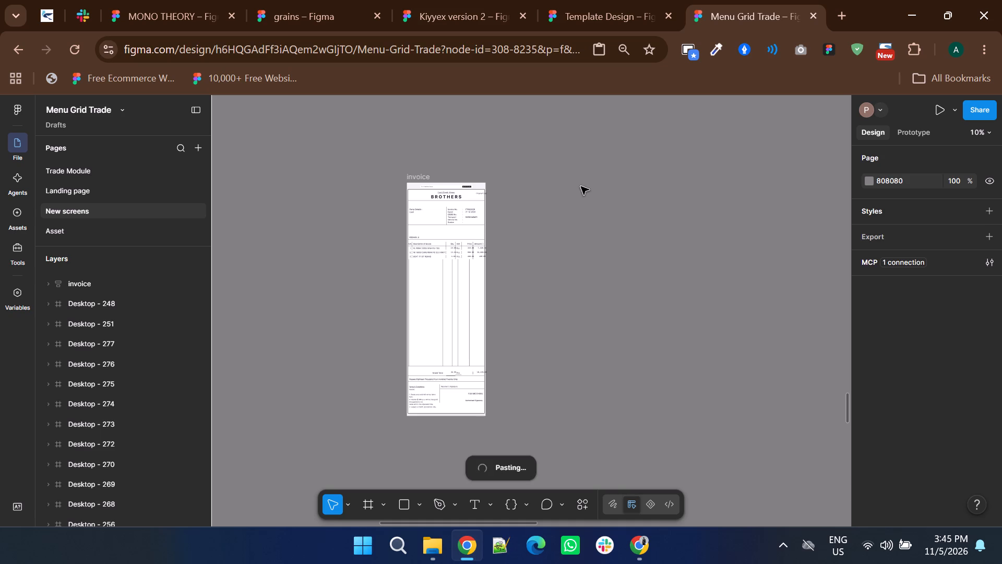
# Duplicate the Main - InvoiceSheet frame outside the pasted "Html → Body" frame and delete that wrapper frame with its contents.
pyautogui.click(588, 203)
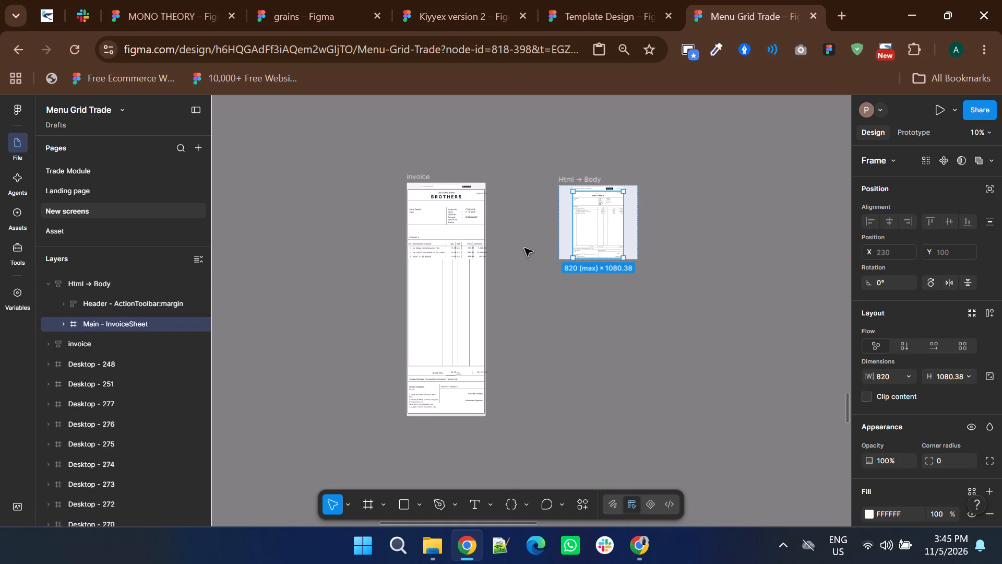
pyautogui.keyDown('ctrl'); pyautogui.scroll(2, 541, 226); pyautogui.keyUp('ctrl')
pyautogui.click(679, 204)
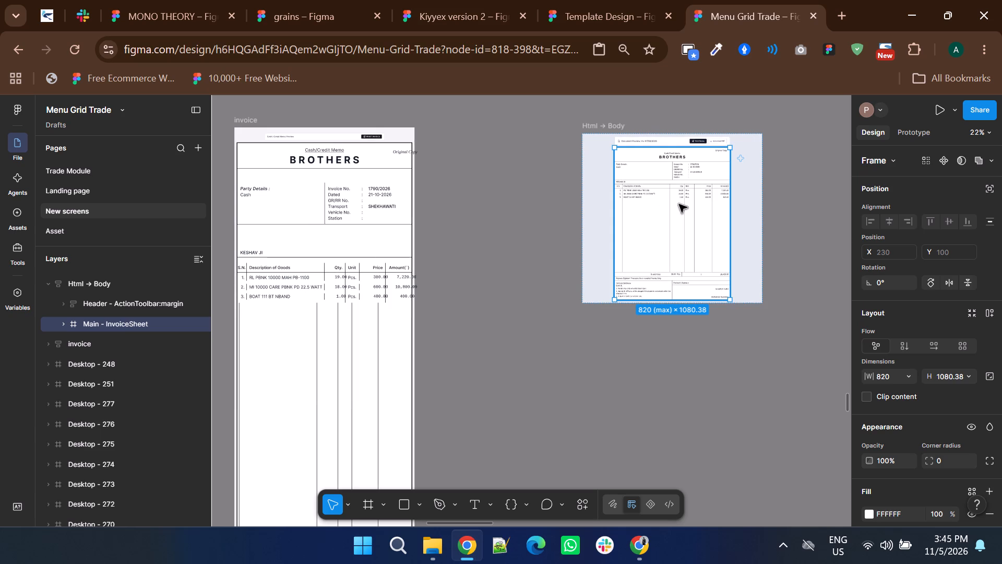
pyautogui.moveTo(679, 204); pyautogui.dragTo(510, 261)
pyautogui.click(603, 123)
pyautogui.press('Delete')
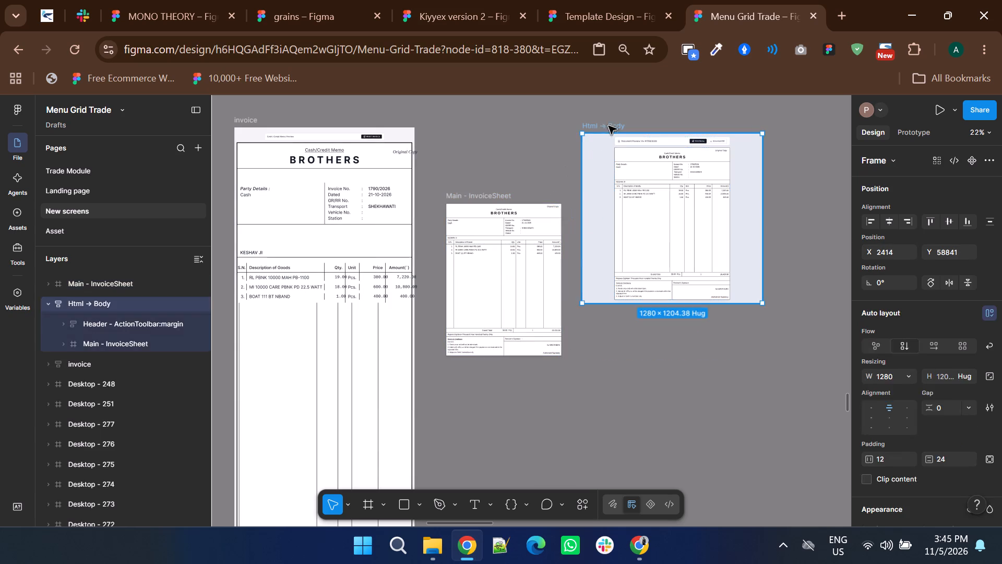
# Delete the old tall "invoice" frame from the Invoice section.
pyautogui.keyDown('ctrl'); pyautogui.scroll(-5, 768, 312); pyautogui.keyUp('ctrl')
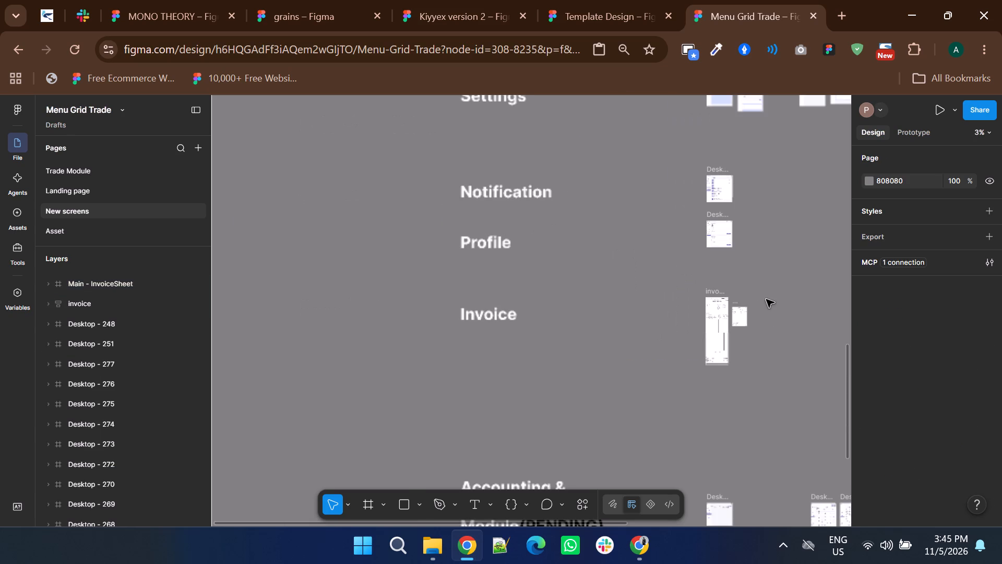
pyautogui.click(713, 285)
pyautogui.press('Delete')
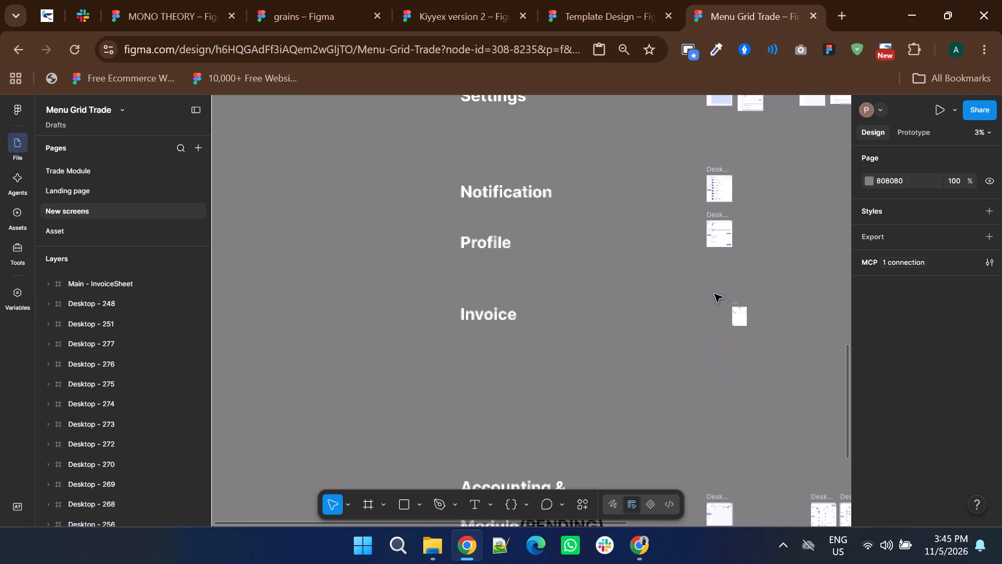
# Move the Main - InvoiceSheet frame beside the Invoice heading, left-aligned with the Notification and Profile screens above.
pyautogui.moveTo(736, 299); pyautogui.dragTo(715, 293)
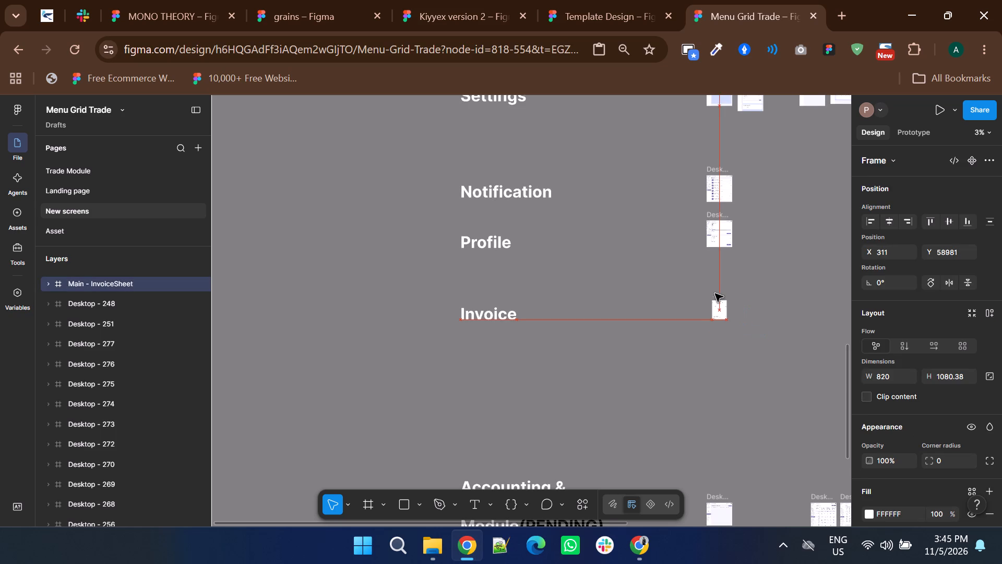
pyautogui.moveTo(715, 293); pyautogui.dragTo(713, 293)
pyautogui.click(596, 322)
# Examine the new invoice sheet's layout, from party details and goods table to terms and signature area.
pyautogui.keyDown('shift'); pyautogui.scroll(-2, 484, 358); pyautogui.keyUp('shift')
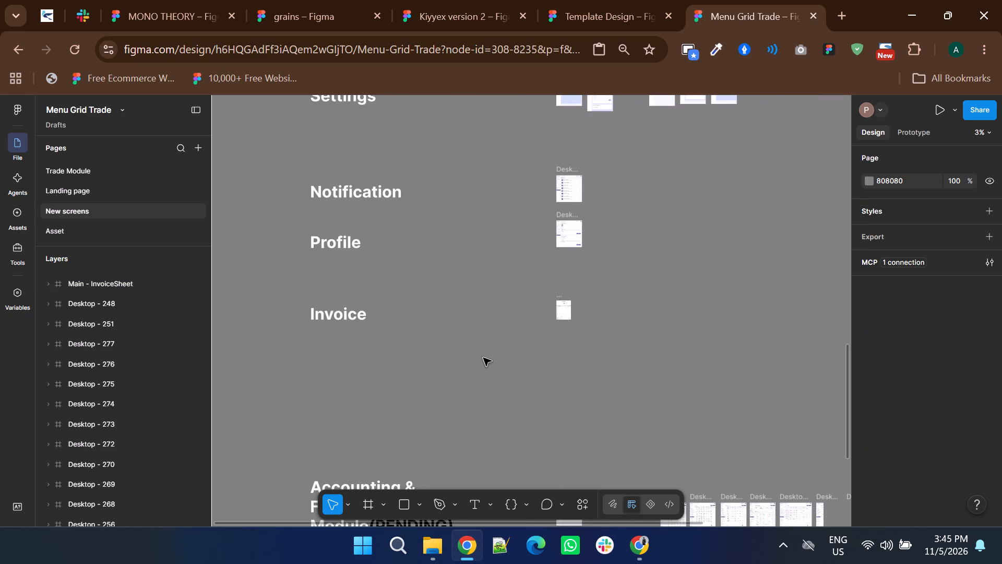
pyautogui.keyDown('ctrl'); pyautogui.scroll(6, 557, 301); pyautogui.keyUp('ctrl')
pyautogui.scroll(-2, 571, 293)
pyautogui.keyDown('ctrl'); pyautogui.scroll(2, 571, 290); pyautogui.keyUp('ctrl')
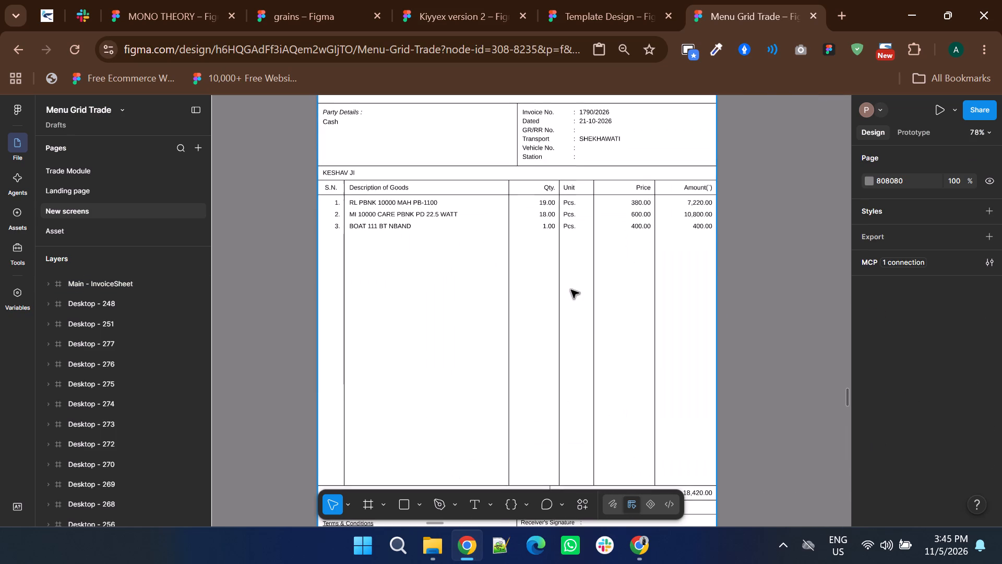
pyautogui.keyDown('ctrl'); pyautogui.scroll(-2, 571, 290); pyautogui.keyUp('ctrl')
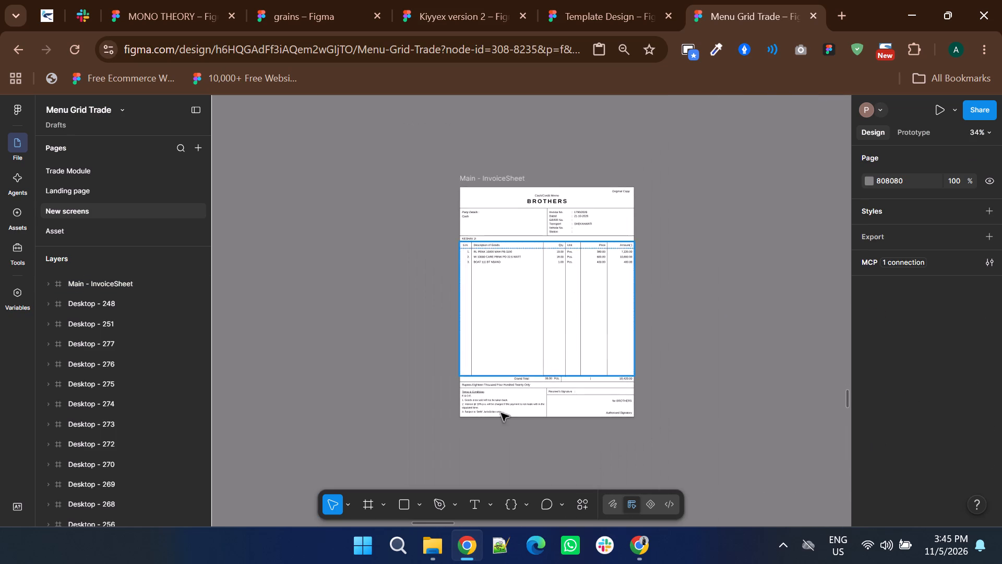
pyautogui.keyDown('ctrl'); pyautogui.scroll(3, 497, 418); pyautogui.keyUp('ctrl')
pyautogui.keyDown('shift'); pyautogui.scroll(-4, 497, 418); pyautogui.keyUp('shift')
pyautogui.keyDown('ctrl'); pyautogui.scroll(-3, 527, 399); pyautogui.keyUp('ctrl')
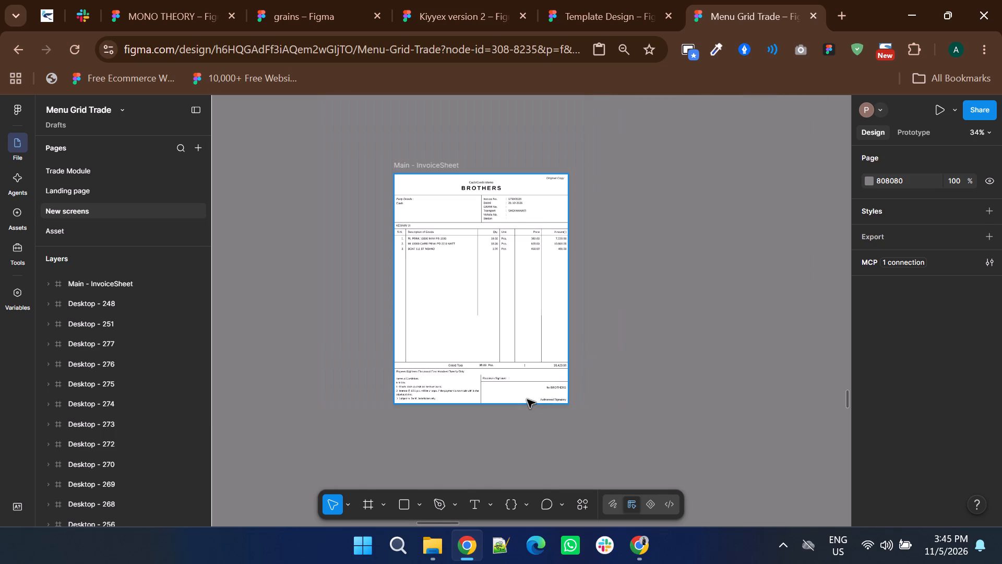
pyautogui.keyDown('ctrl'); pyautogui.scroll(-3, 672, 356); pyautogui.keyUp('ctrl')
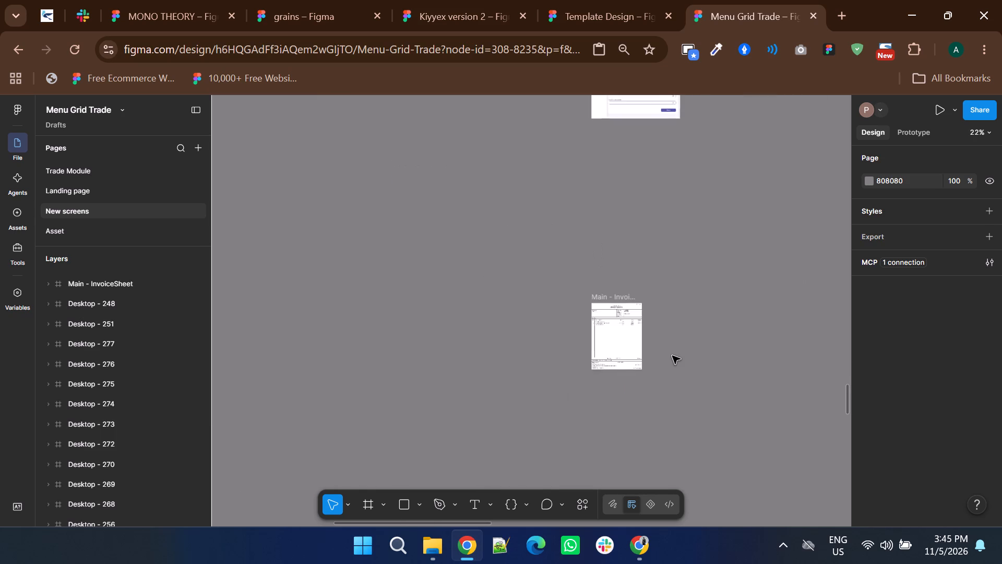
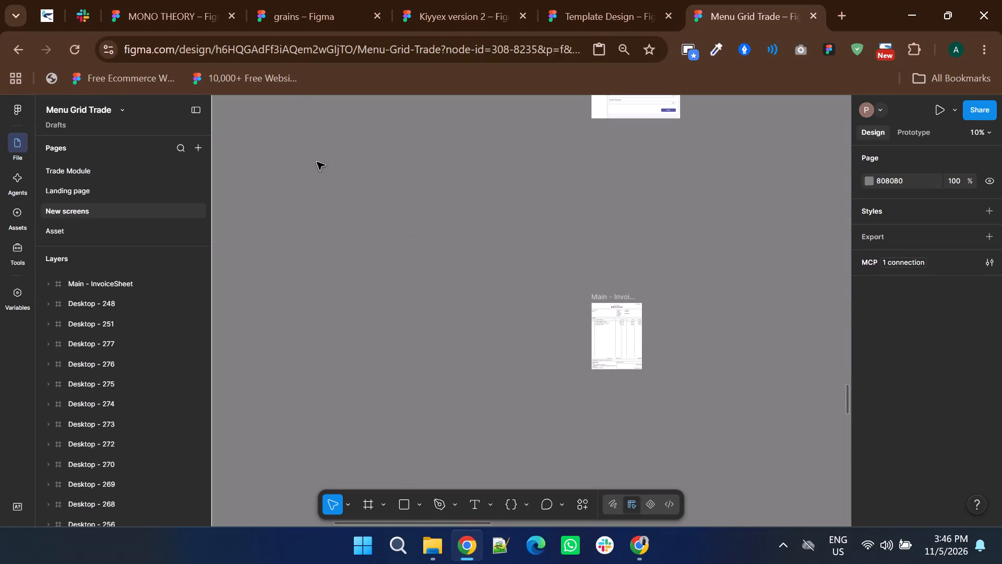
# In the Kiyyex version 2 file, shift the three upper-row Bed Management popup frames rightward to widen the gap beside the main screen.
pyautogui.click(469, 9)
pyautogui.scroll(-1, 526, 287)
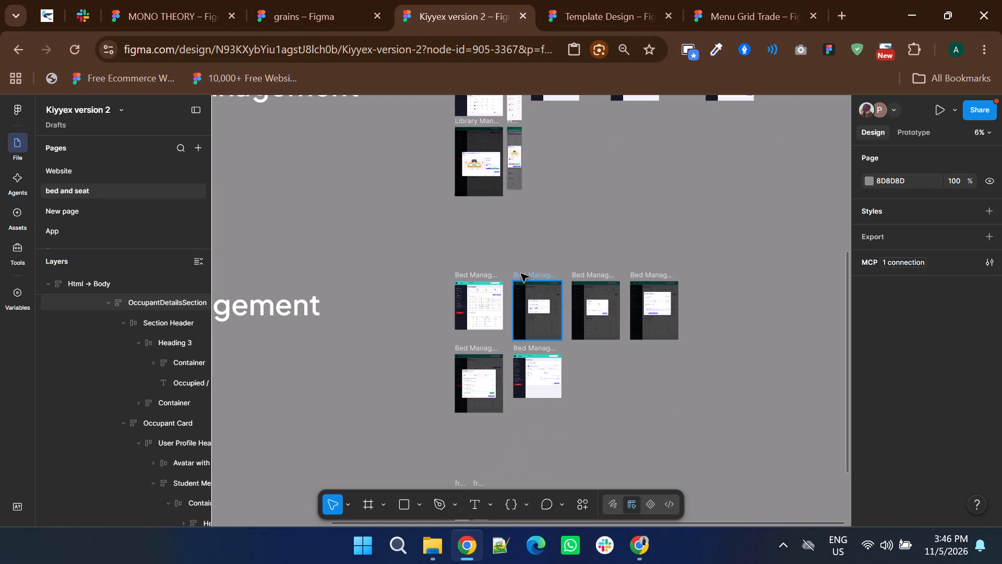
pyautogui.click(521, 274)
pyautogui.keyDown('shift'); pyautogui.click(580, 273); pyautogui.keyUp('shift')
pyautogui.keyDown('shift'); pyautogui.click(643, 277); pyautogui.keyUp('shift')
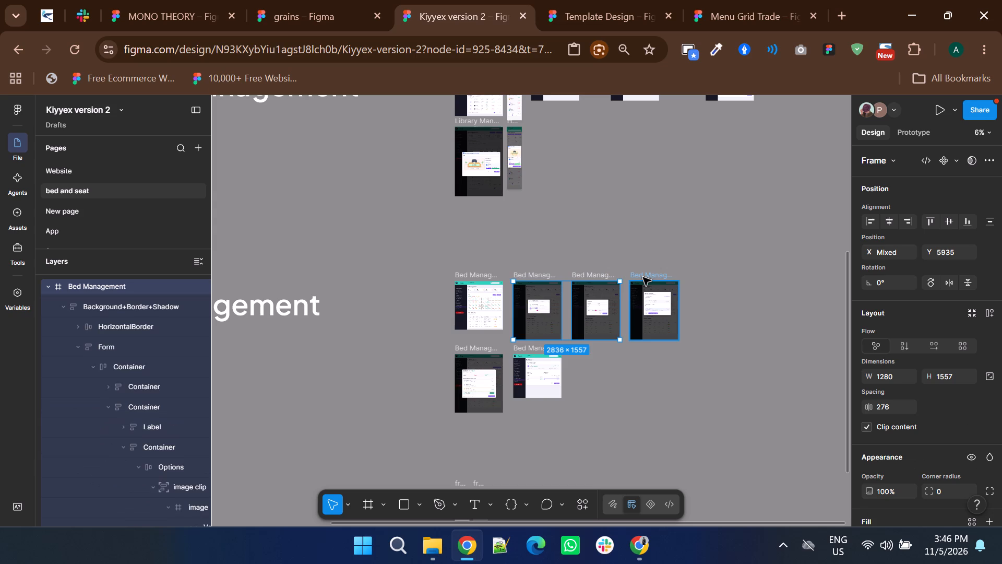
pyautogui.moveTo(628, 290); pyautogui.dragTo(661, 292)
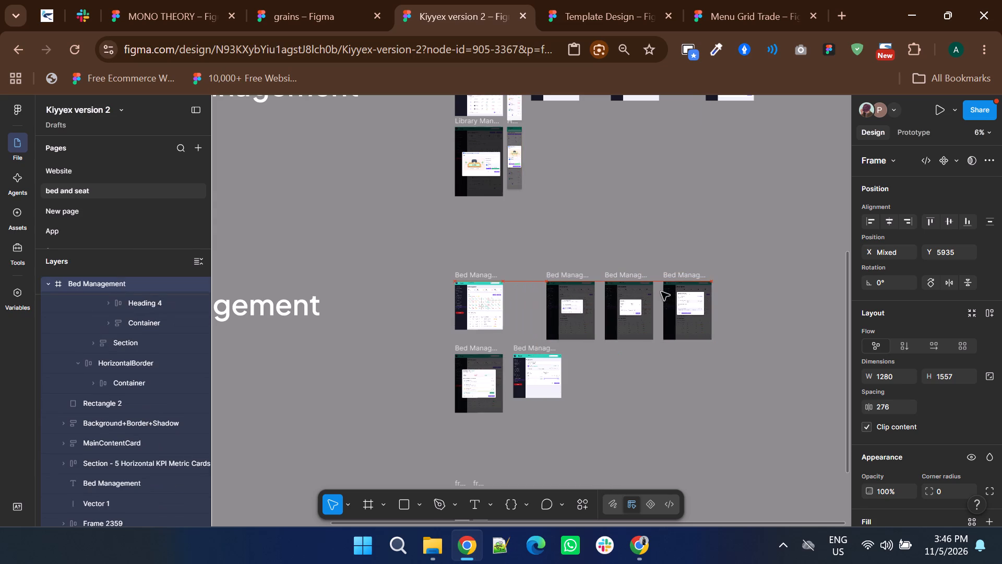
pyautogui.moveTo(661, 292); pyautogui.dragTo(663, 292)
pyautogui.keyDown('ctrl'); pyautogui.scroll(4, 485, 295); pyautogui.keyUp('ctrl')
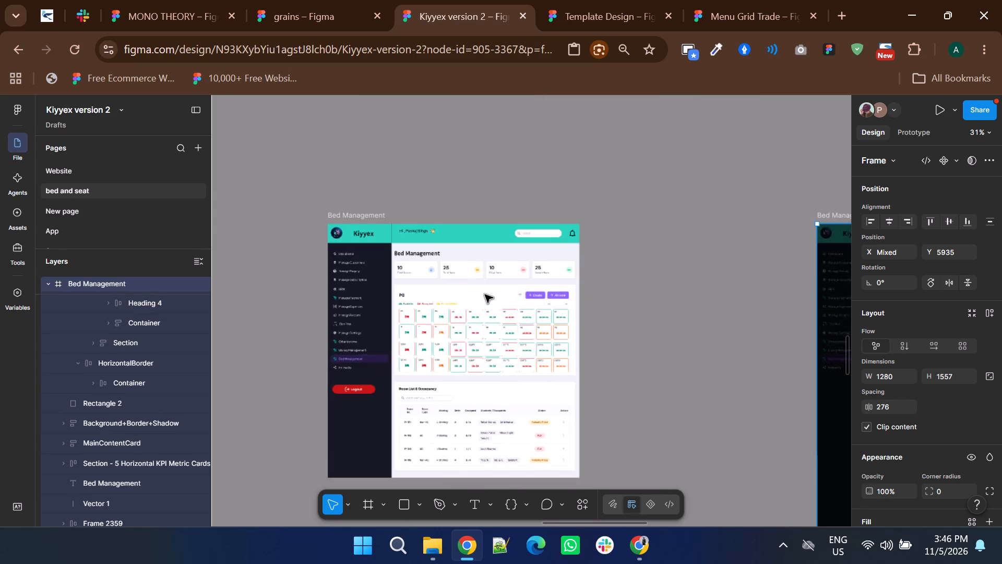
pyautogui.keyDown('ctrl'); pyautogui.scroll(-1, 485, 295); pyautogui.keyUp('ctrl')
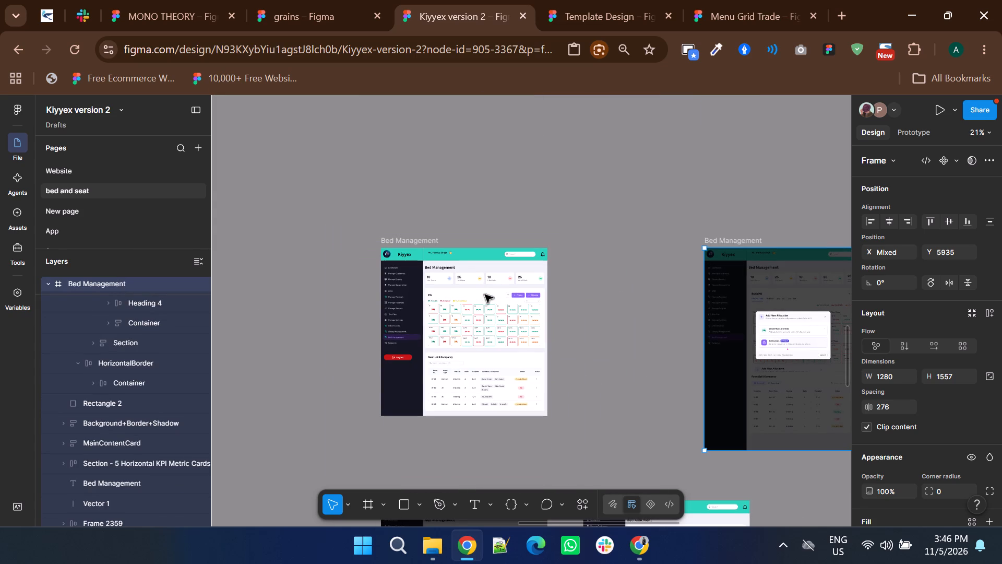
pyautogui.press('Print')
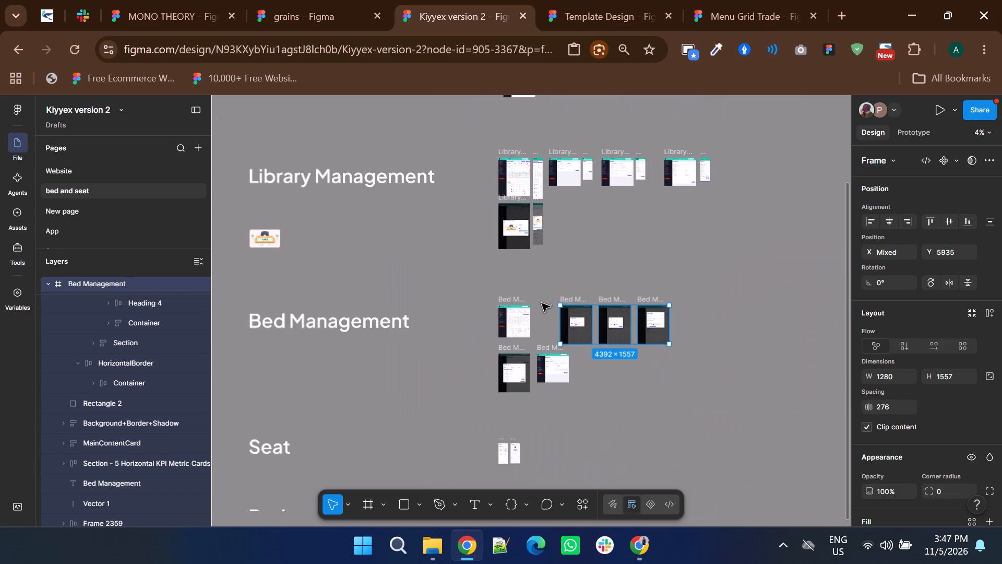
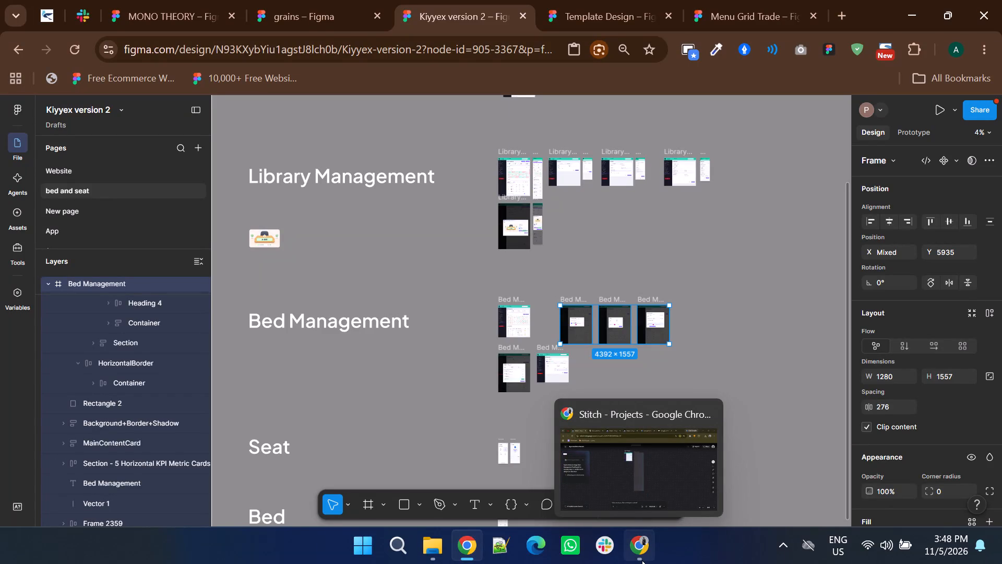
# In Stitch, select the generated Bed Management mobile screen and export it in Figma format to the clipboard.
pyautogui.click(642, 560)
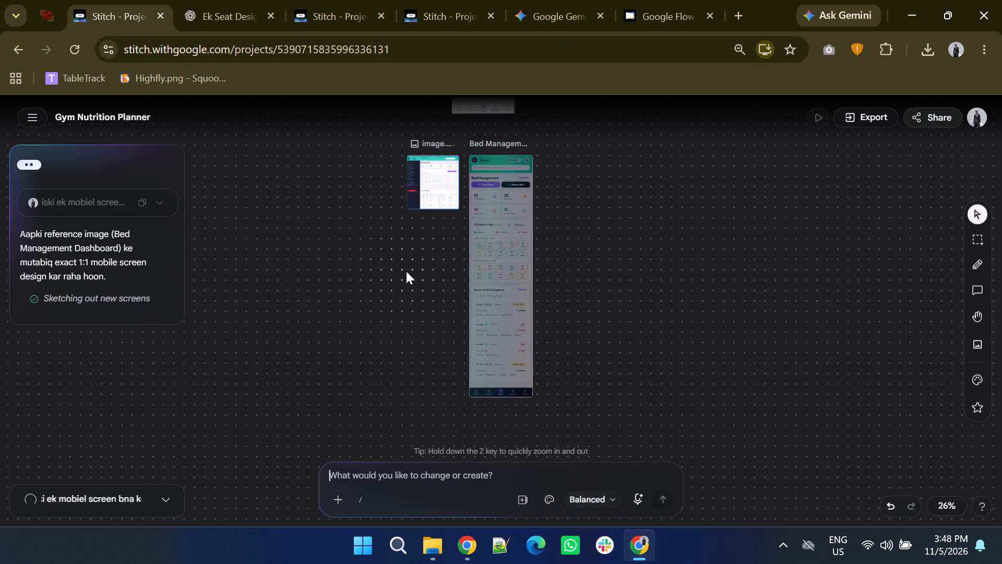
pyautogui.click(496, 205)
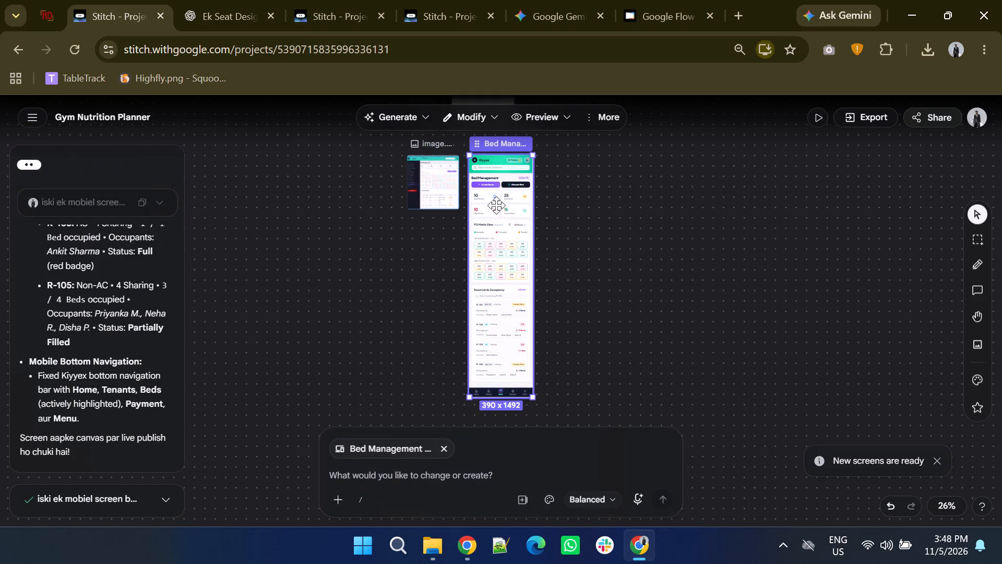
pyautogui.click(612, 100)
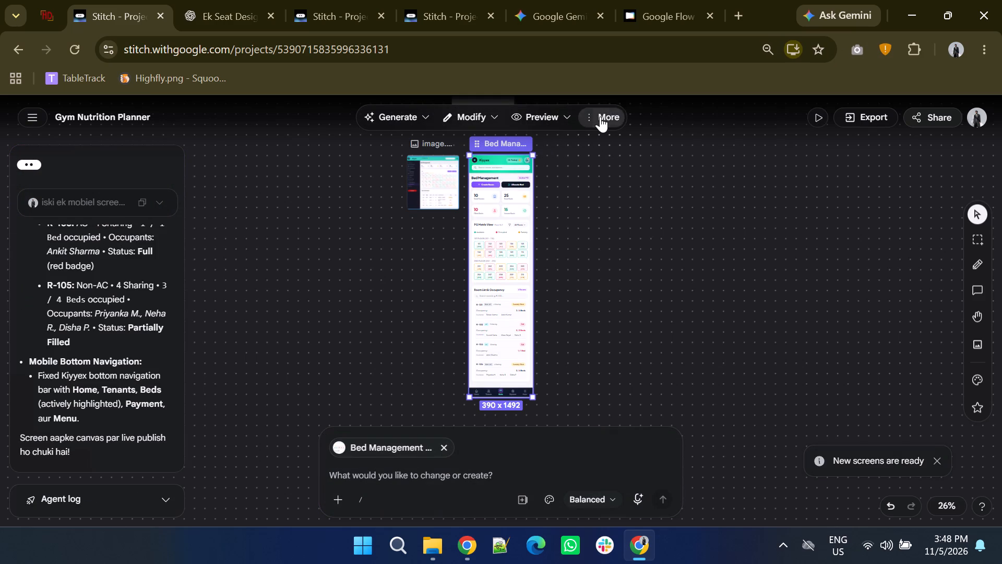
pyautogui.click(600, 116)
pyautogui.click(627, 203)
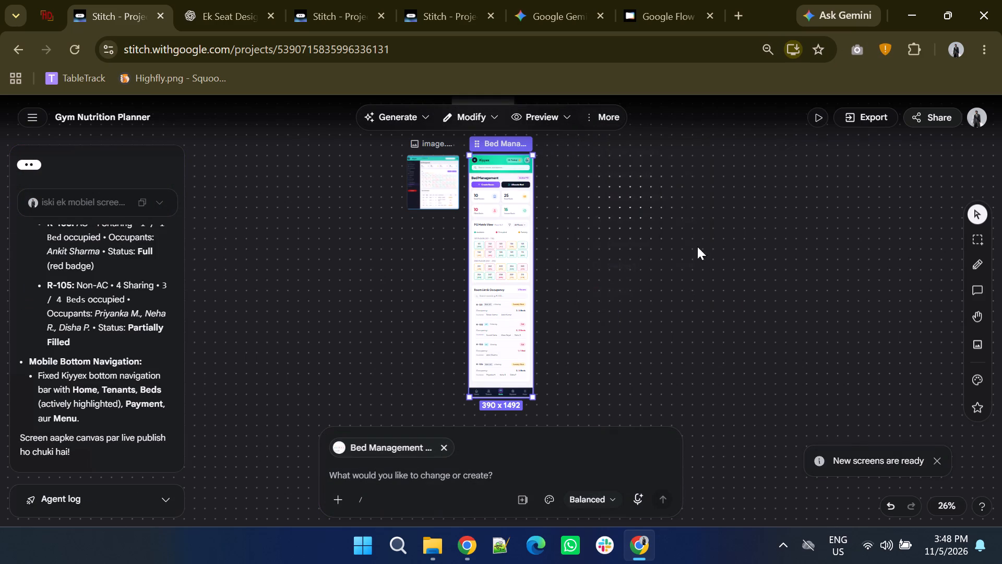
pyautogui.click(803, 454)
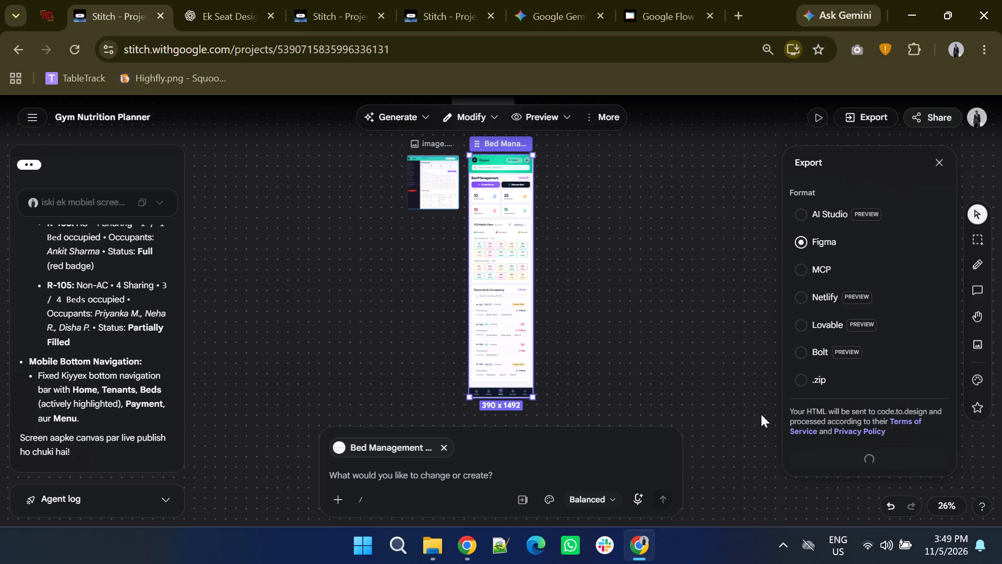
pyautogui.click(829, 460)
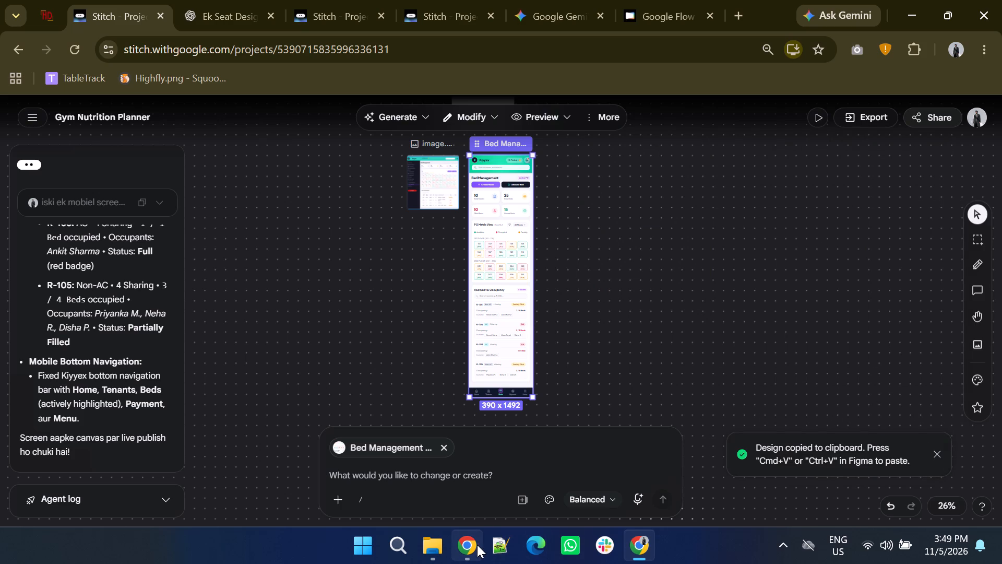
# In the Kiyyex version 2 file, move the two lower-row Bed Management frames down to about Y 8573.
pyautogui.click(475, 545)
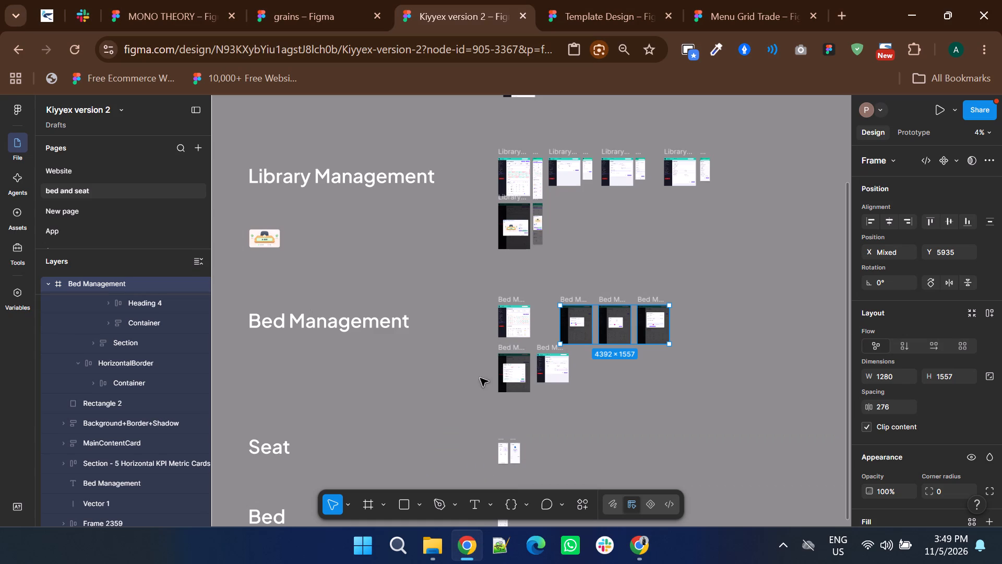
pyautogui.keyDown('ctrl'); pyautogui.scroll(3, 490, 375); pyautogui.keyUp('ctrl')
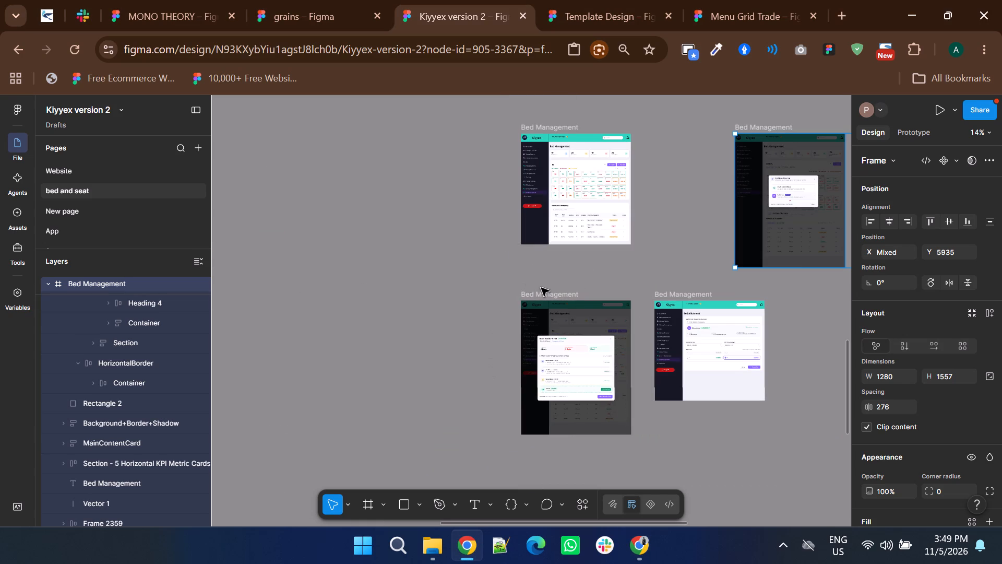
pyautogui.click(541, 288)
pyautogui.click(547, 290)
pyautogui.keyDown('shift'); pyautogui.click(669, 290); pyautogui.keyUp('shift')
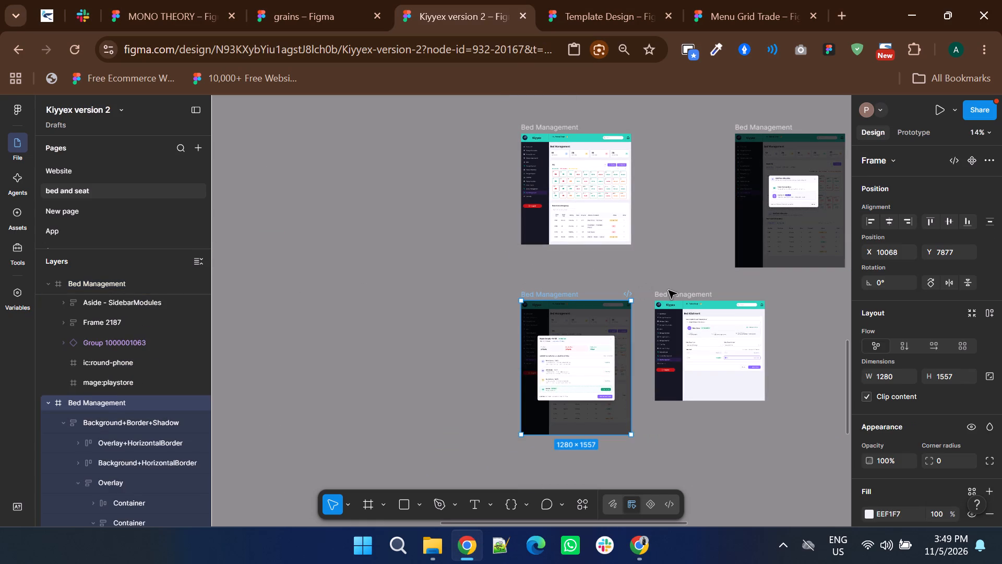
pyautogui.keyDown('ctrl'); pyautogui.scroll(-1, 448, 303); pyautogui.keyUp('ctrl')
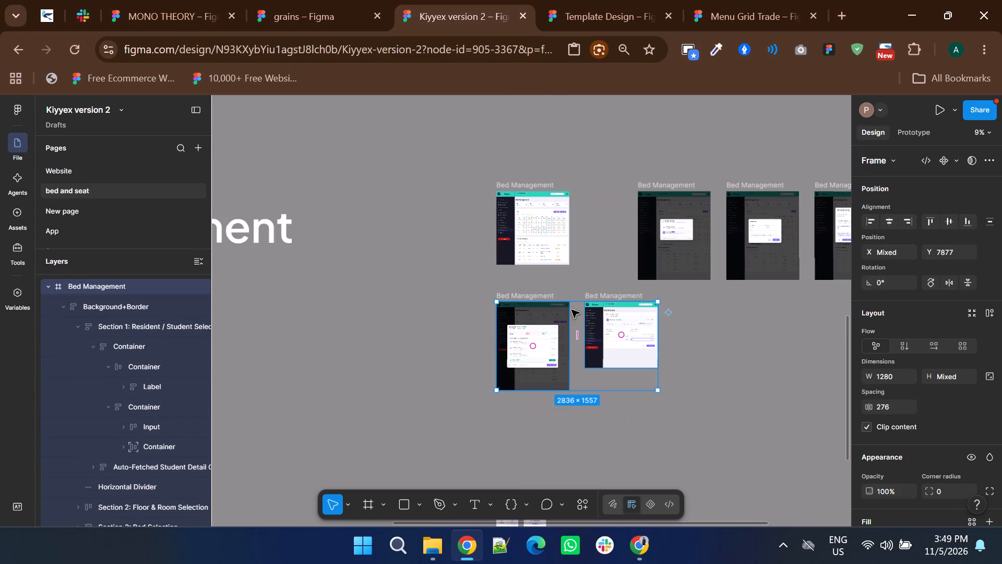
pyautogui.moveTo(571, 310); pyautogui.dragTo(573, 350)
# Paste the mobile screen beside the main Bed Management desktop frame and align their tops, at about X 11429, Y 5935.
pyautogui.scroll(1, 570, 367)
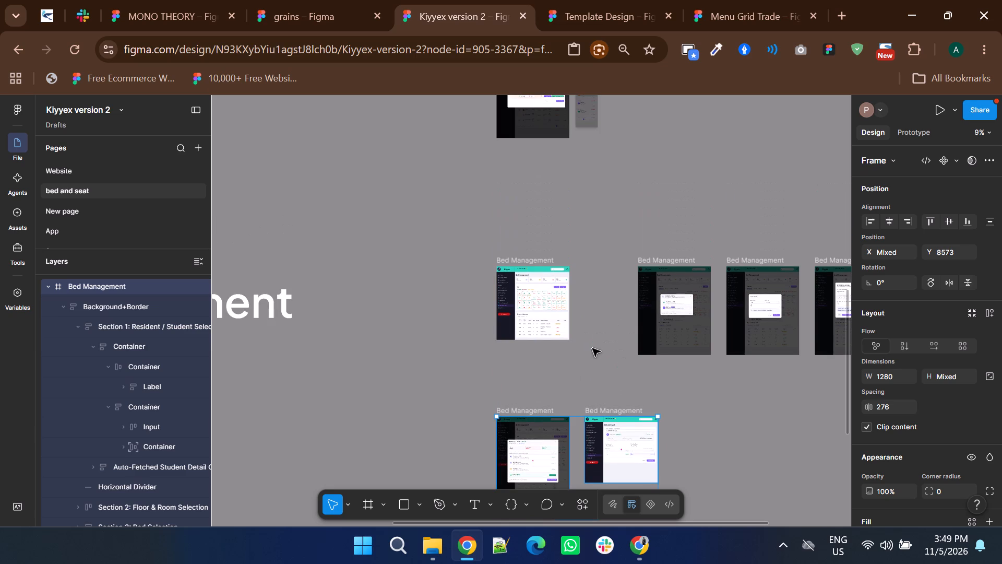
pyautogui.click(598, 271)
pyautogui.rightClick(582, 272)
pyautogui.click(595, 279)
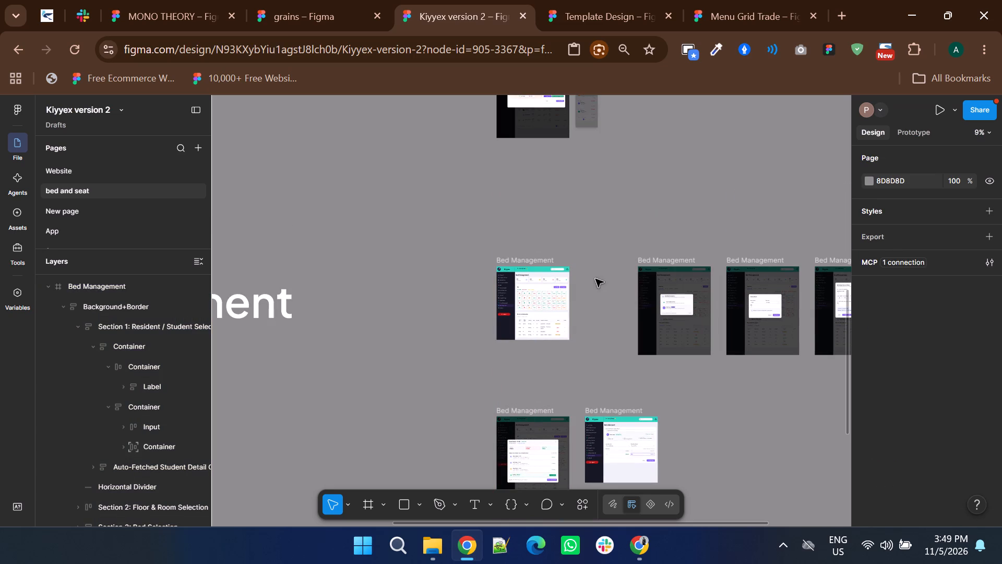
pyautogui.keyDown('ctrl'); pyautogui.scroll(3, 597, 275); pyautogui.keyUp('ctrl')
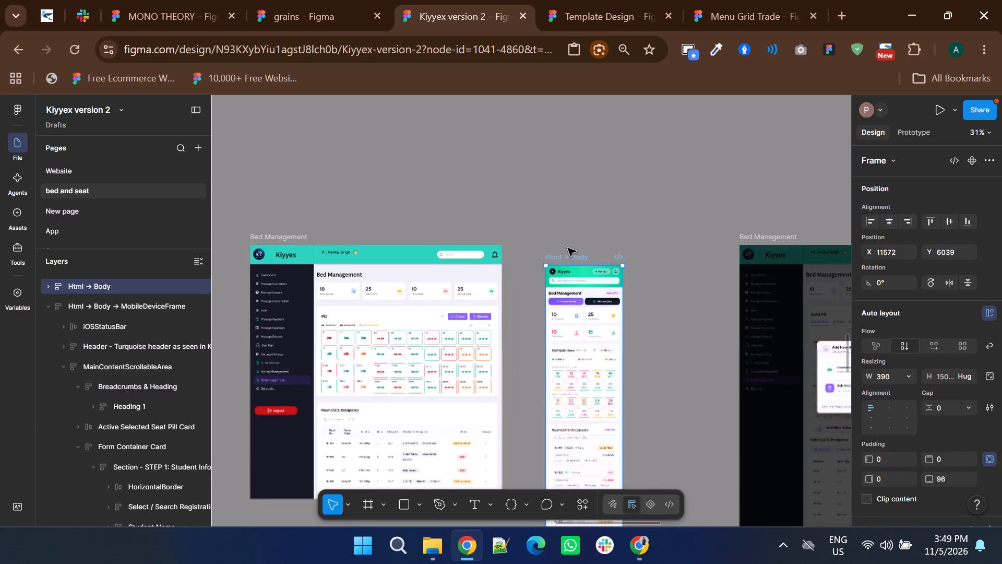
pyautogui.moveTo(564, 251); pyautogui.dragTo(536, 229)
# Compare the pasted mobile screen with the desktop Bed Management screen, covering the header, metric cards and bed matrix.
pyautogui.keyDown('ctrl'); pyautogui.scroll(4, 565, 270); pyautogui.keyUp('ctrl')
pyautogui.keyDown('ctrl'); pyautogui.scroll(-1, 583, 281); pyautogui.keyUp('ctrl')
pyautogui.scroll(-1, 583, 281)
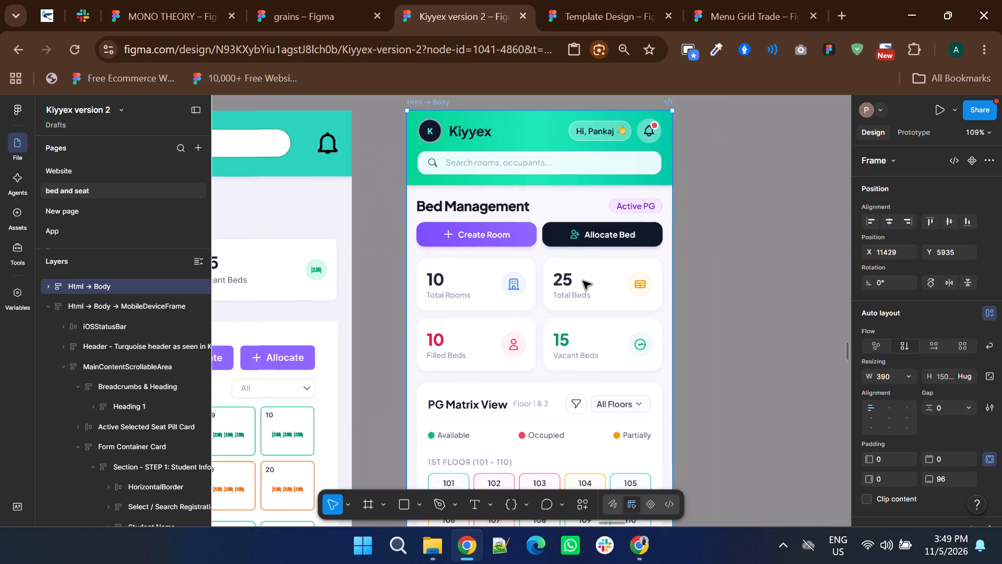
pyautogui.keyDown('ctrl'); pyautogui.scroll(-1, 583, 281); pyautogui.keyUp('ctrl')
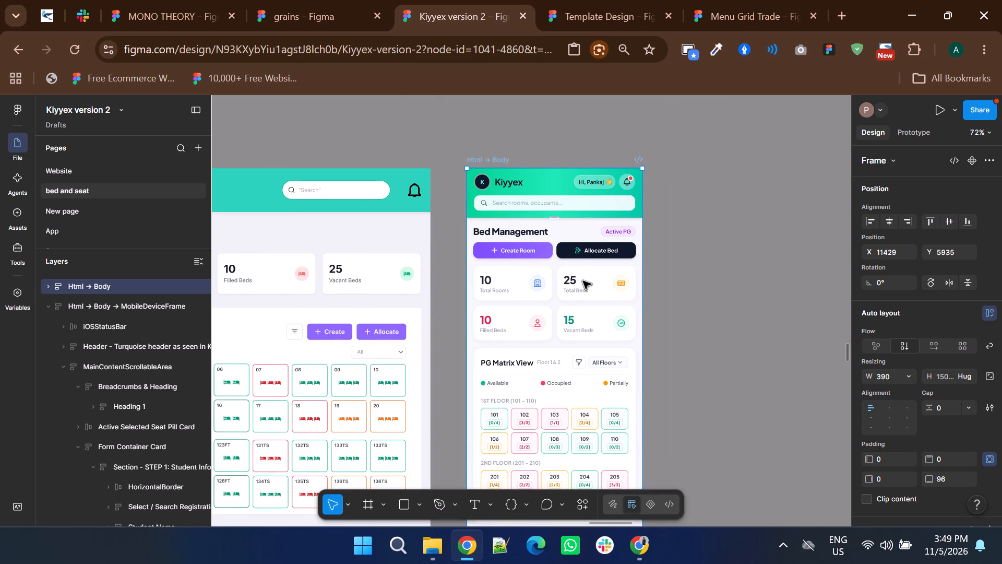
pyautogui.scroll(-1, 583, 281)
pyautogui.keyDown('shift'); pyautogui.scroll(4, 583, 281); pyautogui.keyUp('shift')
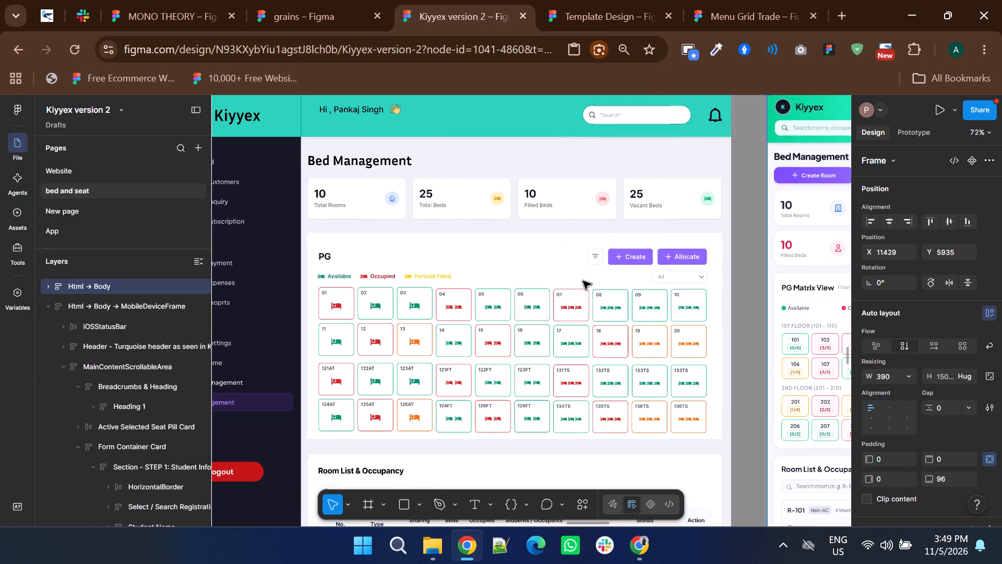
pyautogui.keyDown('shift'); pyautogui.scroll(-2, 583, 281); pyautogui.keyUp('shift')
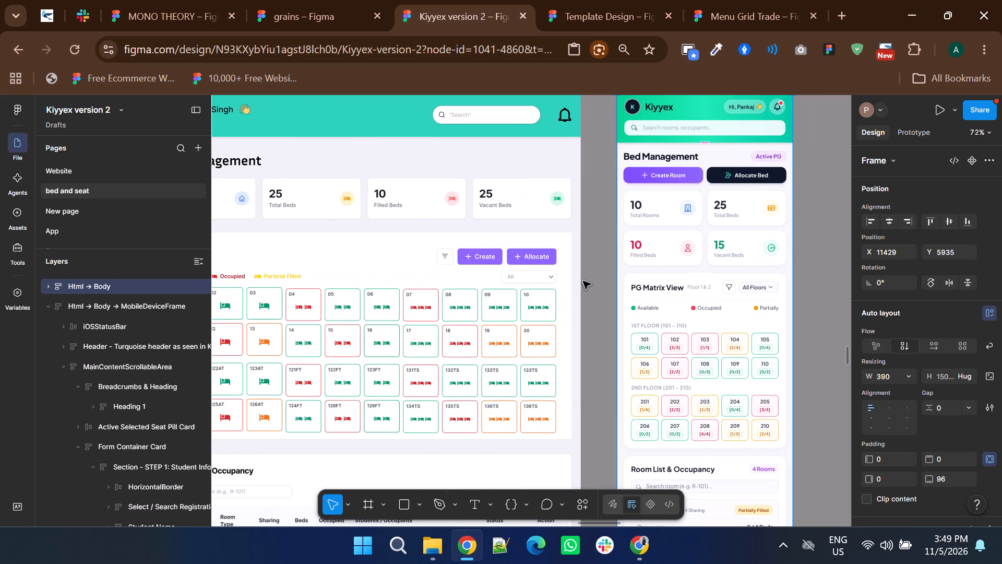
pyautogui.keyDown('shift'); pyautogui.scroll(1, 583, 281); pyautogui.keyUp('shift')
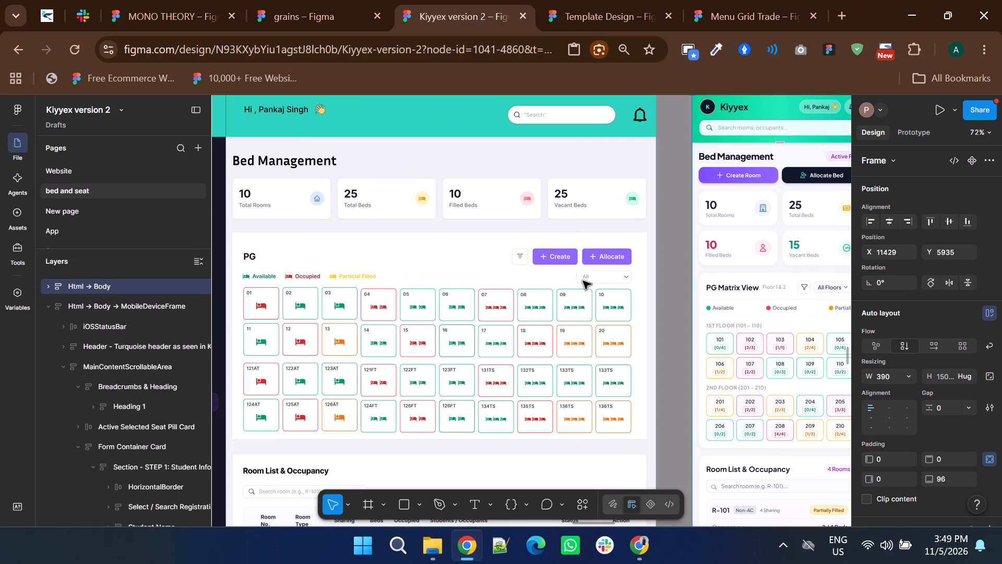
pyautogui.keyDown('shift'); pyautogui.scroll(-2, 583, 281); pyautogui.keyUp('shift')
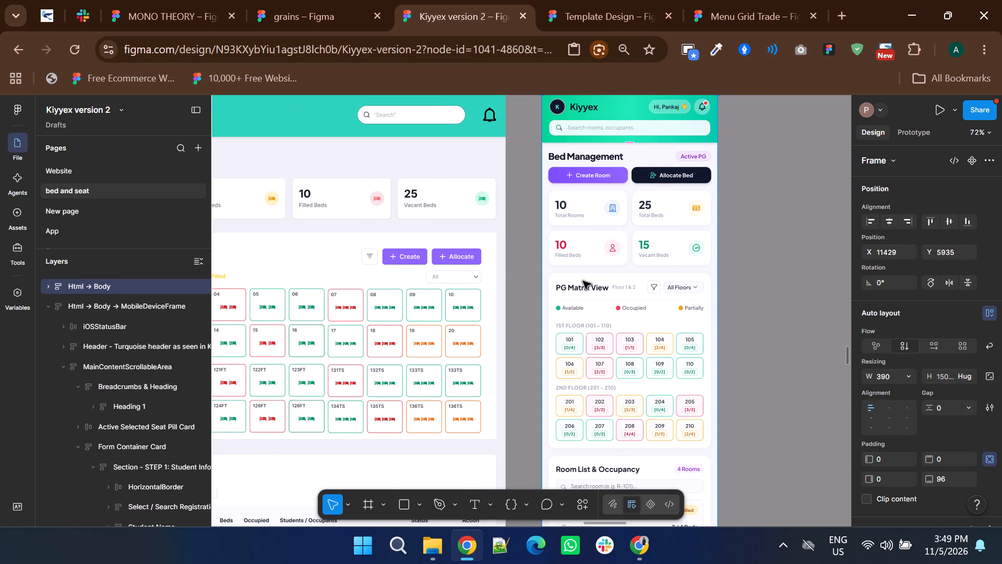
pyautogui.keyDown('shift'); pyautogui.scroll(2, 583, 281); pyautogui.keyUp('shift')
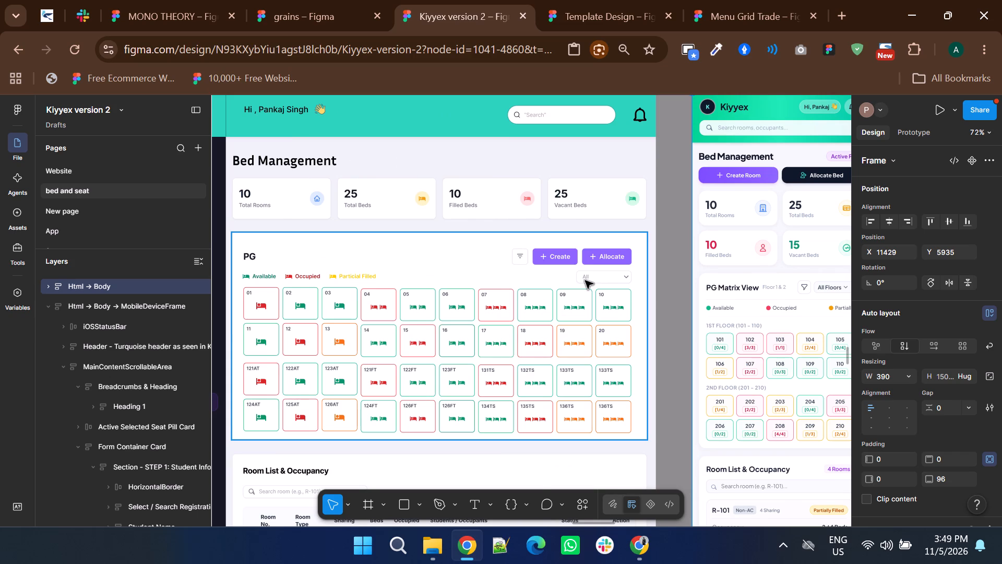
pyautogui.keyDown('shift'); pyautogui.scroll(-3, 585, 280); pyautogui.keyUp('shift')
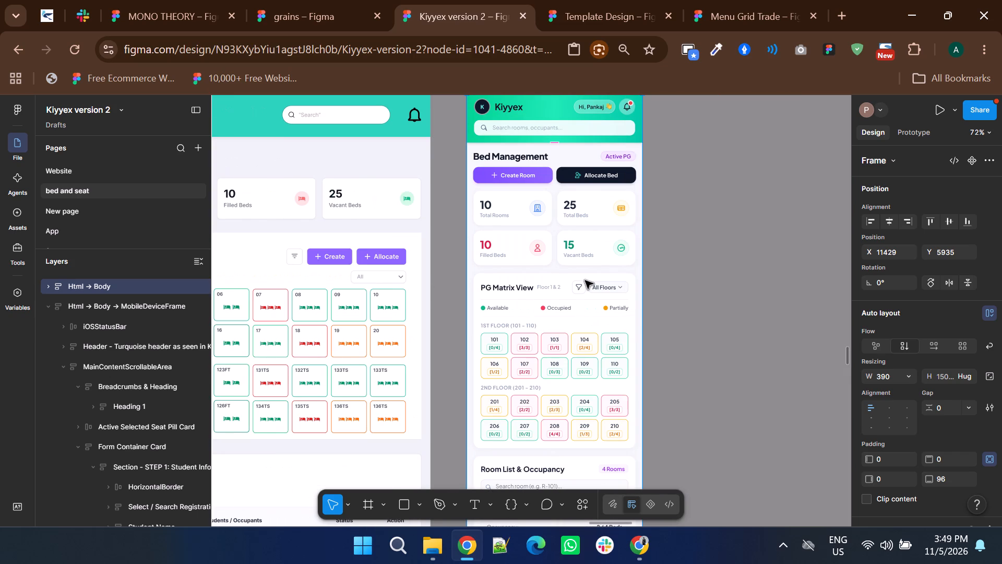
pyautogui.keyDown('ctrl'); pyautogui.scroll(-1, 585, 280); pyautogui.keyUp('ctrl')
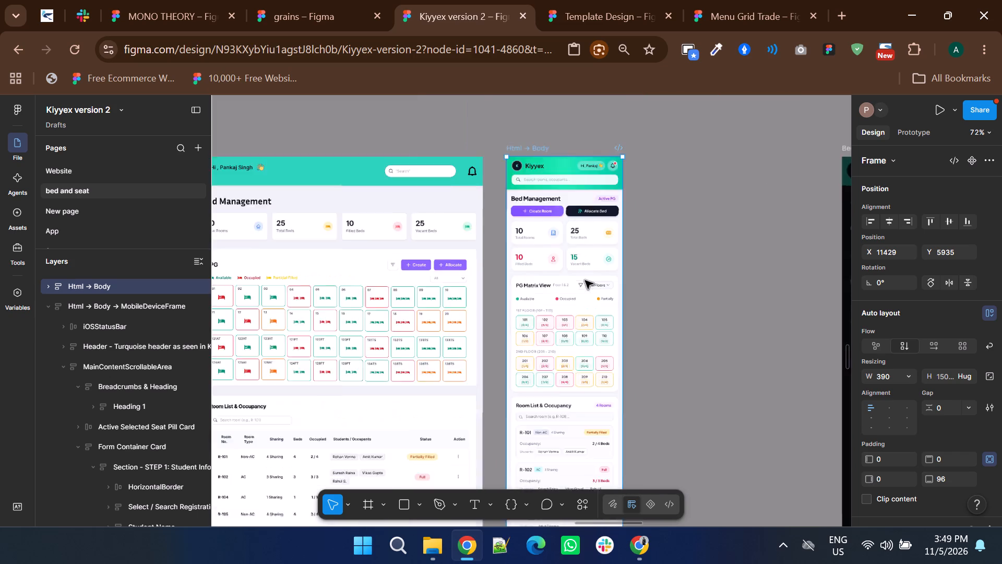
# Delete the "2ND FLOOR (201 - 210)" heading and its emptied container from the mobile PG Matrix View.
pyautogui.keyDown('ctrl'); pyautogui.scroll(-1, 585, 280); pyautogui.keyUp('ctrl')
pyautogui.keyDown('ctrl'); pyautogui.scroll(4, 572, 311); pyautogui.keyUp('ctrl')
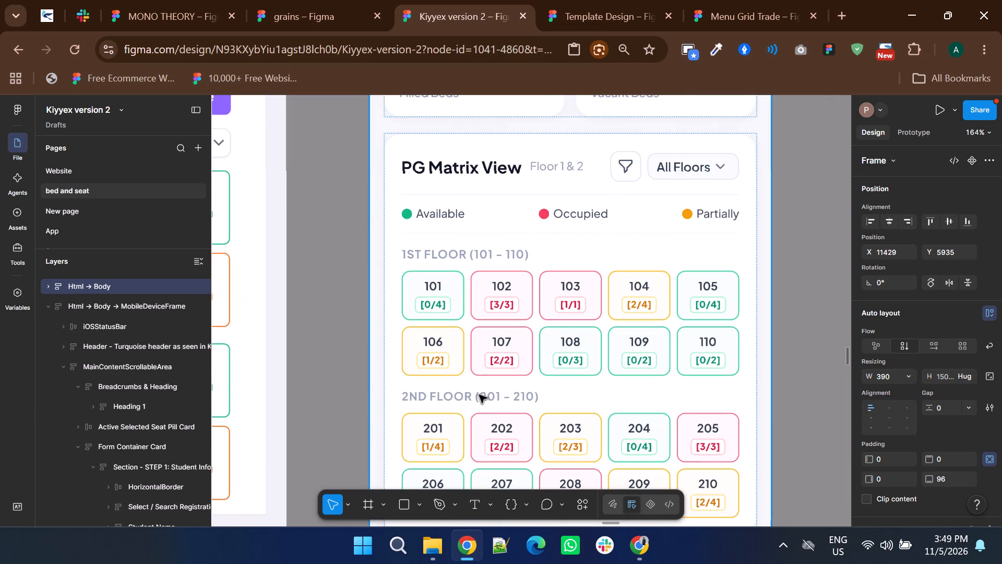
pyautogui.tripleClick(479, 393)
pyautogui.tripleClick(479, 393)
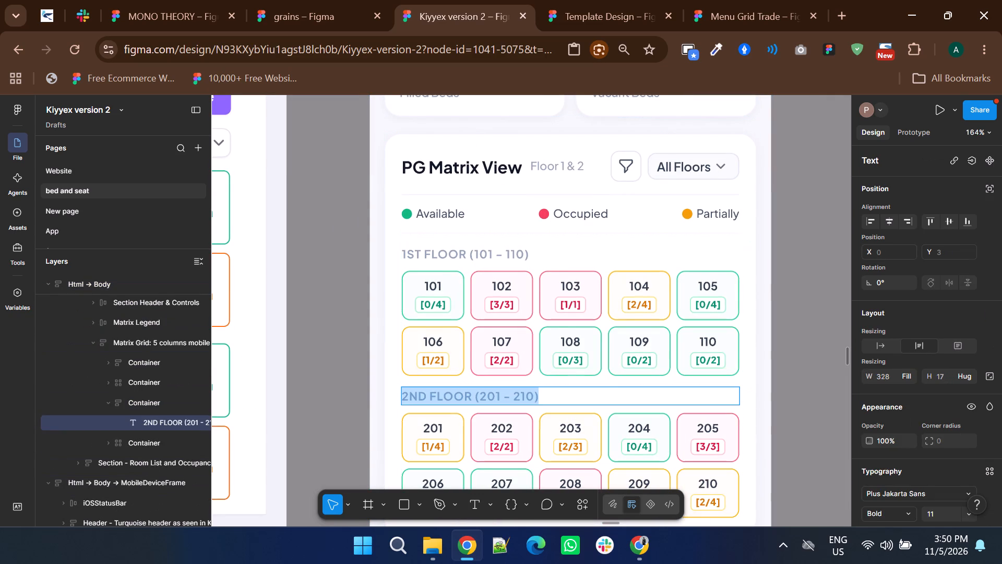
pyautogui.click(617, 395)
pyautogui.click(781, 407)
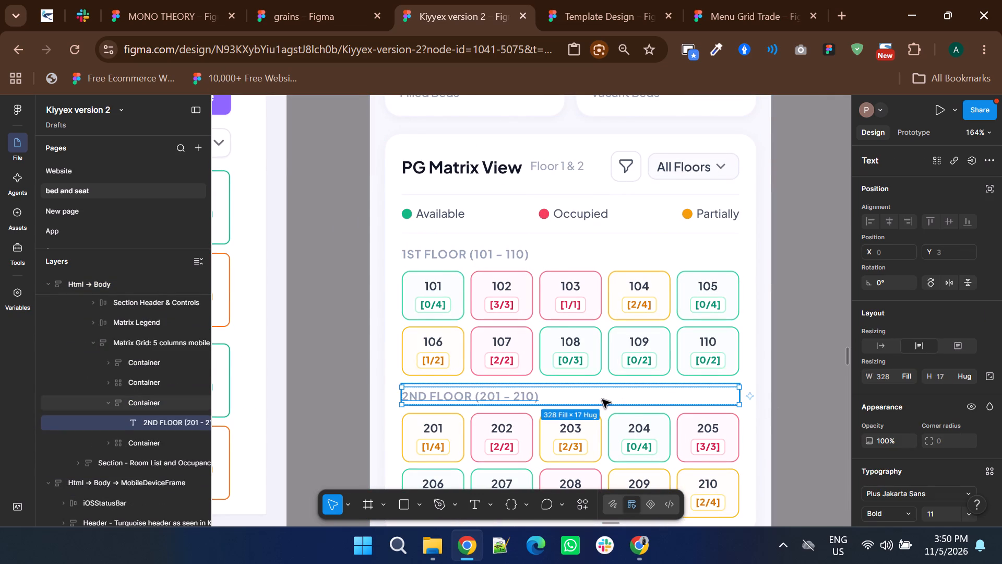
pyautogui.press('Delete')
pyautogui.tripleClick(581, 397)
pyautogui.click(581, 397)
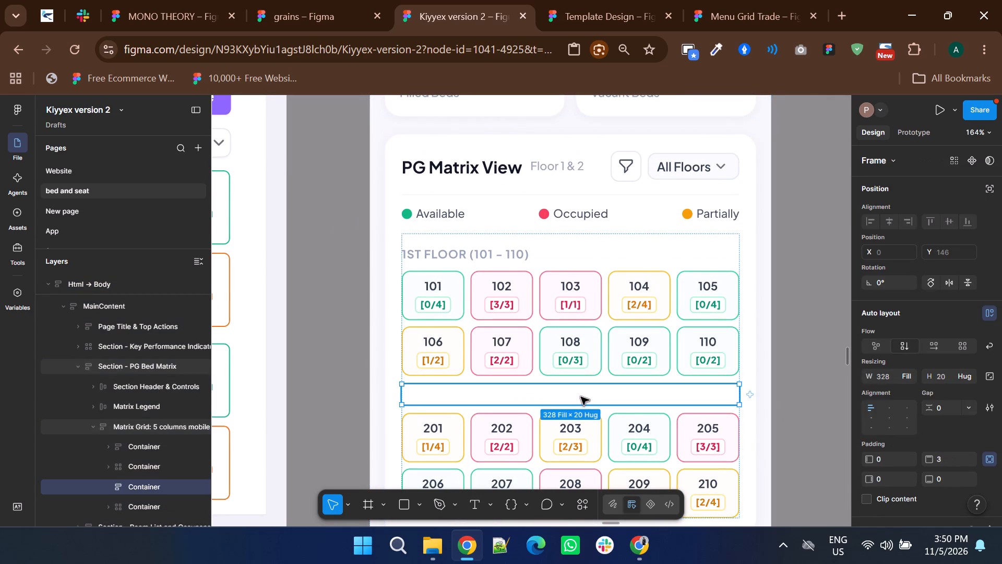
# Delete the "4 Rooms" badge, including its background, from the mobile screen's Room List & Occupancy header.
pyautogui.keyDown('ctrl'); pyautogui.scroll(-3, 547, 324); pyautogui.keyUp('ctrl')
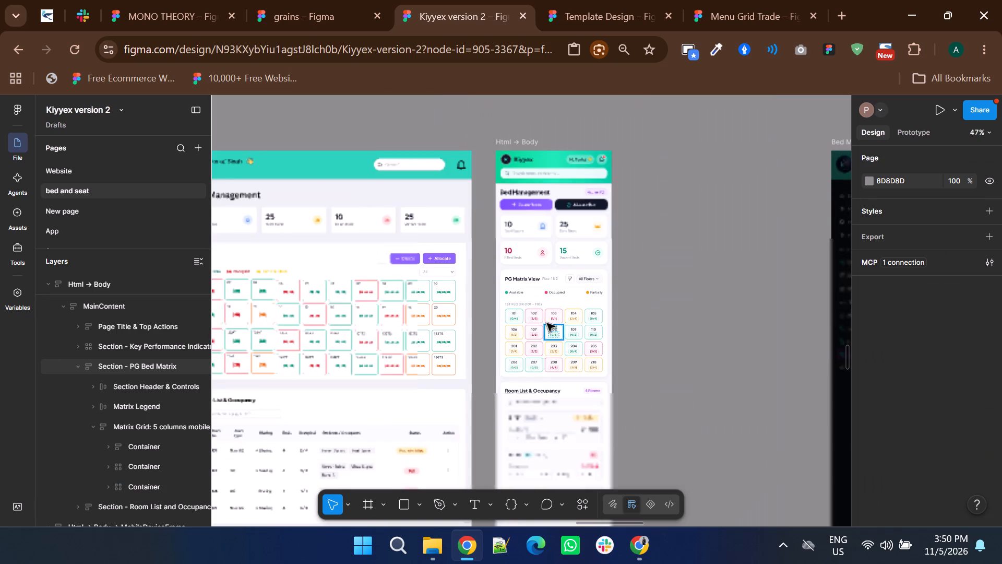
pyautogui.scroll(-1, 547, 323)
pyautogui.keyDown('ctrl'); pyautogui.scroll(2, 553, 360); pyautogui.keyUp('ctrl')
pyautogui.keyDown('shift'); pyautogui.scroll(3, 553, 360); pyautogui.keyUp('shift')
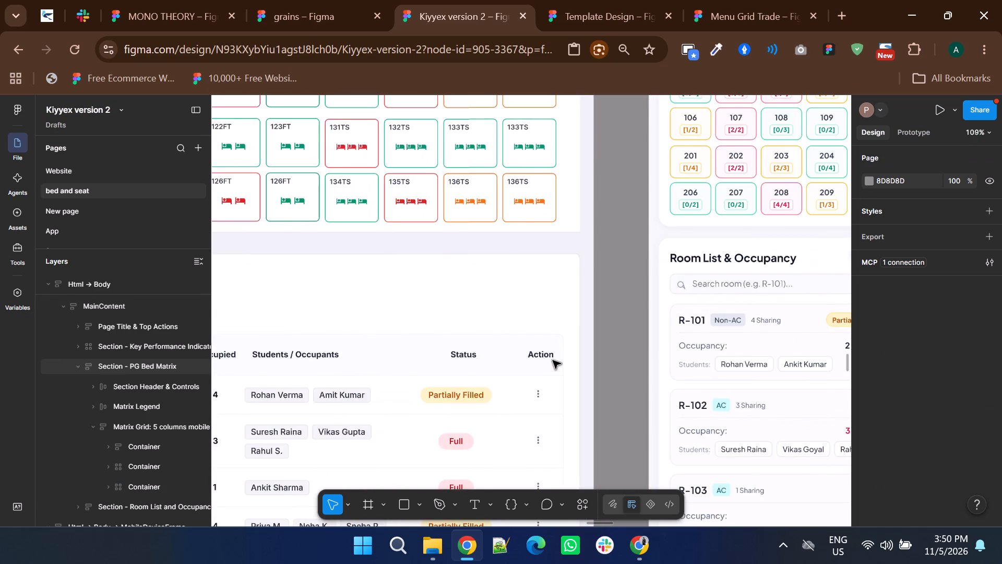
pyautogui.keyDown('ctrl'); pyautogui.scroll(-2, 553, 360); pyautogui.keyUp('ctrl')
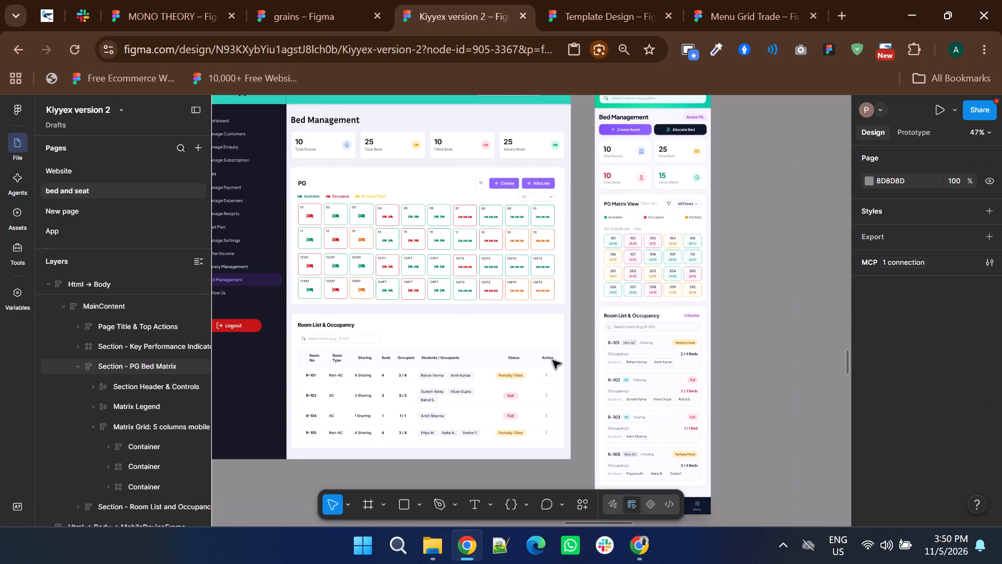
pyautogui.keyDown('ctrl'); pyautogui.scroll(2, 698, 323); pyautogui.keyUp('ctrl')
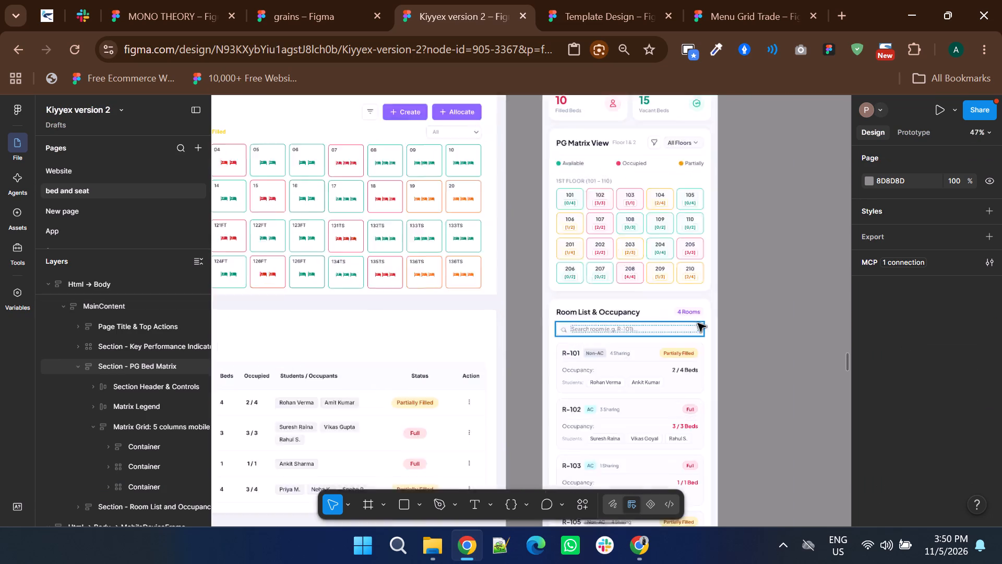
pyautogui.keyDown('ctrl'); pyautogui.scroll(1, 698, 323); pyautogui.keyUp('ctrl')
pyautogui.tripleClick(676, 302)
pyautogui.doubleClick(676, 302)
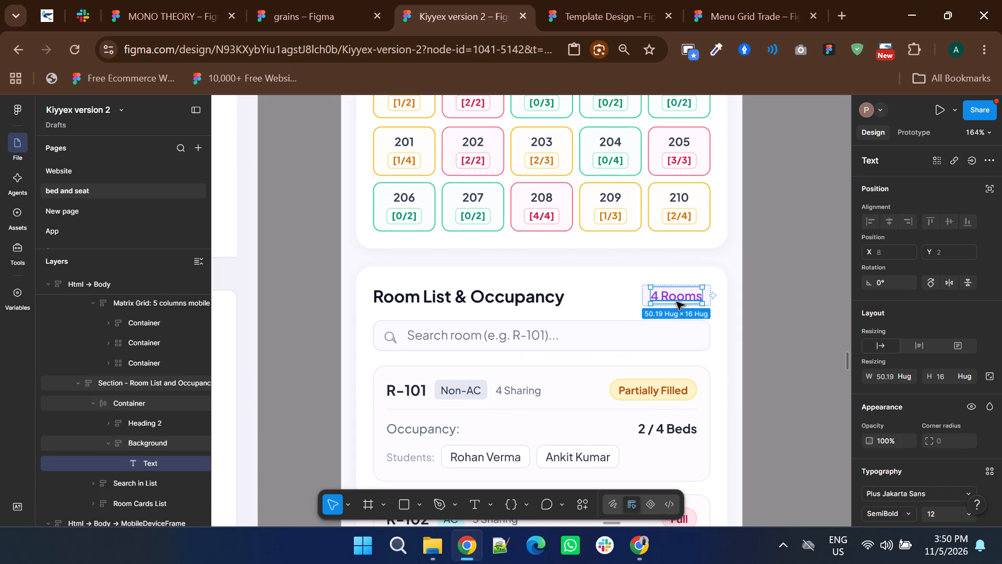
pyautogui.click(641, 297)
pyautogui.press('Delete')
# Compare the mobile Room List & Occupancy cards with the desktop screen's room table and its columns.
pyautogui.keyDown('ctrl'); pyautogui.scroll(-2, 610, 311); pyautogui.keyUp('ctrl')
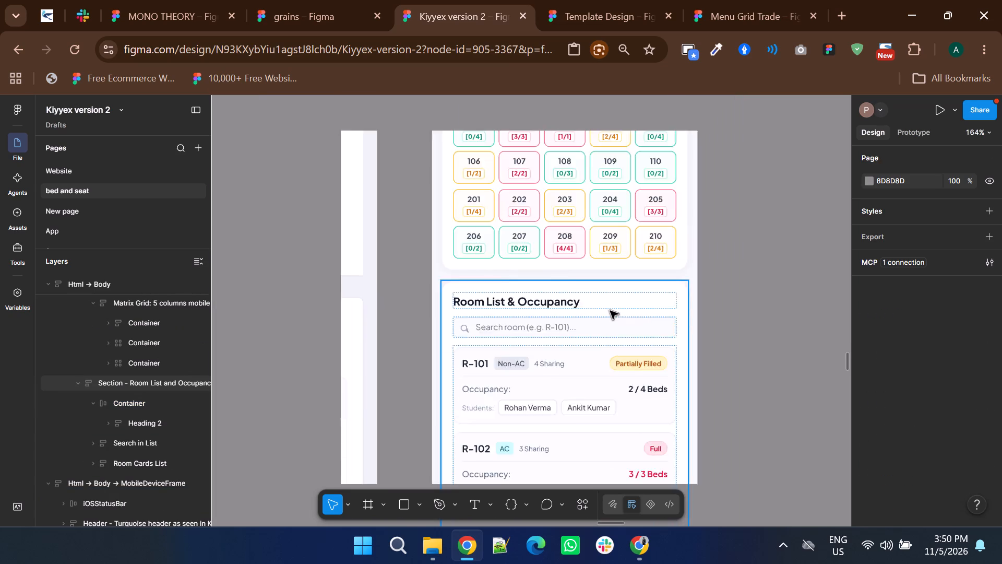
pyautogui.keyDown('ctrl'); pyautogui.scroll(-1, 610, 311); pyautogui.keyUp('ctrl')
pyautogui.keyDown('ctrl'); pyautogui.scroll(1, 607, 338); pyautogui.keyUp('ctrl')
pyautogui.keyDown('shift'); pyautogui.scroll(1, 607, 338); pyautogui.keyUp('shift')
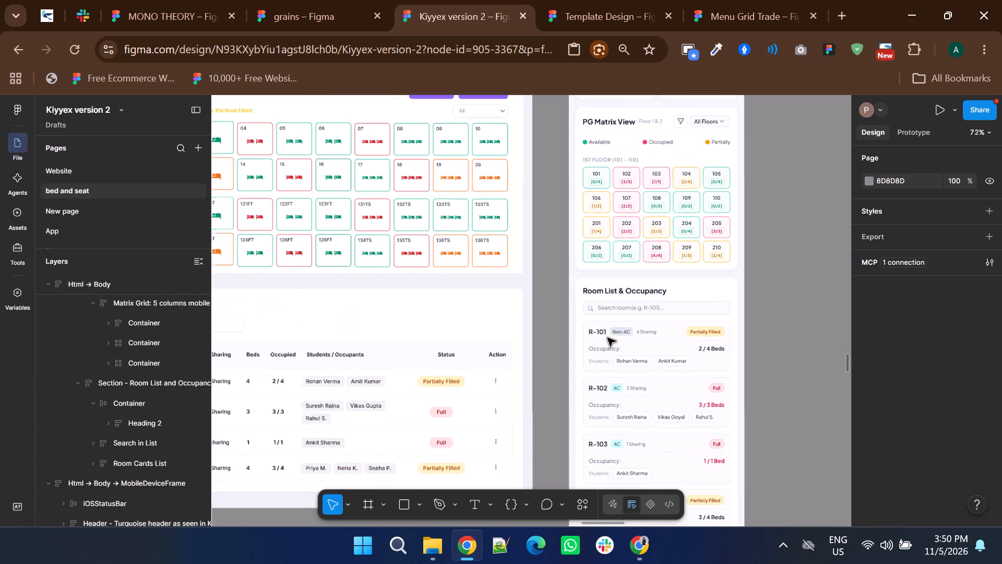
pyautogui.keyDown('shift'); pyautogui.scroll(1, 607, 338); pyautogui.keyUp('shift')
pyautogui.keyDown('ctrl'); pyautogui.scroll(-1, 607, 338); pyautogui.keyUp('ctrl')
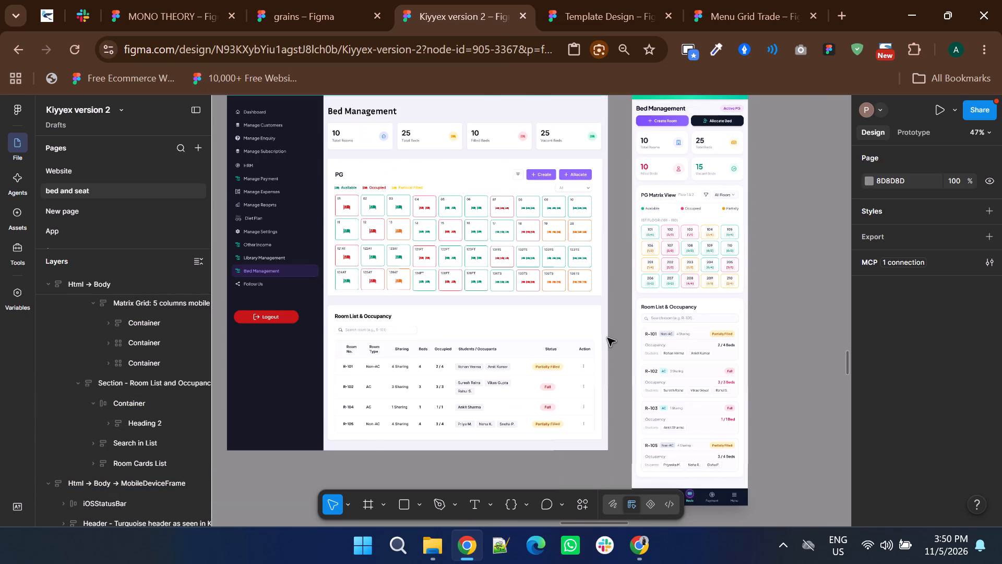
pyautogui.keyDown('ctrl'); pyautogui.scroll(1, 607, 338); pyautogui.keyUp('ctrl')
pyautogui.keyDown('shift'); pyautogui.scroll(1, 607, 338); pyautogui.keyUp('shift')
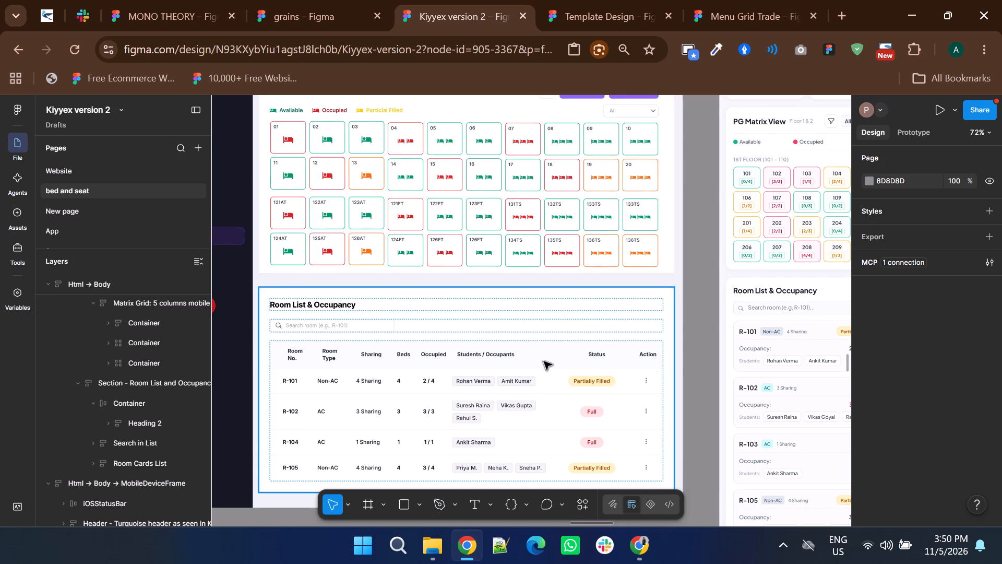
# Delete the dark bottom navigation bar from the mobile Bed Management screen.
pyautogui.keyDown('shift'); pyautogui.scroll(-1, 544, 361); pyautogui.keyUp('shift')
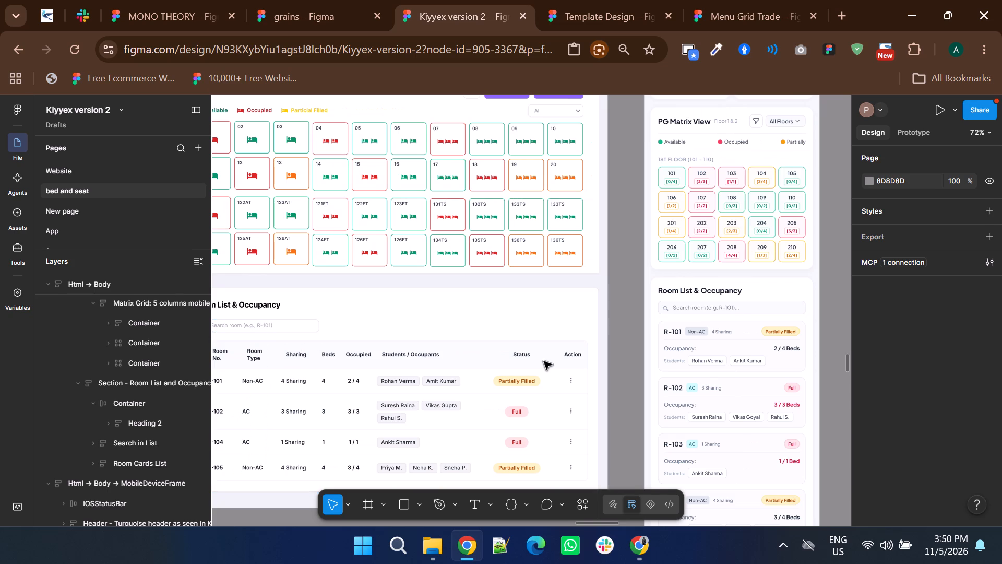
pyautogui.keyDown('ctrl'); pyautogui.scroll(-1, 544, 361); pyautogui.keyUp('ctrl')
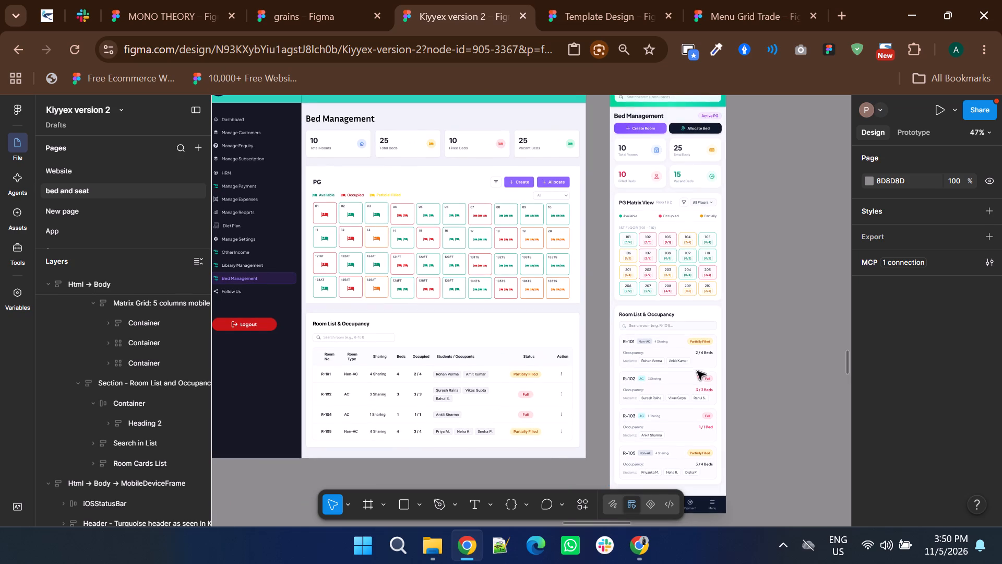
pyautogui.keyDown('ctrl'); pyautogui.scroll(2, 708, 373); pyautogui.keyUp('ctrl')
pyautogui.keyDown('ctrl'); pyautogui.scroll(-4, 615, 328); pyautogui.keyUp('ctrl')
pyautogui.keyDown('shift'); pyautogui.scroll(-3, 630, 346); pyautogui.keyUp('shift')
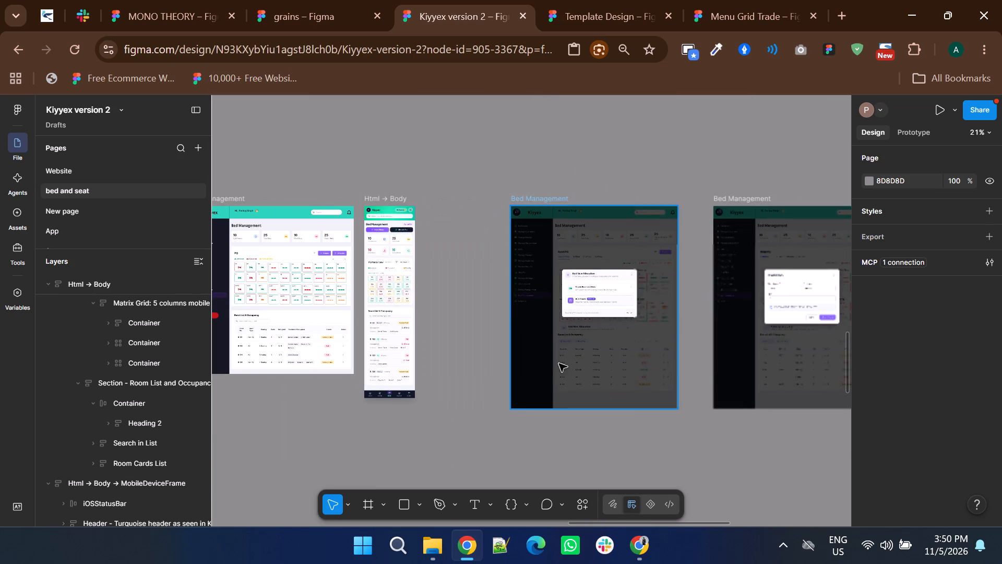
pyautogui.click(401, 393)
pyautogui.press('Delete')
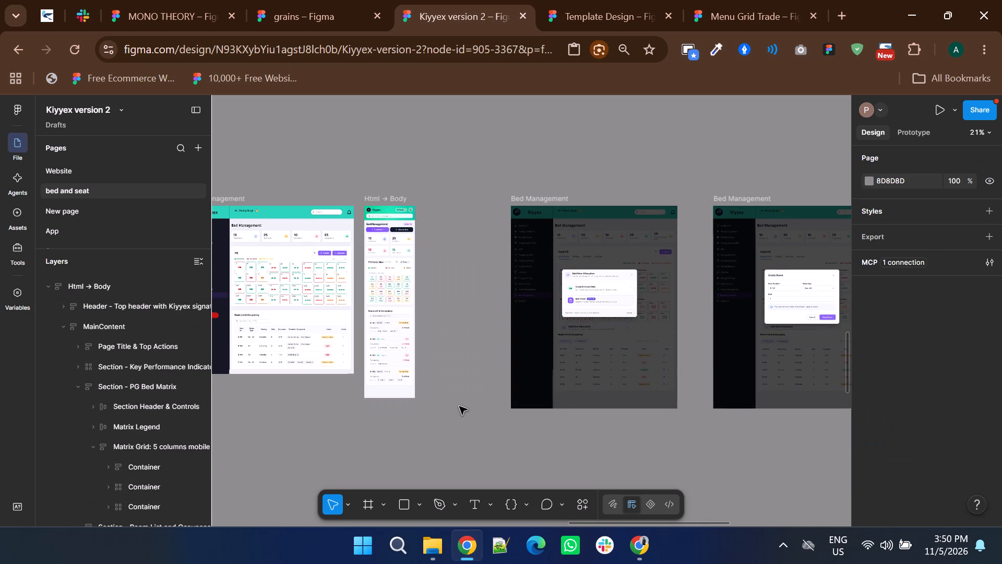
# Review the other desktop Bed Management screens, including the Create Room and Bulk Create Rooms & Beds dialogs, and their arrangement on the page.
pyautogui.keyDown('shift'); pyautogui.scroll(-1, 469, 404); pyautogui.keyUp('shift')
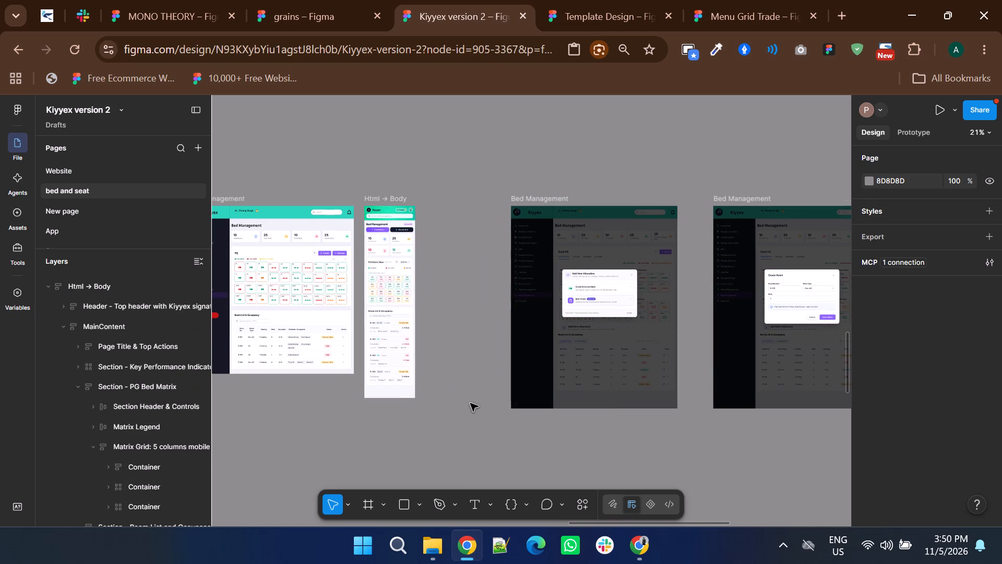
pyautogui.keyDown('shift'); pyautogui.scroll(-2, 470, 403); pyautogui.keyUp('shift')
pyautogui.keyDown('ctrl'); pyautogui.scroll(3, 587, 297); pyautogui.keyUp('ctrl')
pyautogui.keyDown('ctrl'); pyautogui.scroll(-2, 588, 292); pyautogui.keyUp('ctrl')
pyautogui.keyDown('shift'); pyautogui.scroll(-3, 588, 292); pyautogui.keyUp('shift')
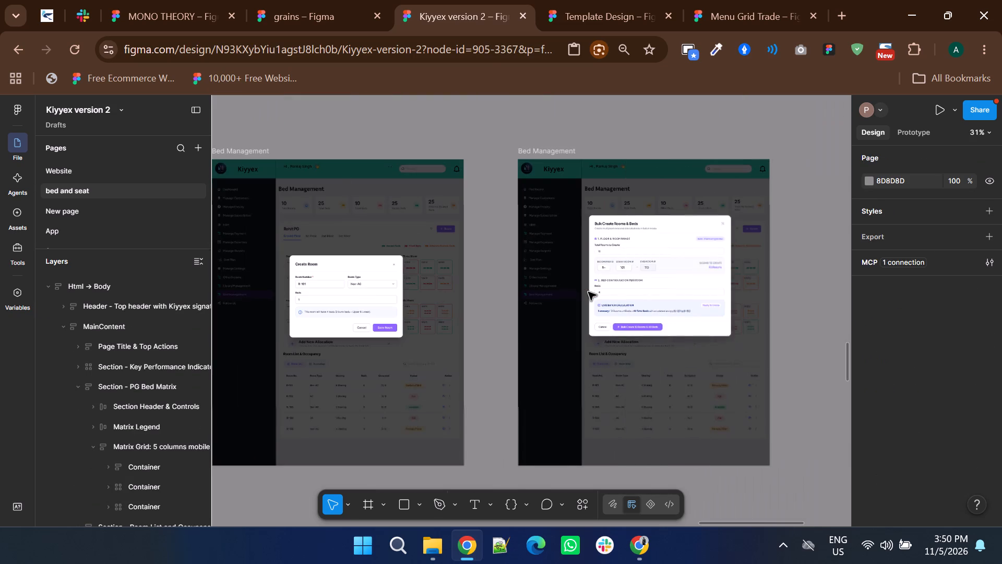
pyautogui.keyDown('ctrl'); pyautogui.scroll(2, 689, 270); pyautogui.keyUp('ctrl')
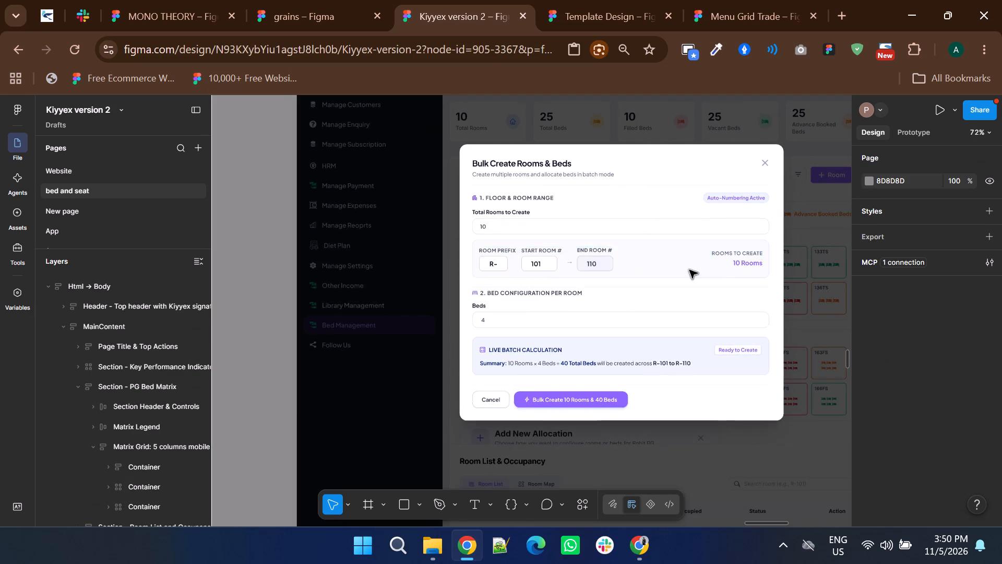
pyautogui.keyDown('ctrl'); pyautogui.scroll(-6, 689, 270); pyautogui.keyUp('ctrl')
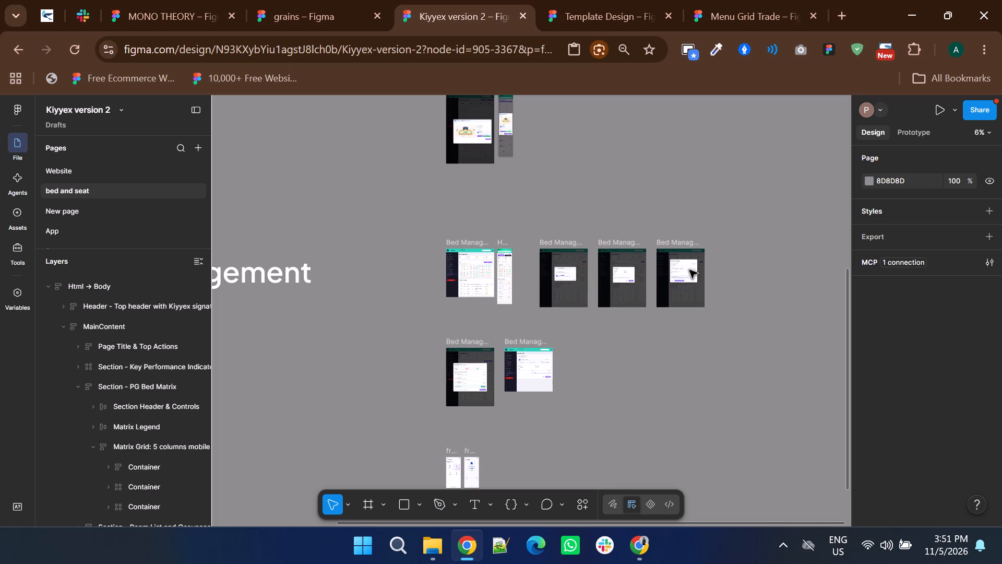
pyautogui.keyDown('ctrl'); pyautogui.scroll(-2, 634, 310); pyautogui.keyUp('ctrl')
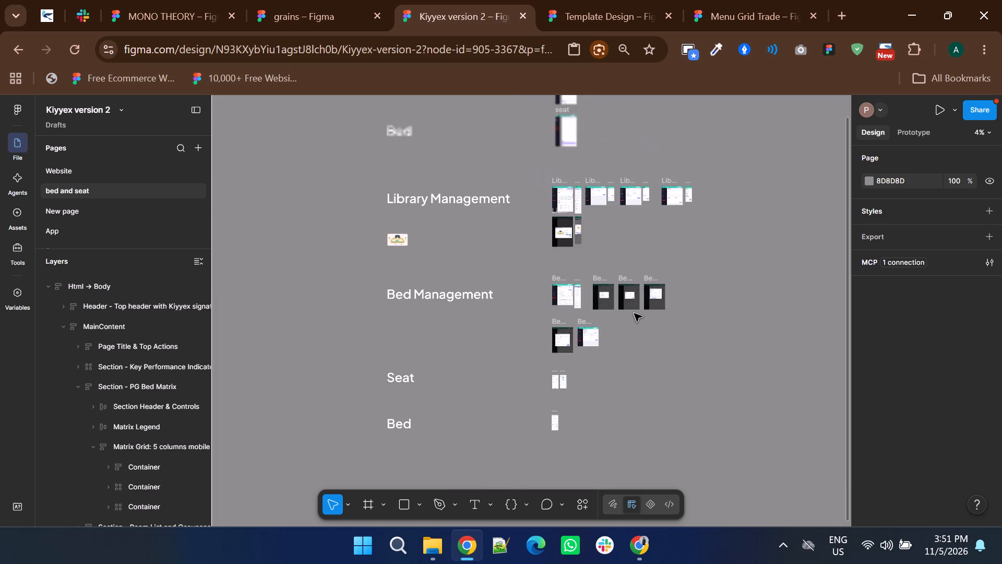
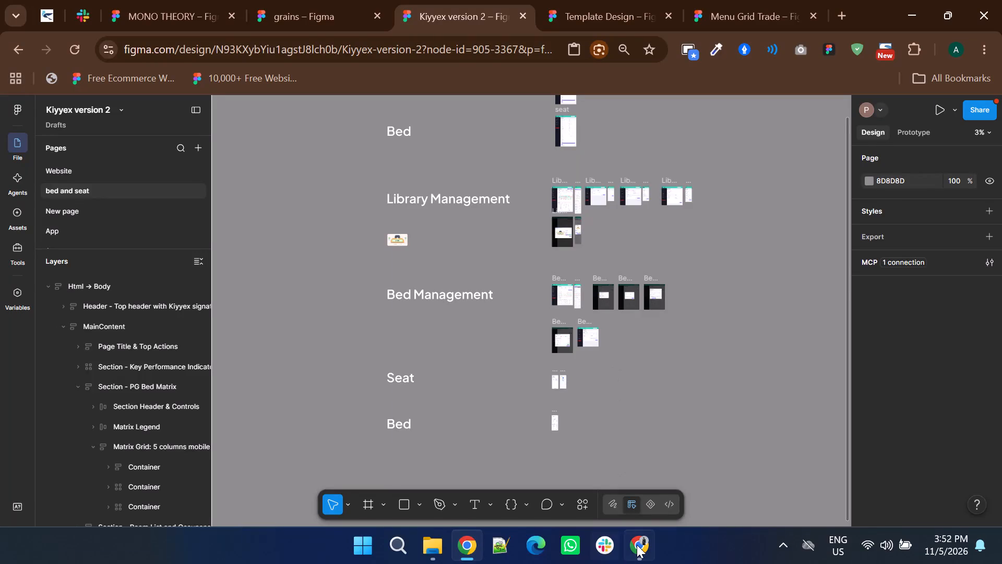
# Deny the pending request for edit access to the file in its sharing settings.
pyautogui.click(744, 302)
pyautogui.click(978, 104)
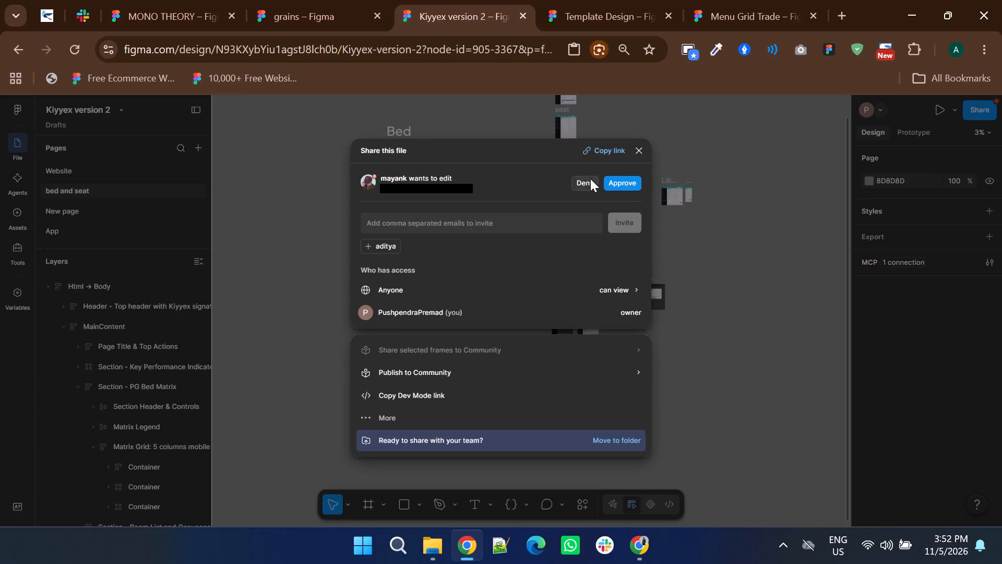
pyautogui.click(590, 179)
pyautogui.click(826, 272)
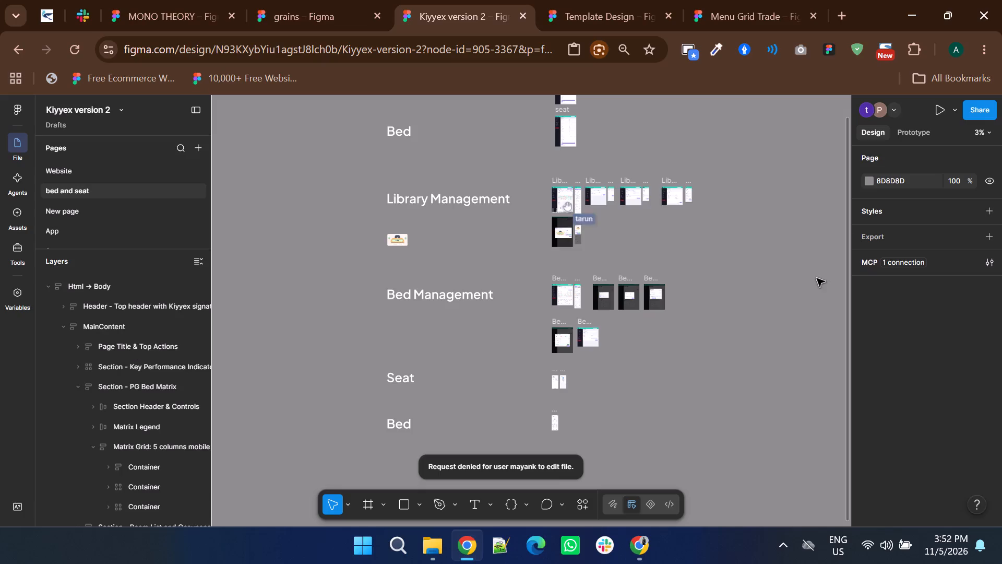
# Delete the "Sharing" column header from the desktop Bed Management screen's Room List & Occupancy table.
pyautogui.keyDown('ctrl'); pyautogui.scroll(7, 563, 293); pyautogui.keyUp('ctrl')
pyautogui.scroll(-2, 540, 323)
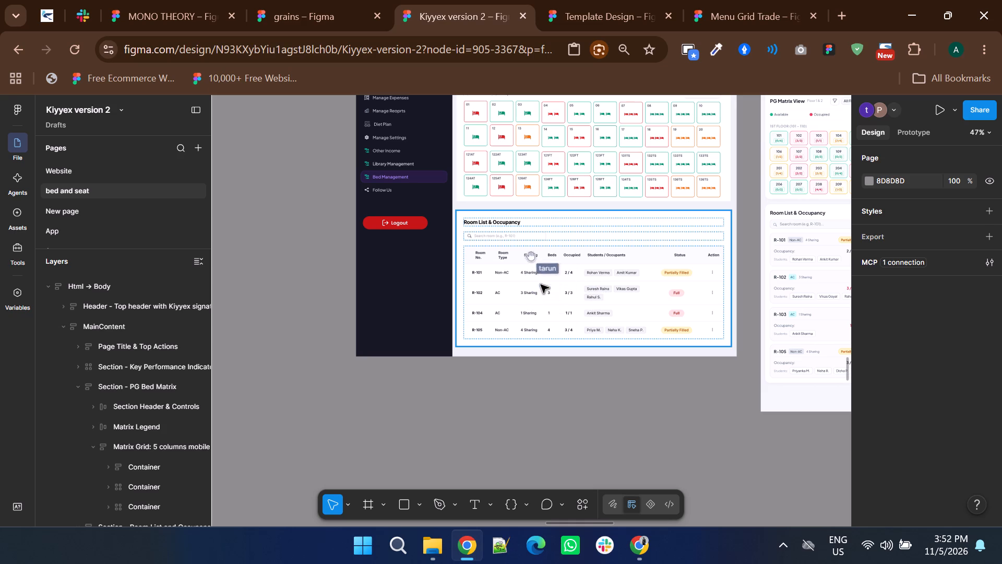
pyautogui.keyDown('ctrl'); pyautogui.scroll(2, 538, 260); pyautogui.keyUp('ctrl')
pyautogui.tripleClick(522, 249)
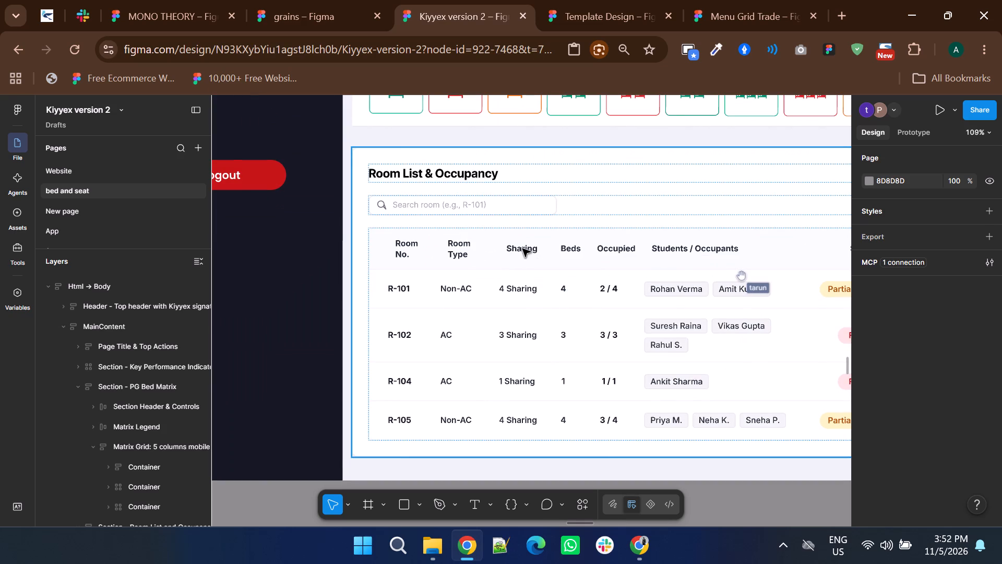
pyautogui.doubleClick(522, 249)
pyautogui.doubleClick(522, 249)
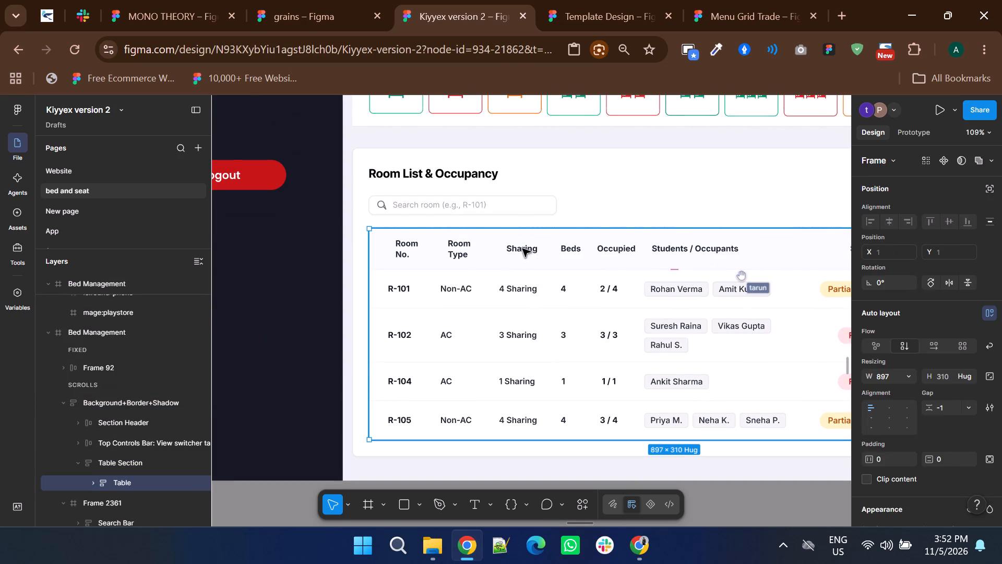
pyautogui.doubleClick(522, 249)
pyautogui.doubleClick(522, 249)
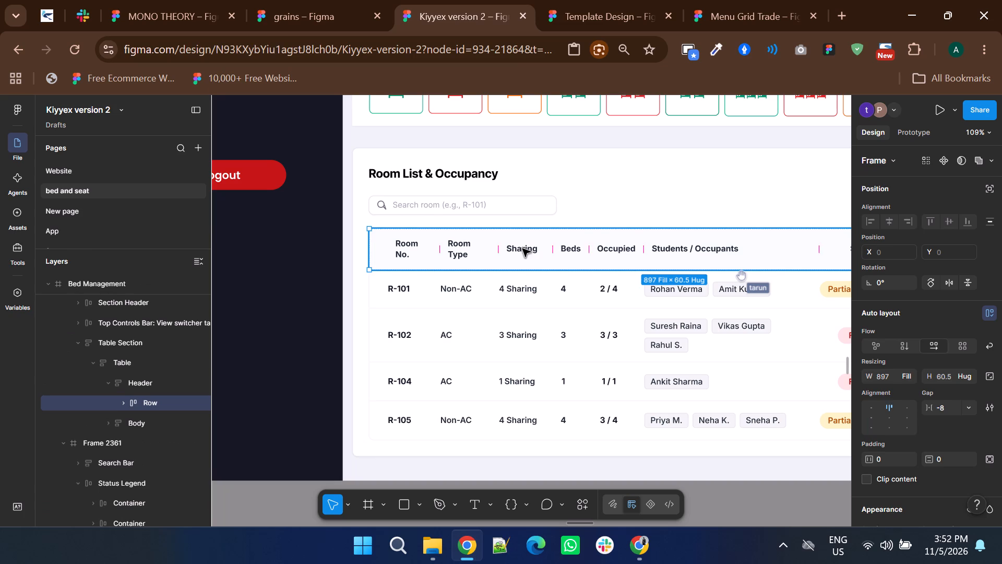
pyautogui.press('Delete')
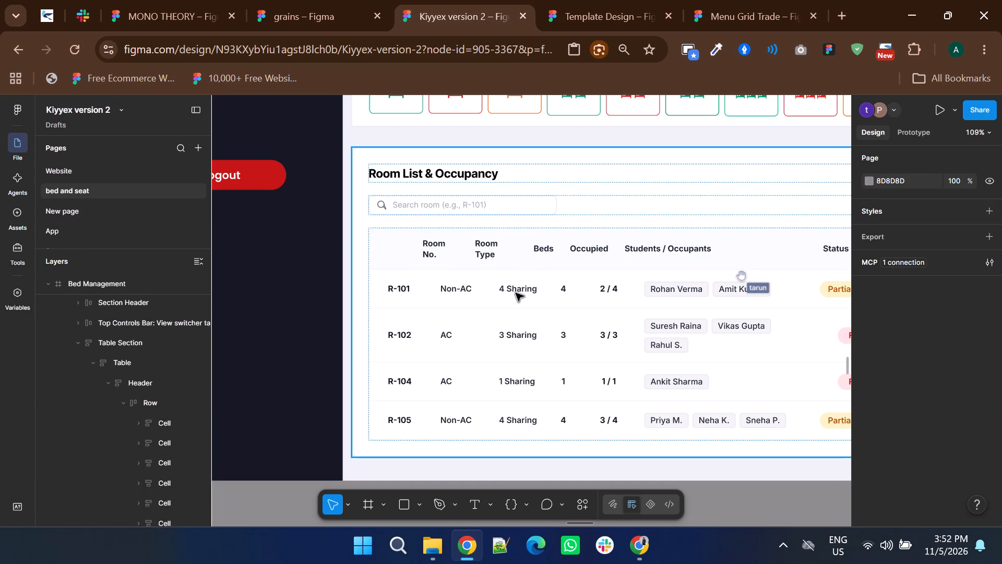
# Delete the sharing values from rows R-101, R-102, R-104 and R-105 of the desktop room table.
pyautogui.tripleClick(516, 293)
pyautogui.doubleClick(516, 293)
pyautogui.doubleClick(516, 293)
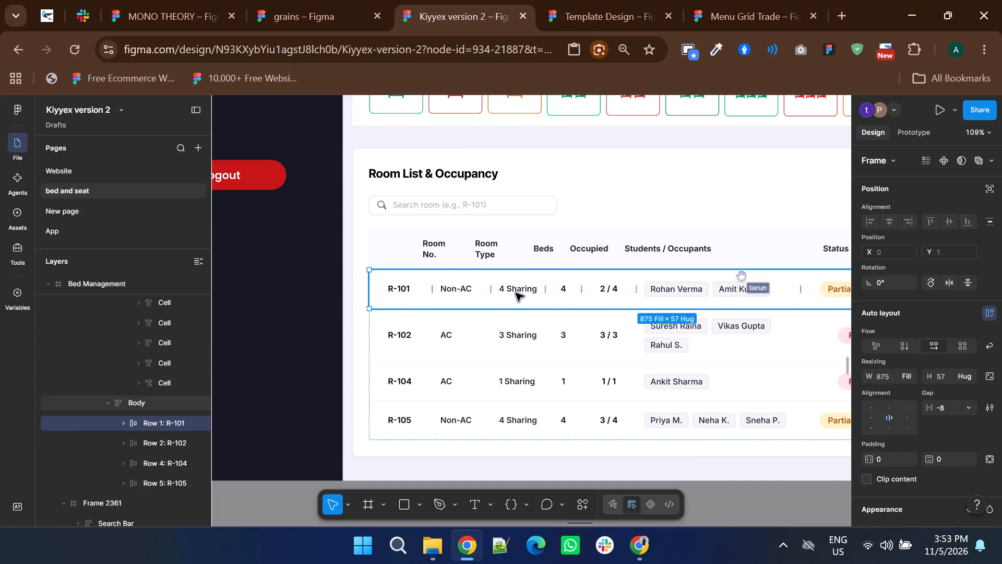
pyautogui.tripleClick(516, 334)
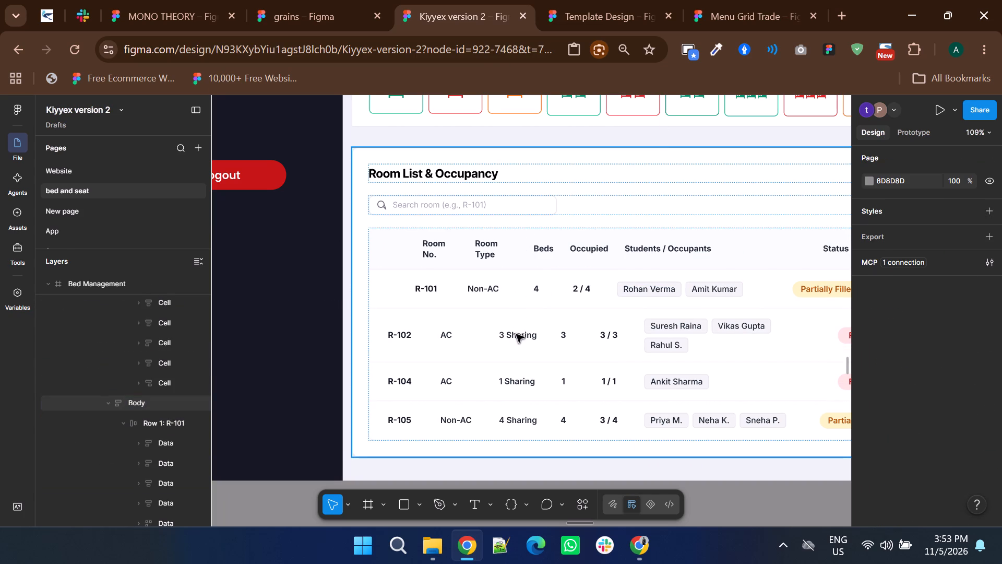
pyautogui.tripleClick(516, 334)
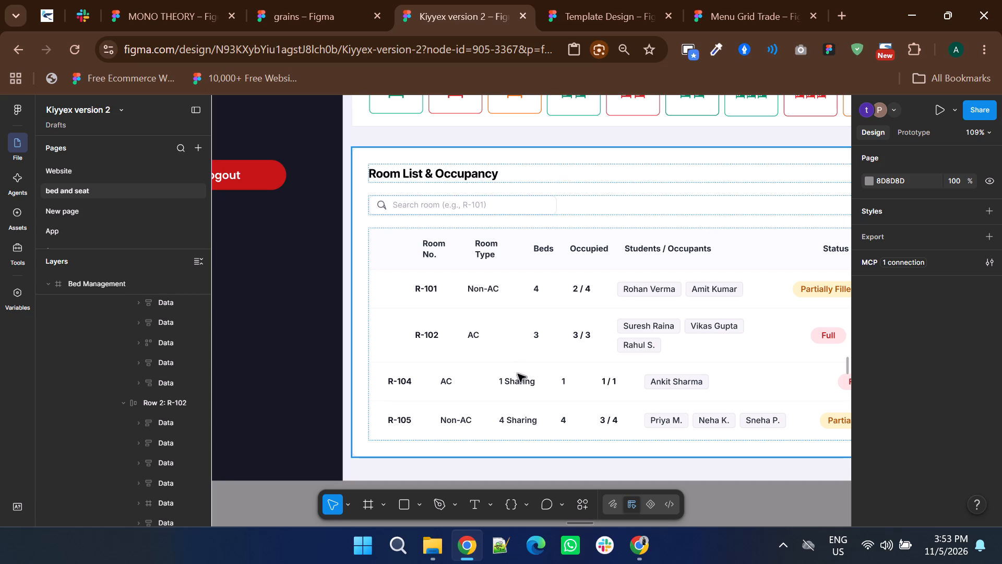
pyautogui.tripleClick(518, 384)
pyautogui.doubleClick(518, 384)
pyautogui.doubleClick(518, 384)
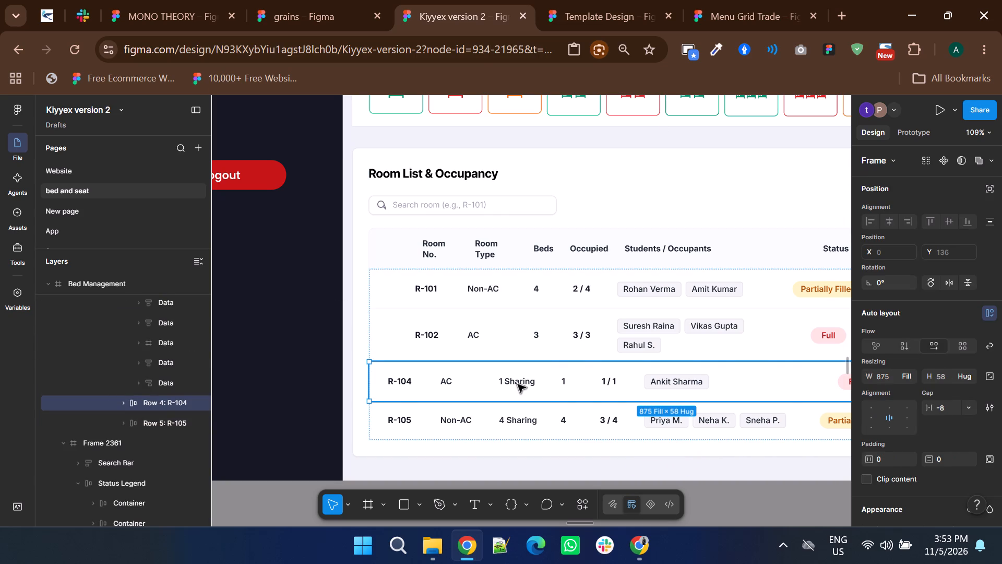
pyautogui.tripleClick(518, 418)
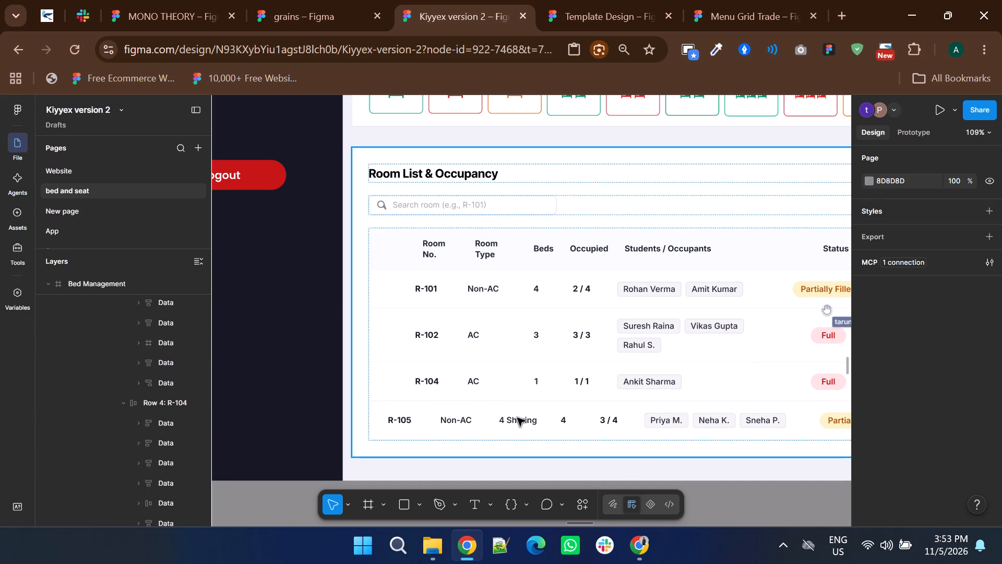
pyautogui.tripleClick(517, 418)
pyautogui.doubleClick(517, 418)
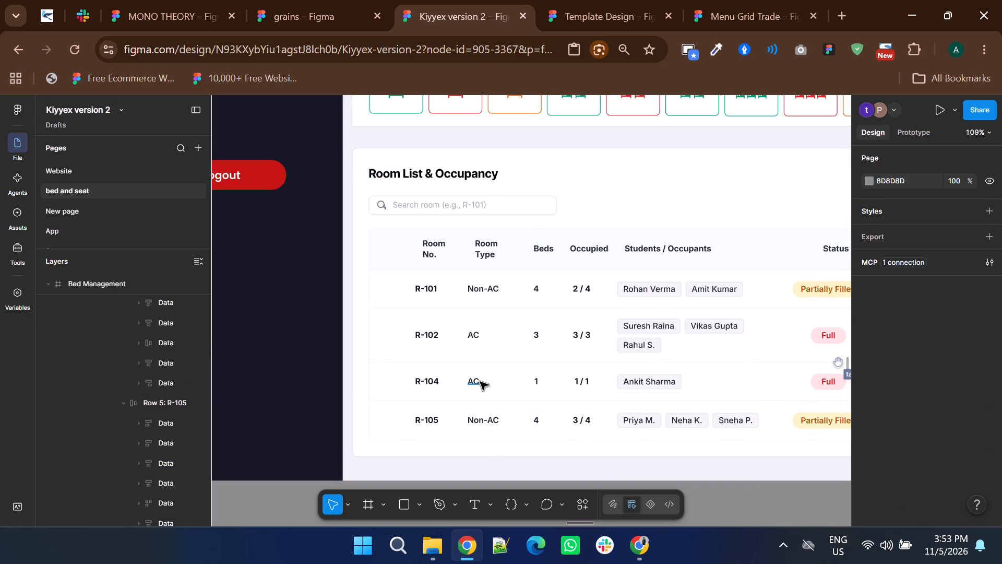
# Change the Occupied value in row R-105 of the desktop room table to 0 / 4.
pyautogui.keyDown('shift'); pyautogui.scroll(-3, 480, 382); pyautogui.keyUp('shift')
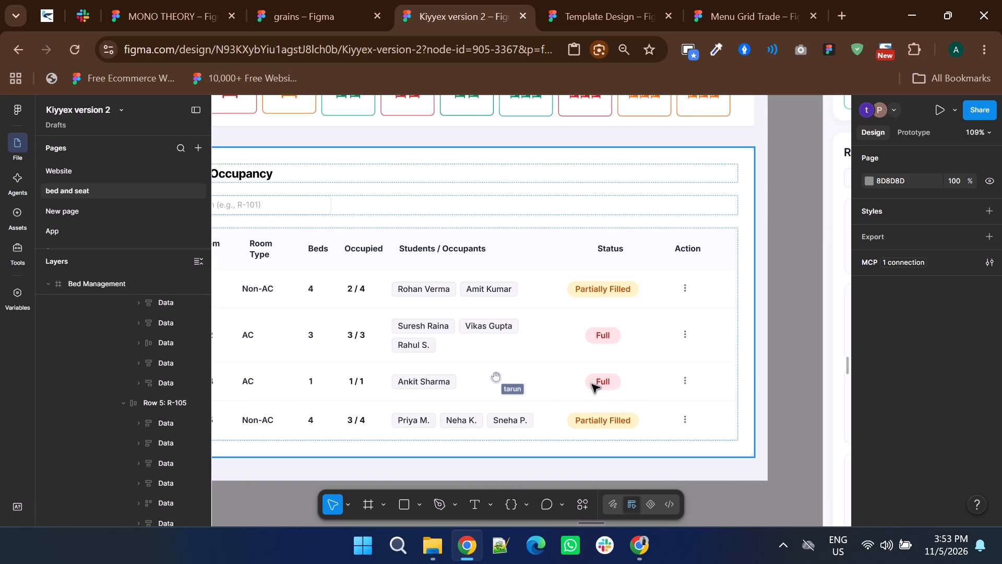
pyautogui.keyDown('ctrl'); pyautogui.scroll(-1, 605, 385); pyautogui.keyUp('ctrl')
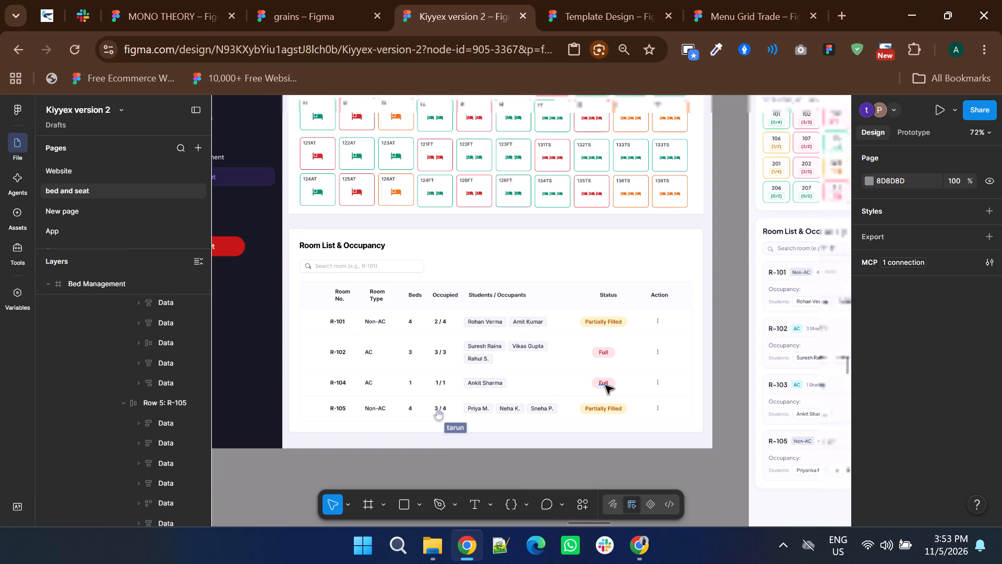
pyautogui.keyDown('ctrl'); pyautogui.scroll(4, 436, 407); pyautogui.keyUp('ctrl')
pyautogui.keyDown('ctrl'); pyautogui.doubleClick(436, 409); pyautogui.keyUp('ctrl')
pyautogui.moveTo(440, 410); pyautogui.dragTo(430, 410)
pyautogui.press('0')
pyautogui.keyDown('ctrl'); pyautogui.scroll(-2, 427, 409); pyautogui.keyUp('ctrl')
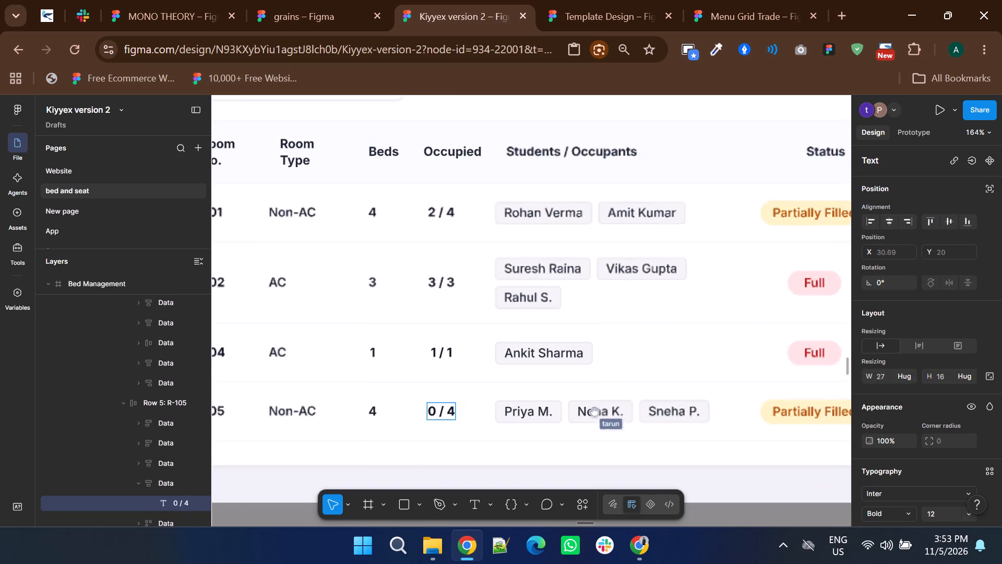
pyautogui.keyDown('ctrl'); pyautogui.scroll(-1, 427, 410); pyautogui.keyUp('ctrl')
pyautogui.click(508, 483)
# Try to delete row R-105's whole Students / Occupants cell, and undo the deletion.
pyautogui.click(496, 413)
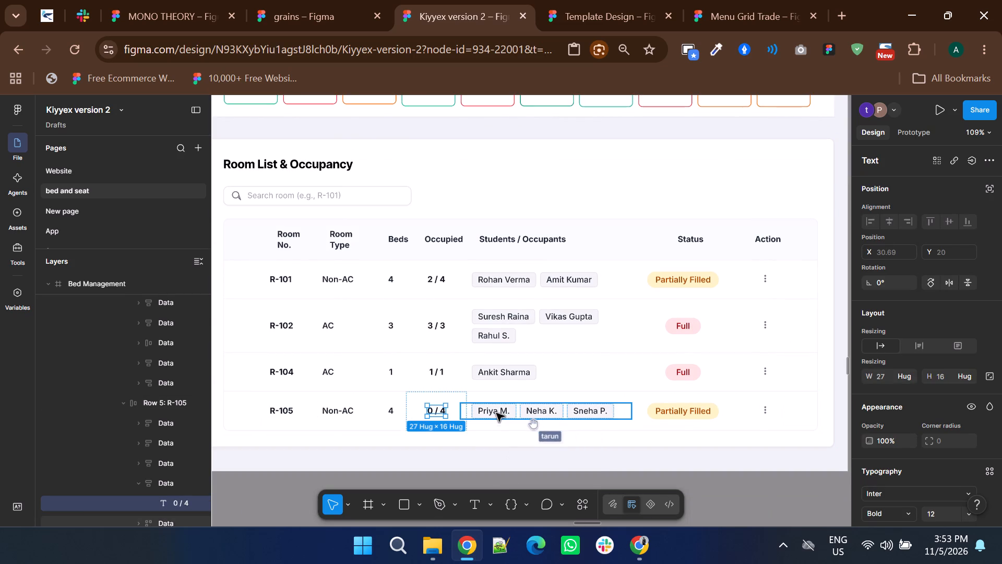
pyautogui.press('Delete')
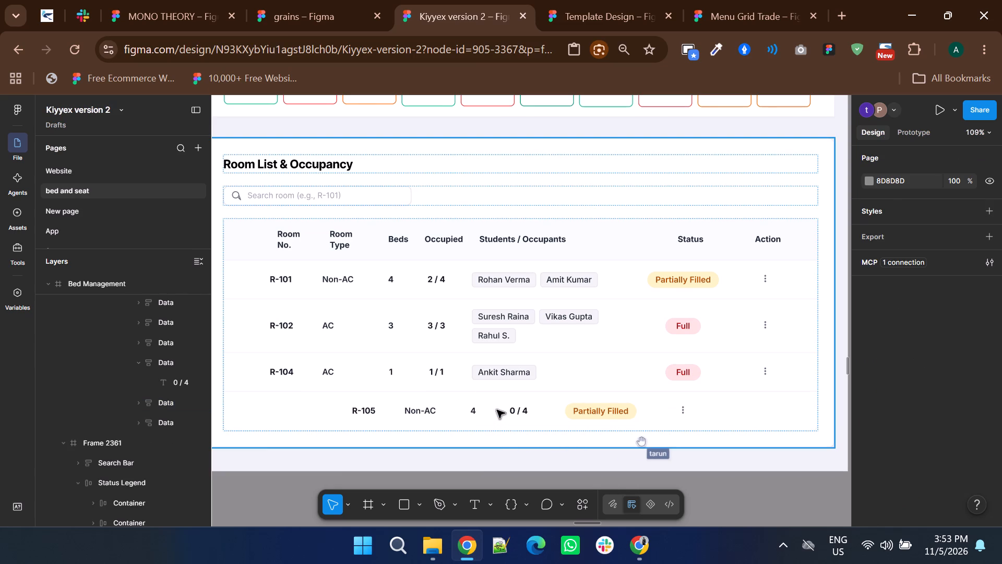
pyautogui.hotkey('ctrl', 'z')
# Delete the name texts from the three occupant tags in row R-105 of the desktop room table.
pyautogui.doubleClick(497, 410)
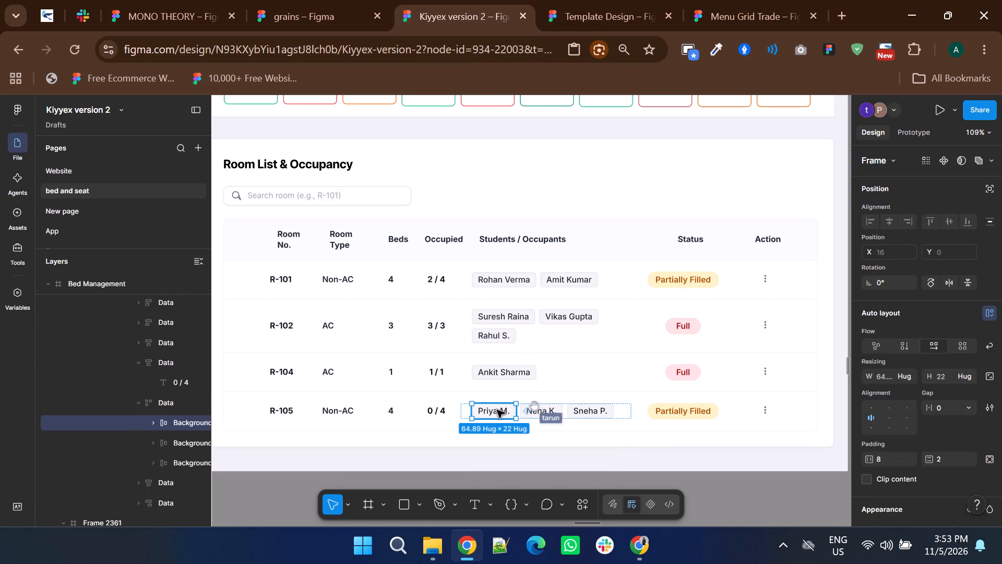
pyautogui.click(497, 410)
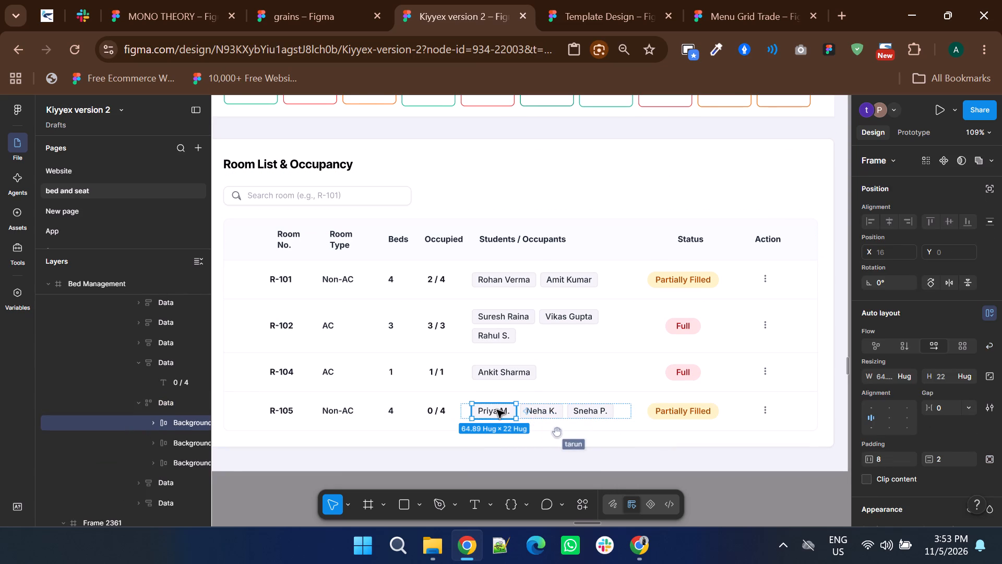
pyautogui.press('-')
pyautogui.press('-')
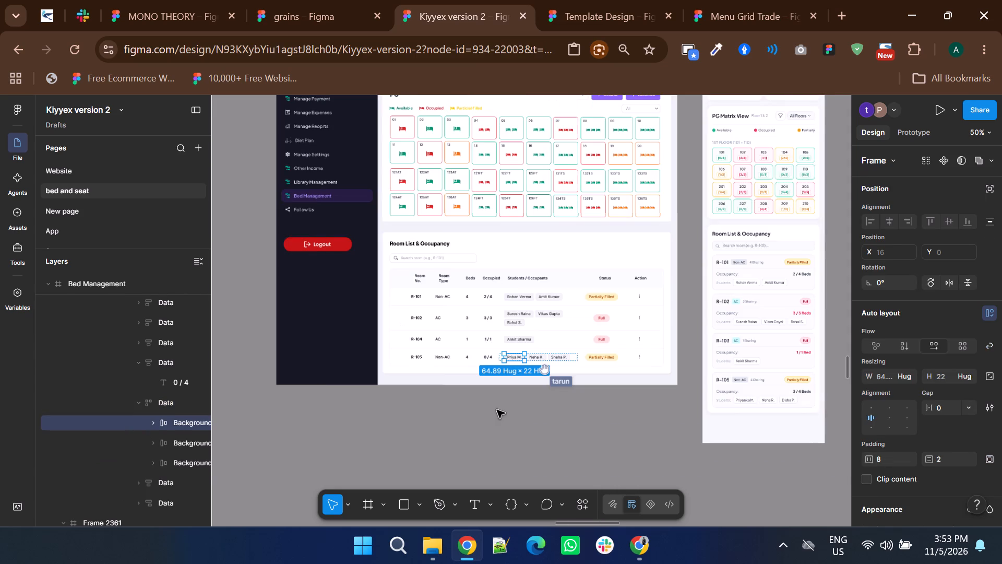
pyautogui.keyDown('ctrl'); pyautogui.scroll(6, 519, 363); pyautogui.keyUp('ctrl')
pyautogui.scroll(1, 476, 334)
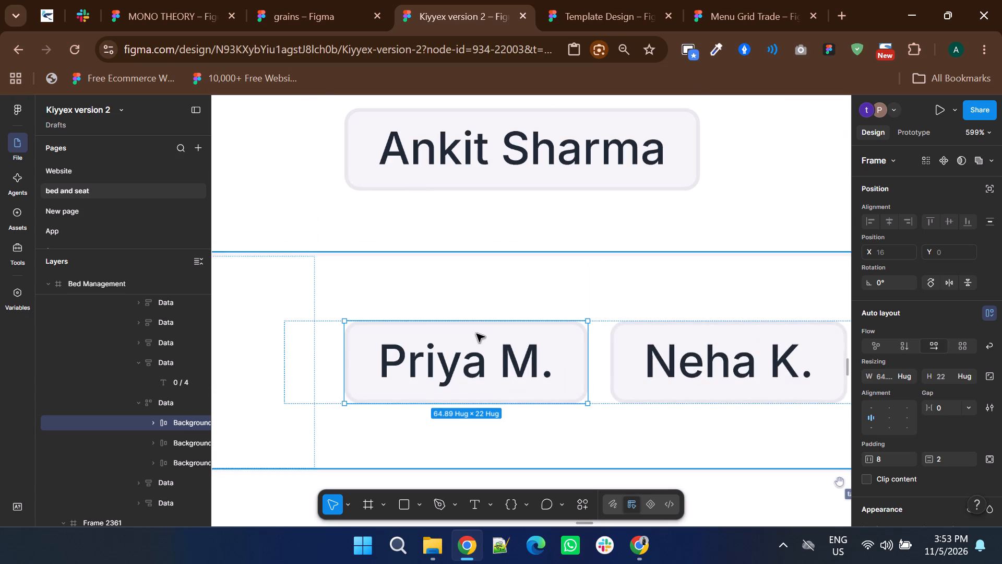
pyautogui.doubleClick(476, 333)
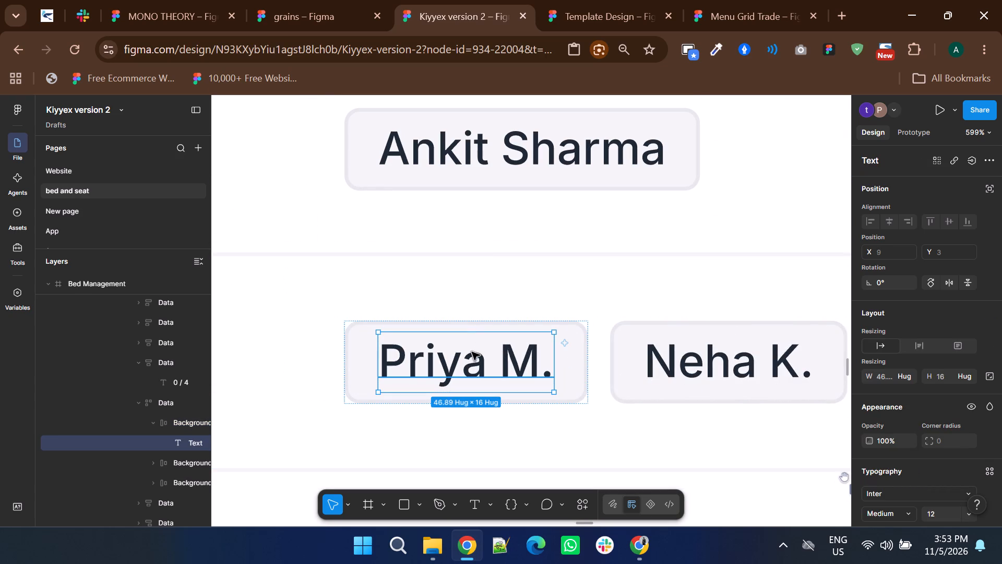
pyautogui.press('Delete')
pyautogui.keyDown('ctrl'); pyautogui.click(480, 371); pyautogui.keyUp('ctrl')
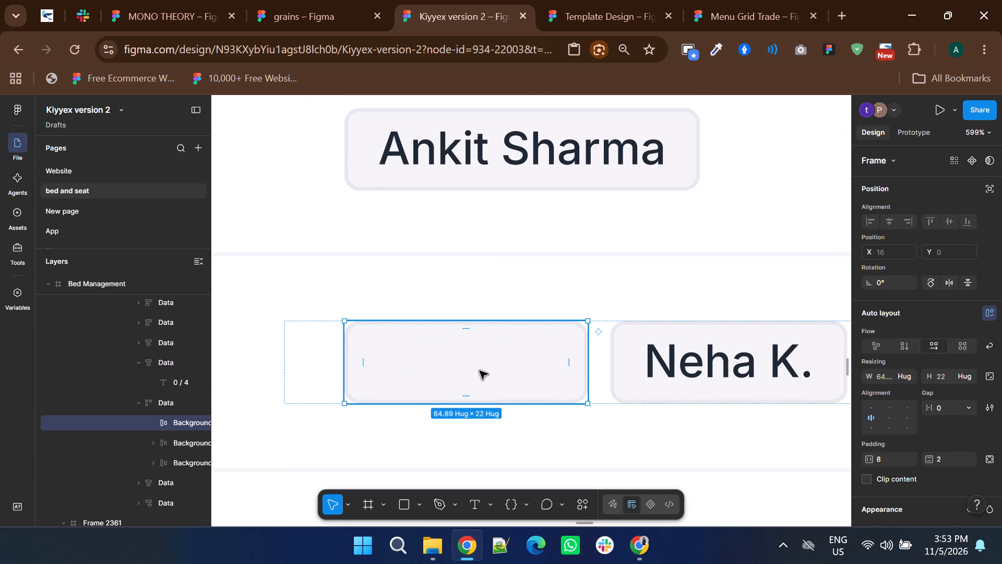
pyautogui.doubleClick(480, 371)
pyautogui.press('-')
pyautogui.keyDown('ctrl'); pyautogui.scroll(-4, 490, 416); pyautogui.keyUp('ctrl')
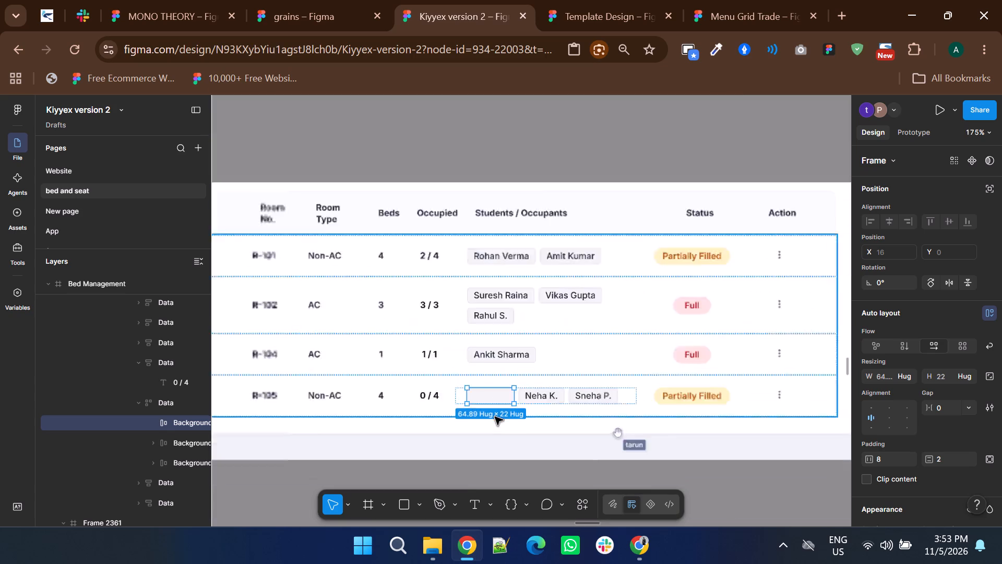
pyautogui.scroll(-1, 495, 417)
pyautogui.click(487, 401)
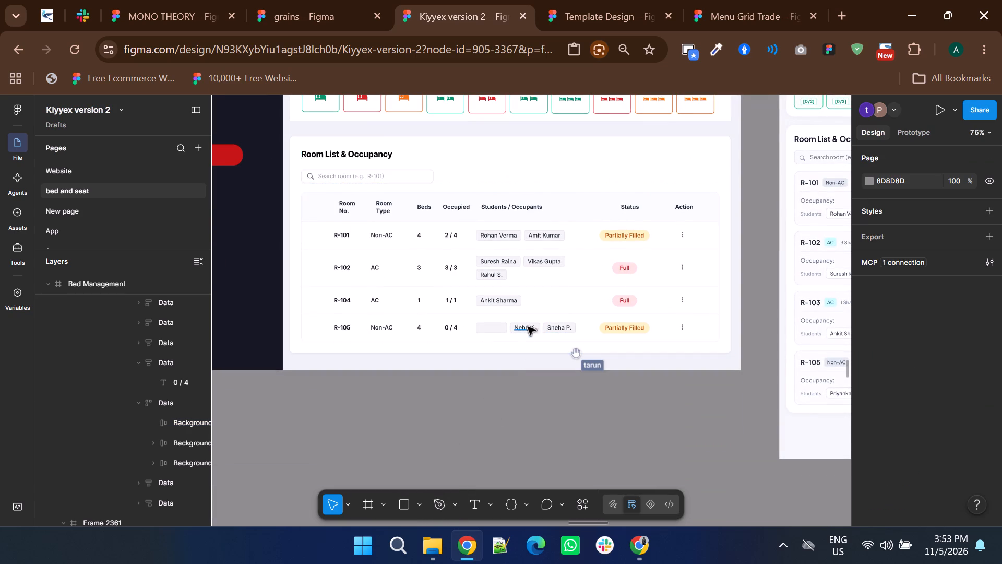
pyautogui.keyDown('ctrl'); pyautogui.scroll(4, 528, 326); pyautogui.keyUp('ctrl')
pyautogui.keyDown('ctrl'); pyautogui.click(508, 334); pyautogui.keyUp('ctrl')
pyautogui.press('Delete')
pyautogui.keyDown('ctrl'); pyautogui.click(663, 342); pyautogui.keyUp('ctrl')
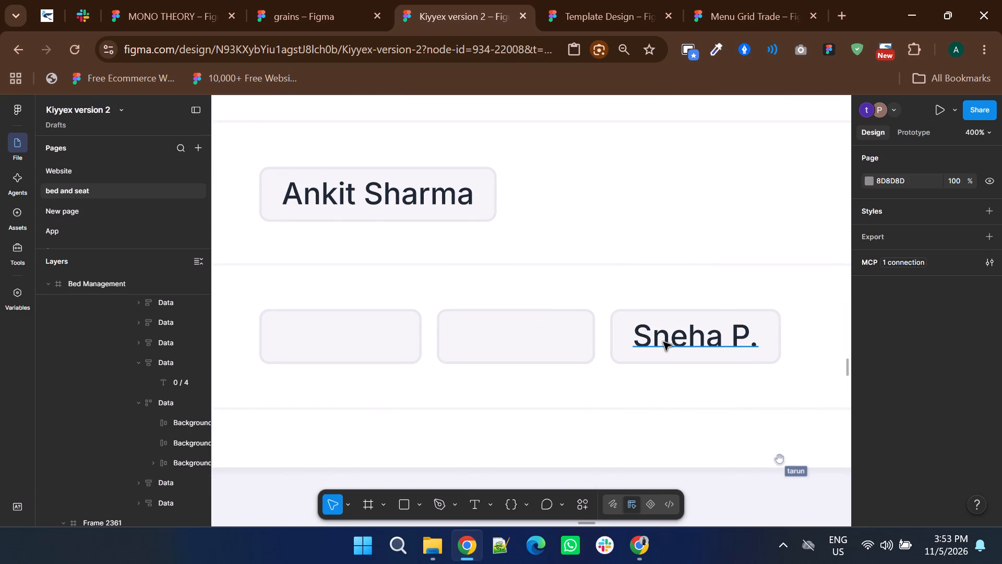
pyautogui.press('Delete')
# Delete the three empty occupant tag backgrounds from row R-105, keeping the cell itself.
pyautogui.keyDown('ctrl'); pyautogui.click(358, 339); pyautogui.keyUp('ctrl')
pyautogui.keyDown('ctrl'); pyautogui.keyDown('shift'); pyautogui.click(497, 366); pyautogui.keyUp('shift'); pyautogui.keyUp('ctrl')
pyautogui.keyDown('ctrl'); pyautogui.keyDown('shift'); pyautogui.click(625, 355); pyautogui.keyUp('shift'); pyautogui.keyUp('ctrl')
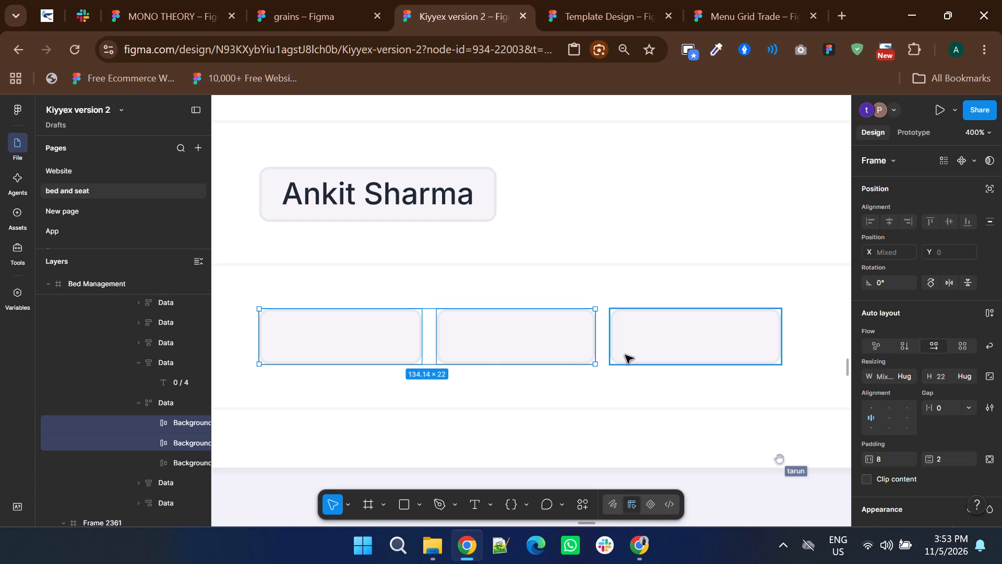
pyautogui.press('Delete')
# Examine row R-105's status badge, the PG bed matrix with its legend, and the overall desktop Bed Management screen.
pyautogui.keyDown('ctrl'); pyautogui.scroll(-4, 471, 399); pyautogui.keyUp('ctrl')
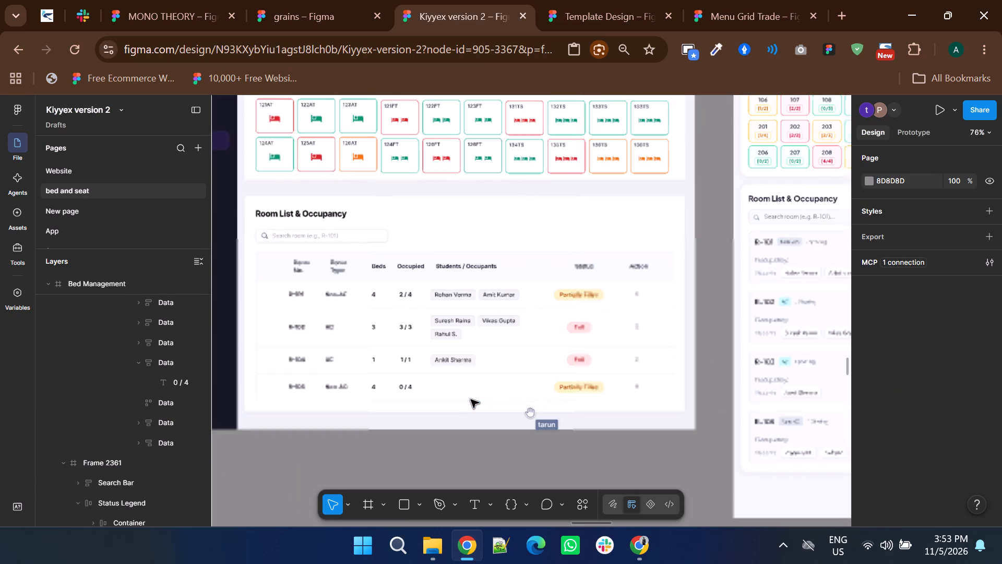
pyautogui.keyDown('shift'); pyautogui.scroll(-1, 471, 399); pyautogui.keyUp('shift')
pyautogui.keyDown('ctrl'); pyautogui.scroll(4, 506, 390); pyautogui.keyUp('ctrl')
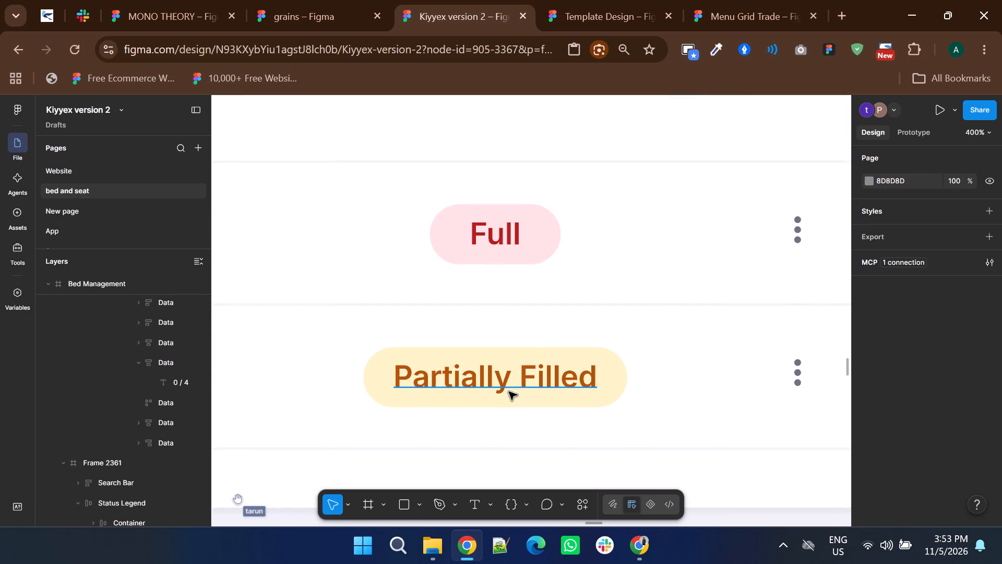
pyautogui.keyDown('ctrl'); pyautogui.scroll(-3, 532, 401); pyautogui.keyUp('ctrl')
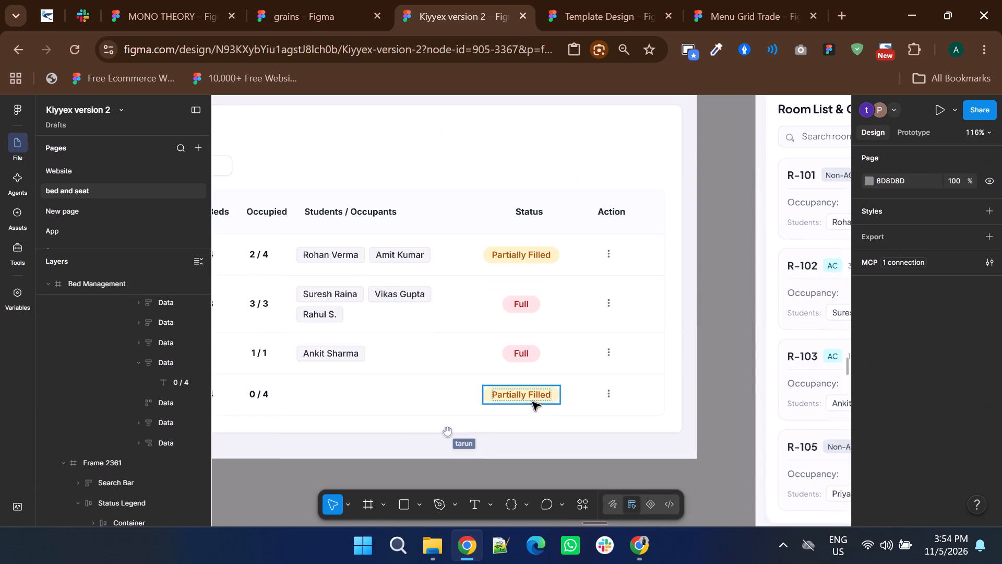
pyautogui.keyDown('ctrl'); pyautogui.scroll(-3, 532, 402); pyautogui.keyUp('ctrl')
pyautogui.keyDown('ctrl'); pyautogui.scroll(3, 457, 245); pyautogui.keyUp('ctrl')
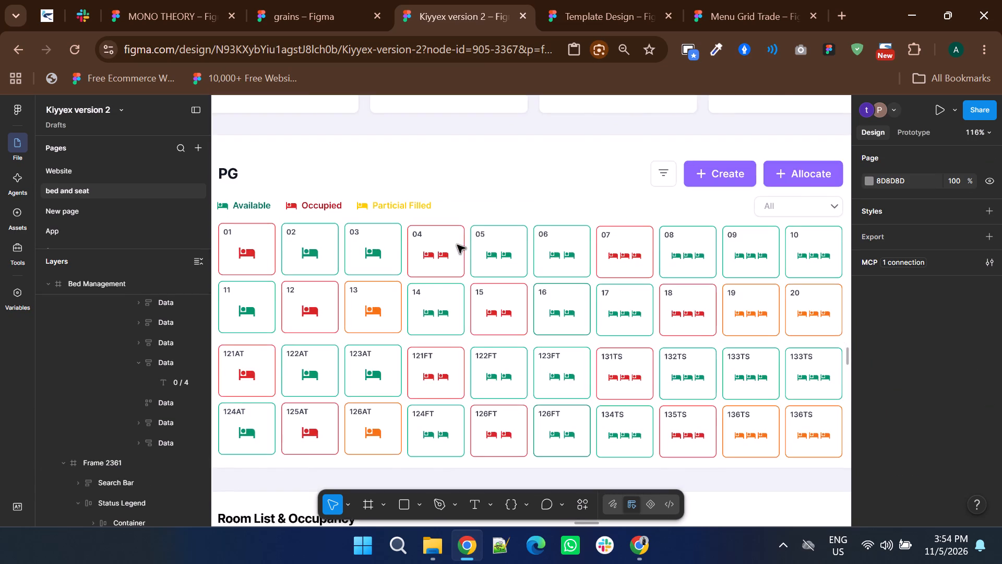
pyautogui.keyDown('ctrl'); pyautogui.scroll(-3, 457, 245); pyautogui.keyUp('ctrl')
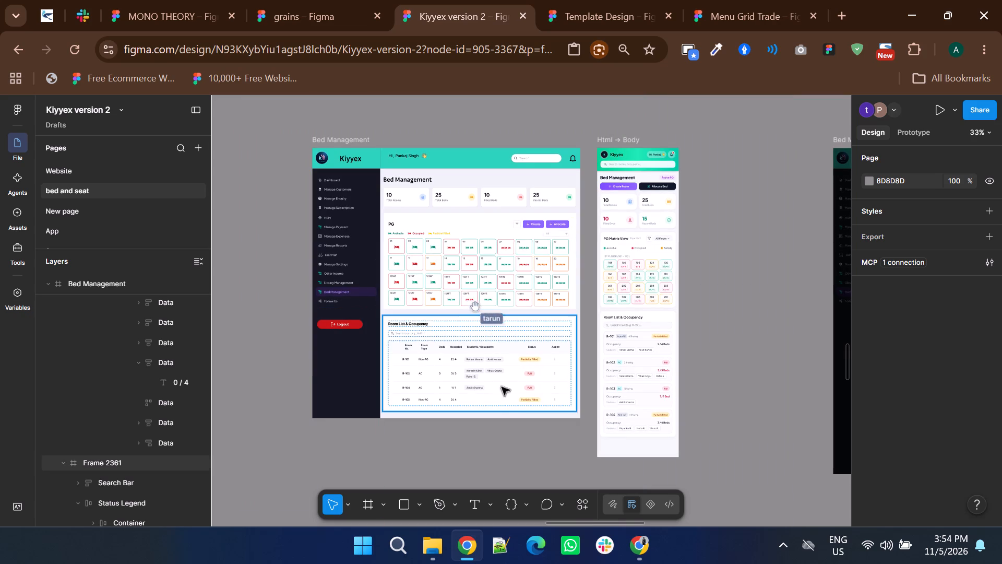
# Change row R-105's status badge text to "Available" in the desktop room table.
pyautogui.keyDown('ctrl'); pyautogui.scroll(5, 534, 399); pyautogui.keyUp('ctrl')
pyautogui.keyDown('ctrl'); pyautogui.doubleClick(515, 402); pyautogui.keyUp('ctrl')
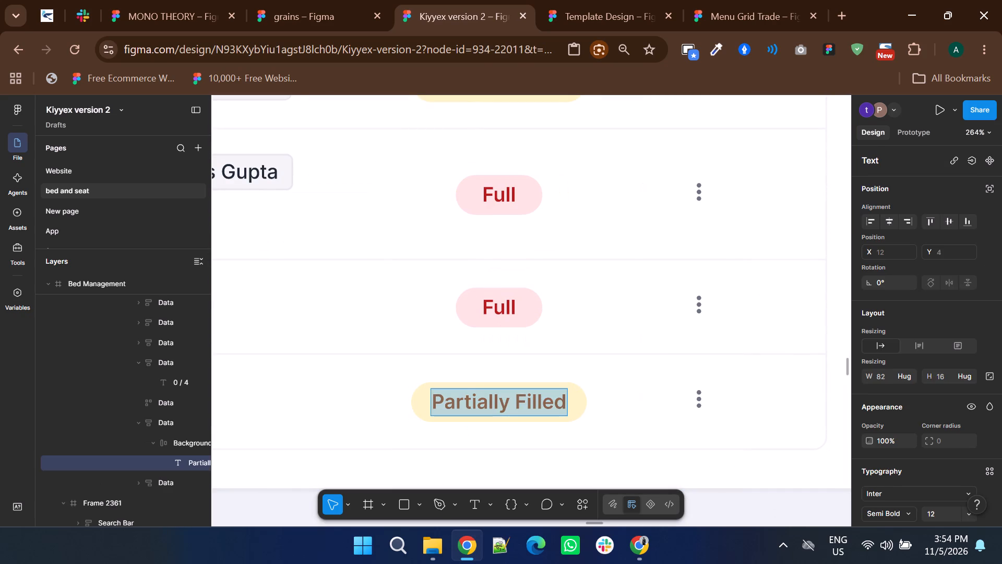
pyautogui.hotkey('shift', 'a')
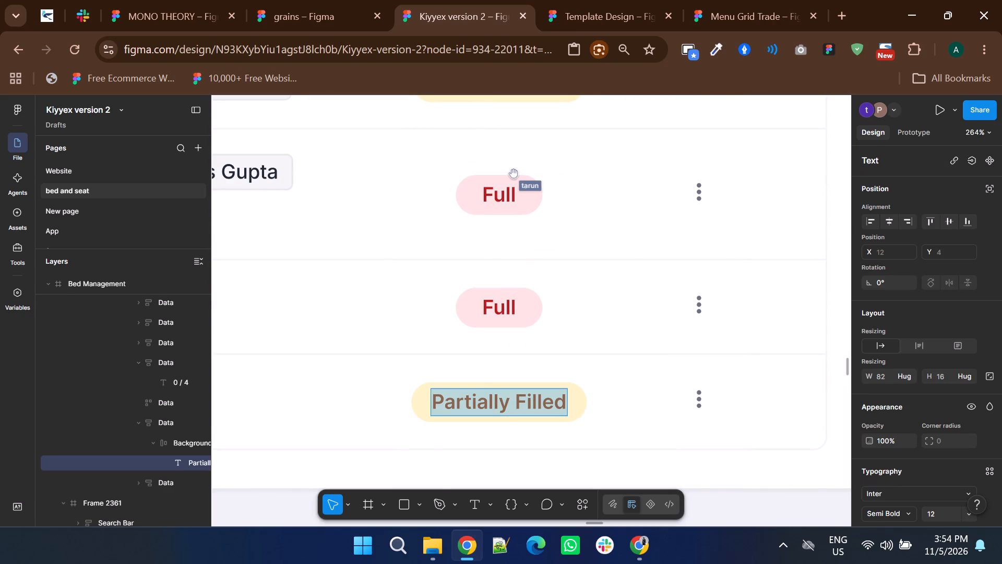
pyautogui.write('vailable')
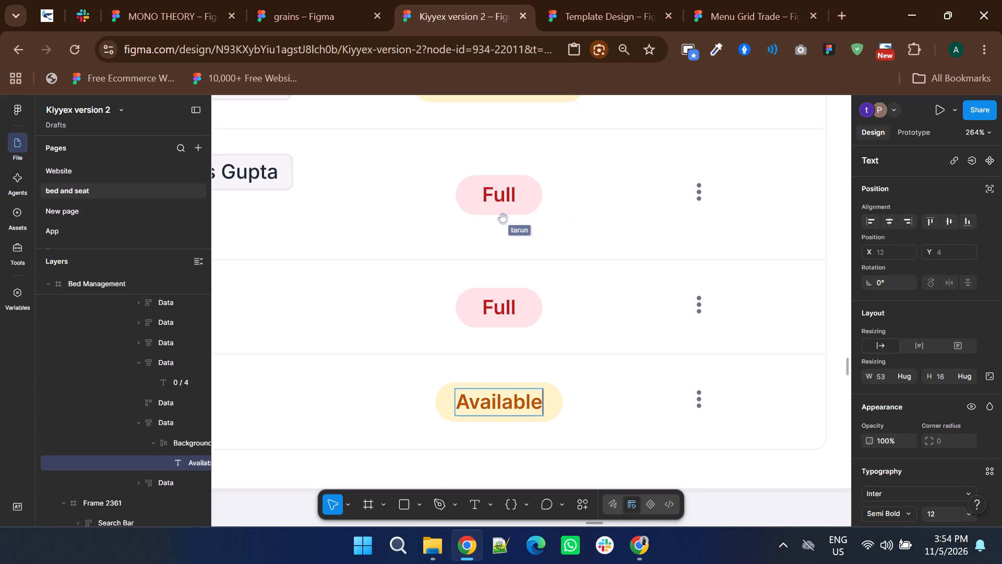
pyautogui.click(586, 385)
# Fill the Available badge background with the green 10B981 sampled from a card border in the PG bed matrix.
pyautogui.click(554, 411)
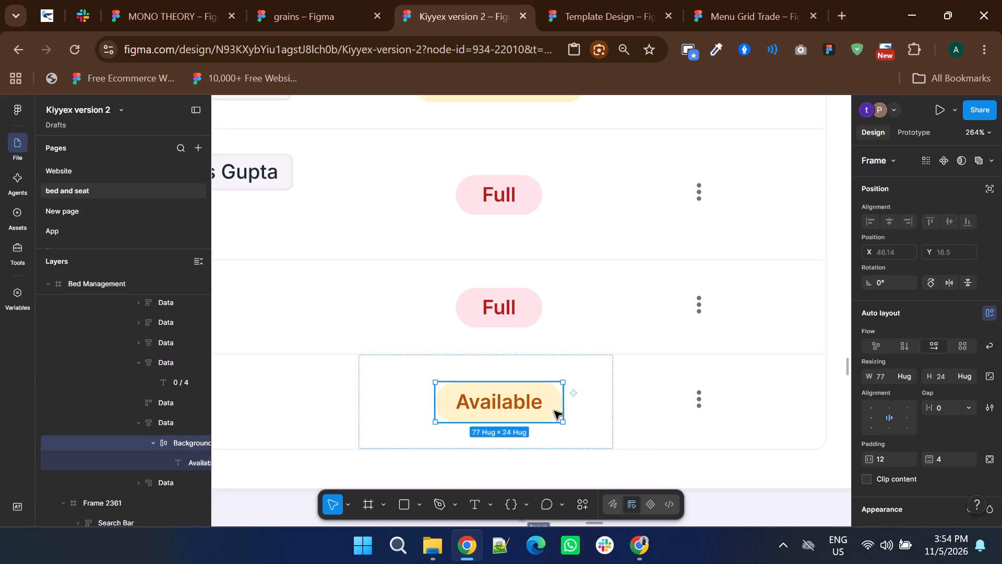
pyautogui.scroll(-3, 890, 403)
pyautogui.click(868, 300)
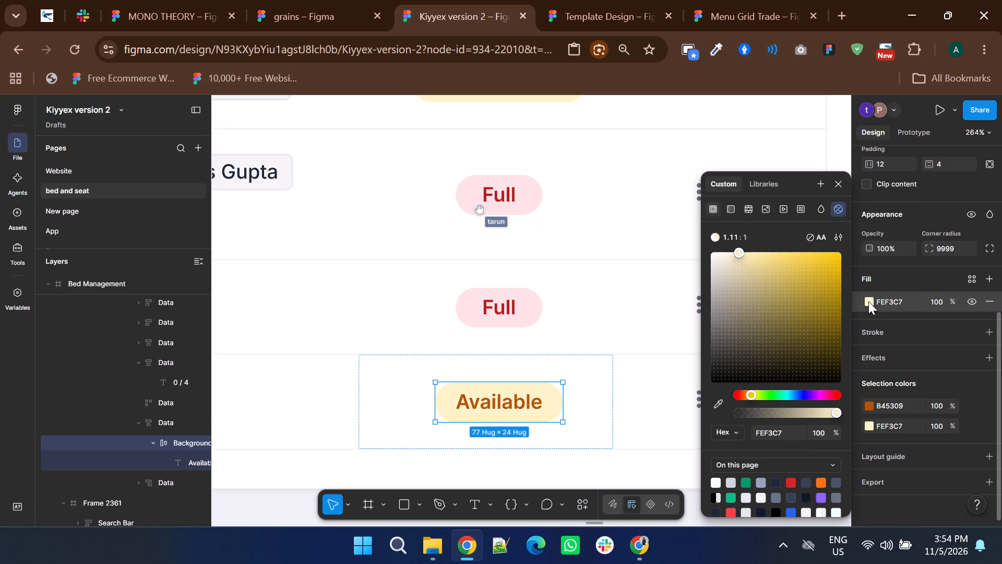
pyautogui.click(717, 402)
pyautogui.keyDown('ctrl'); pyautogui.scroll(-5, 579, 449); pyautogui.keyUp('ctrl')
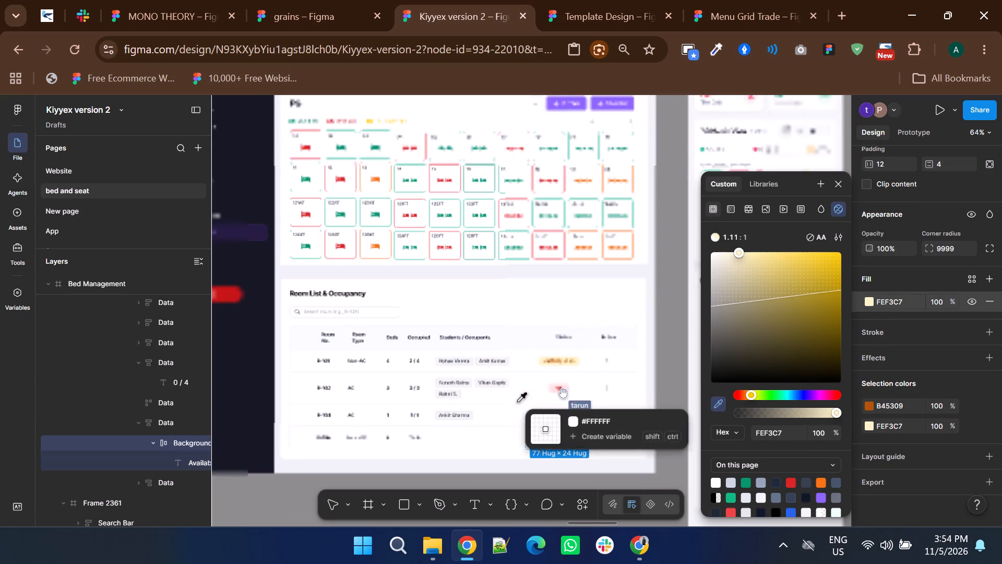
pyautogui.keyDown('ctrl'); pyautogui.scroll(11, 391, 245); pyautogui.keyUp('ctrl')
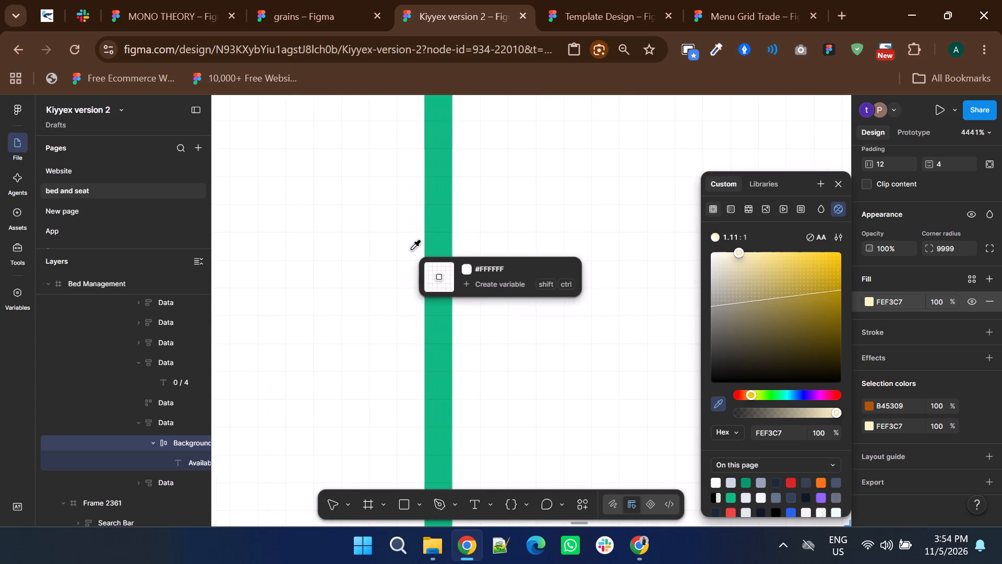
pyautogui.click(446, 275)
# Recolour the "Available" text to green 10B981, sampled from its badge background.
pyautogui.keyDown('ctrl'); pyautogui.scroll(-15, 446, 275); pyautogui.keyUp('ctrl')
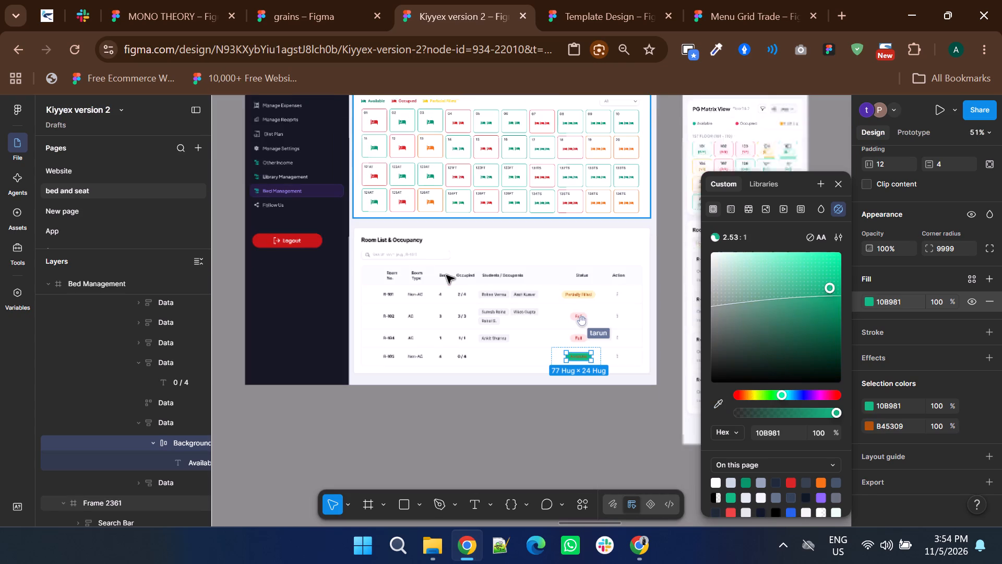
pyautogui.keyDown('ctrl'); pyautogui.scroll(6, 587, 291); pyautogui.keyUp('ctrl')
pyautogui.scroll(2, 554, 323)
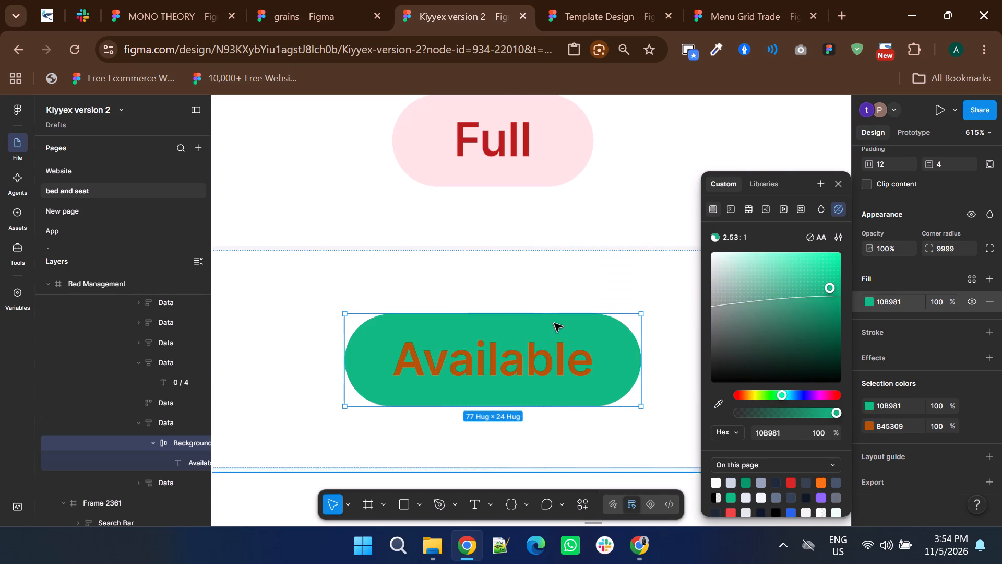
pyautogui.keyDown('ctrl'); pyautogui.click(531, 356); pyautogui.keyUp('ctrl')
pyautogui.click(869, 398)
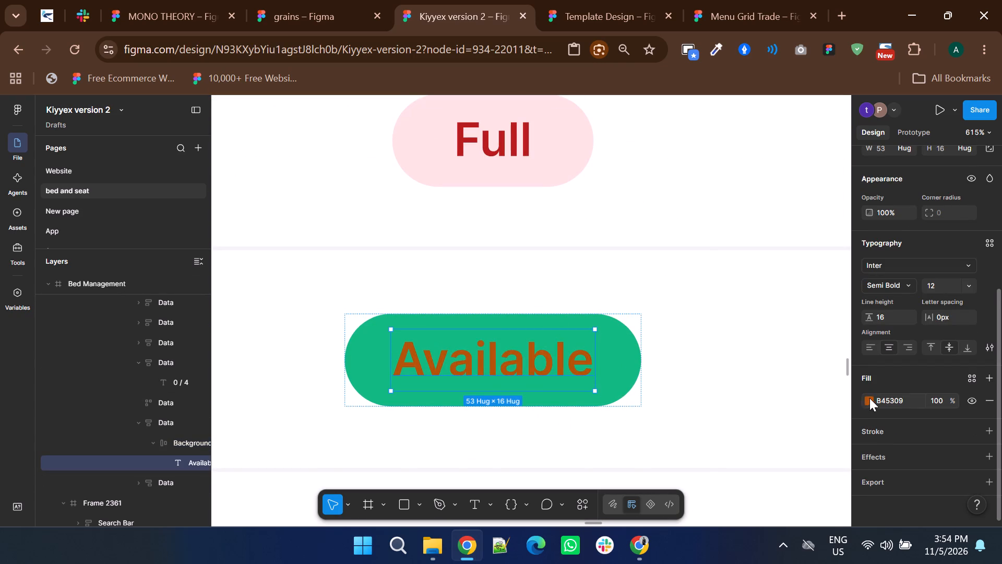
pyautogui.click(719, 407)
pyautogui.click(634, 368)
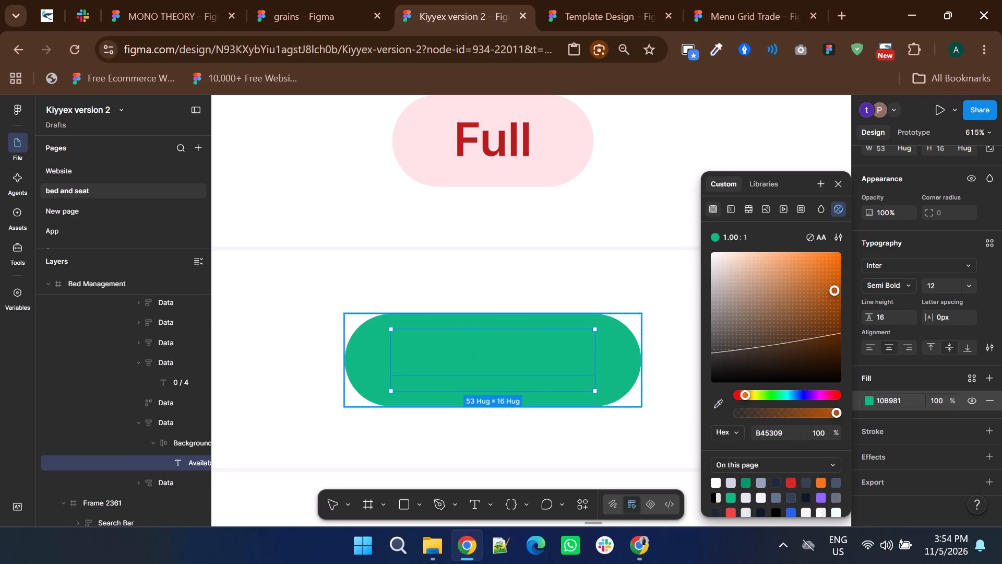
# Lighten the Available badge's background fill to pale green D2F9EC.
pyautogui.click(610, 361)
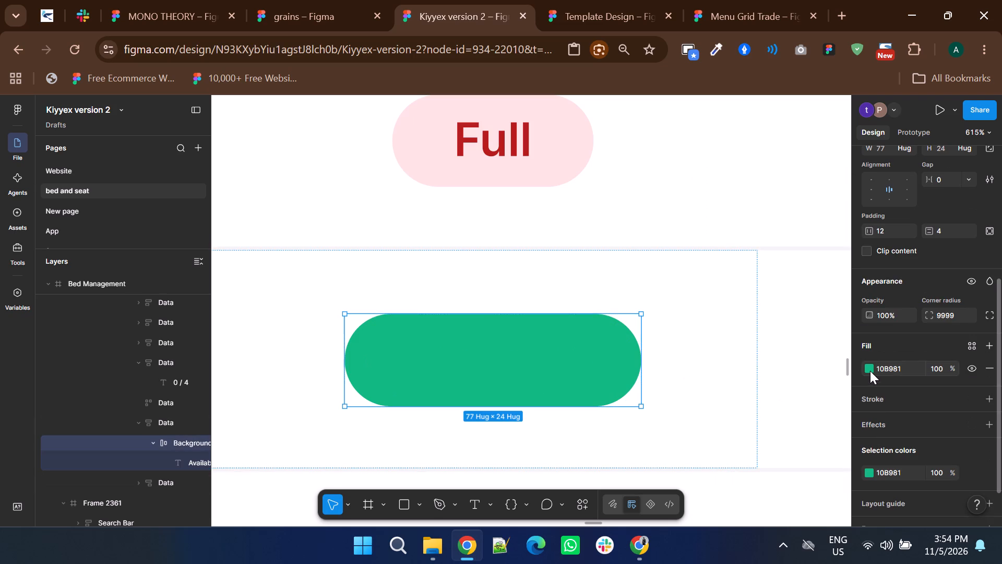
pyautogui.click(870, 370)
pyautogui.moveTo(738, 265); pyautogui.dragTo(726, 255)
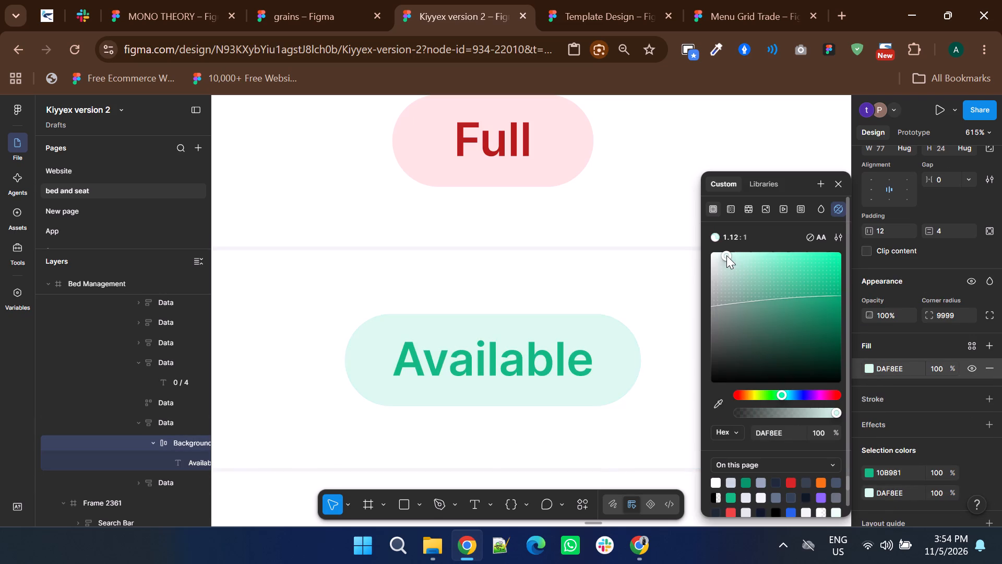
pyautogui.moveTo(726, 255); pyautogui.dragTo(731, 255)
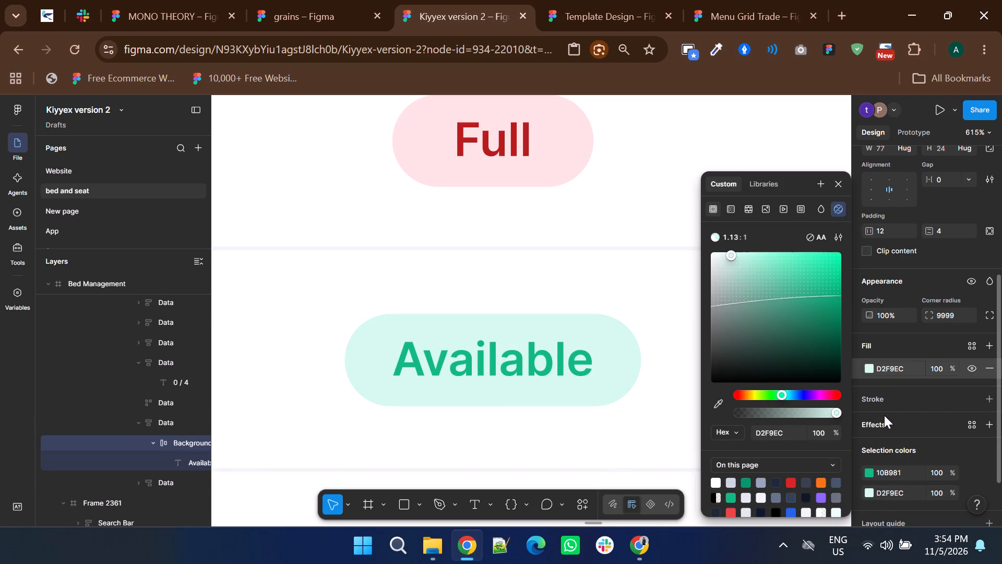
# Add a 1 px inside stroke to the Available badge in green 10B981, sampled from its text.
pyautogui.click(884, 415)
pyautogui.click(884, 403)
pyautogui.click(884, 403)
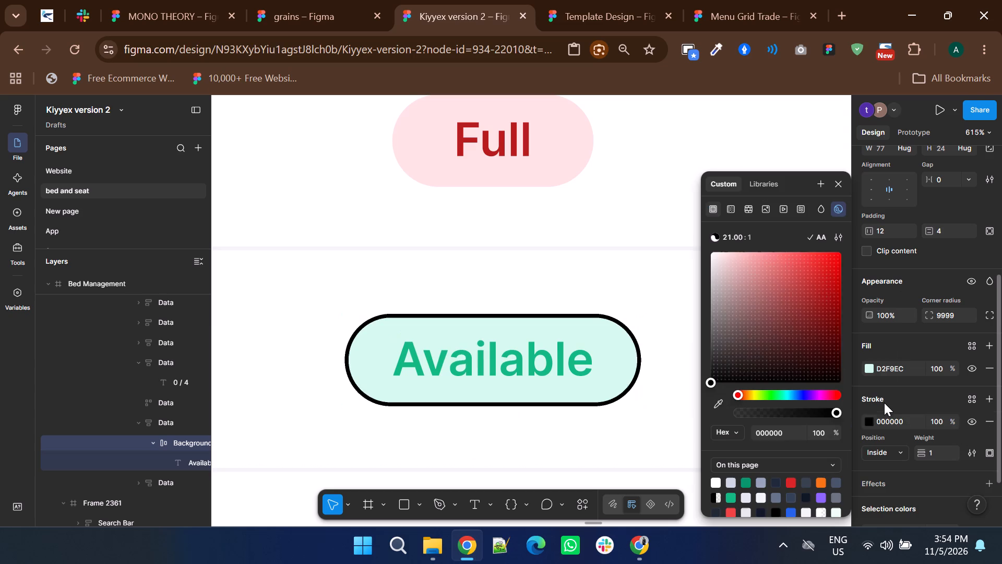
pyautogui.click(719, 407)
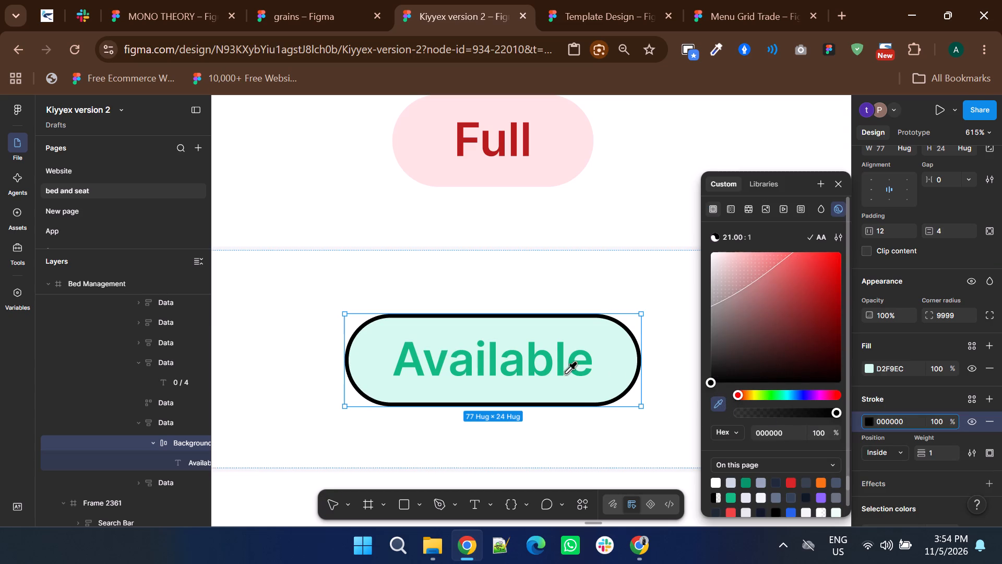
pyautogui.keyDown('ctrl'); pyautogui.scroll(5, 565, 373); pyautogui.keyUp('ctrl')
pyautogui.click(532, 364)
pyautogui.keyDown('ctrl'); pyautogui.scroll(-9, 532, 364); pyautogui.keyUp('ctrl')
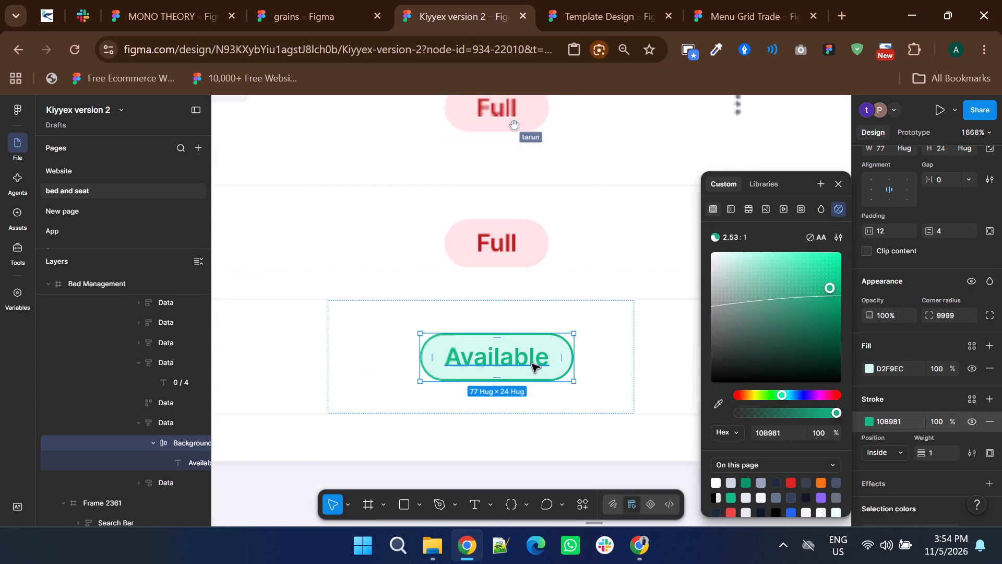
pyautogui.scroll(1, 501, 391)
pyautogui.click(599, 353)
# Change row R-104's status badge text to "Occupied" to match the bed matrix legend wording.
pyautogui.keyDown('ctrl'); pyautogui.scroll(-3, 599, 353); pyautogui.keyUp('ctrl')
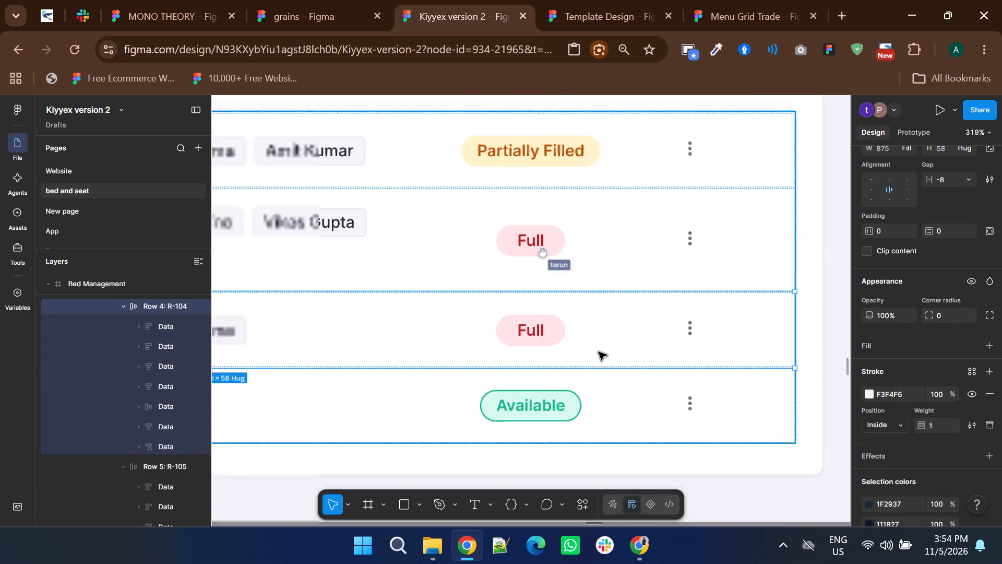
pyautogui.keyDown('ctrl'); pyautogui.scroll(-1, 576, 389); pyautogui.keyUp('ctrl')
pyautogui.scroll(3, 570, 394)
pyautogui.keyDown('ctrl'); pyautogui.scroll(1, 355, 303); pyautogui.keyUp('ctrl')
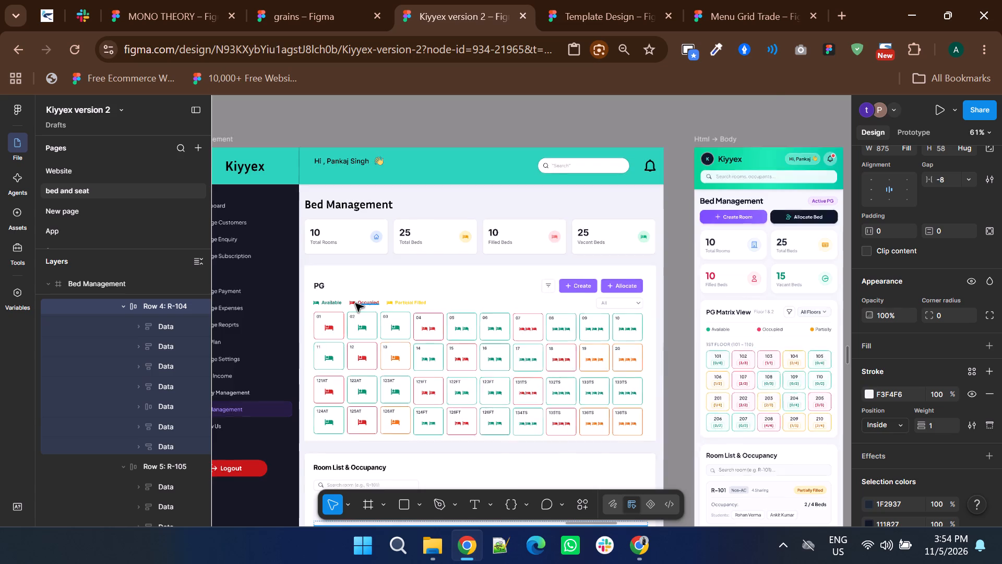
pyautogui.keyDown('ctrl'); pyautogui.scroll(1, 355, 303); pyautogui.keyUp('ctrl')
pyautogui.keyDown('ctrl'); pyautogui.scroll(-4, 356, 303); pyautogui.keyUp('ctrl')
pyautogui.scroll(-1, 505, 396)
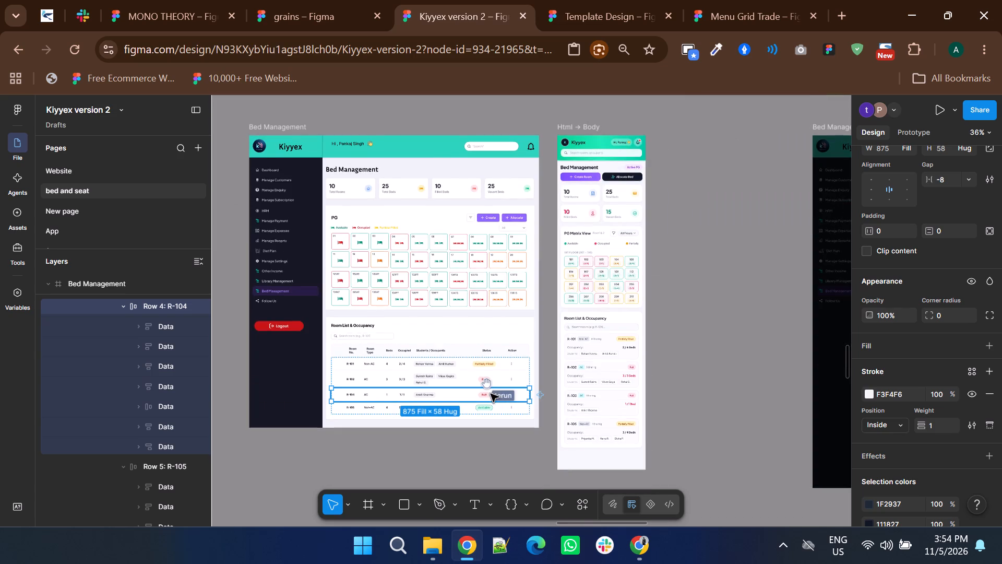
pyautogui.keyDown('ctrl'); pyautogui.scroll(4, 486, 395); pyautogui.keyUp('ctrl')
pyautogui.keyDown('ctrl'); pyautogui.doubleClick(483, 398); pyautogui.keyUp('ctrl')
pyautogui.doubleClick(483, 398)
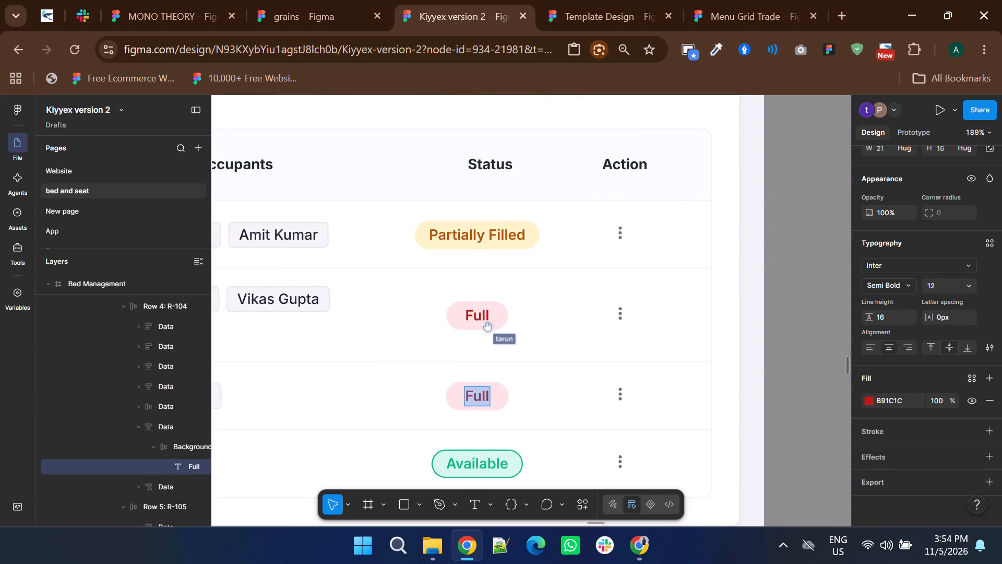
pyautogui.write('cocc')
pyautogui.press('BackSpace')
pyautogui.press('BackSpace')
pyautogui.press('BackSpace')
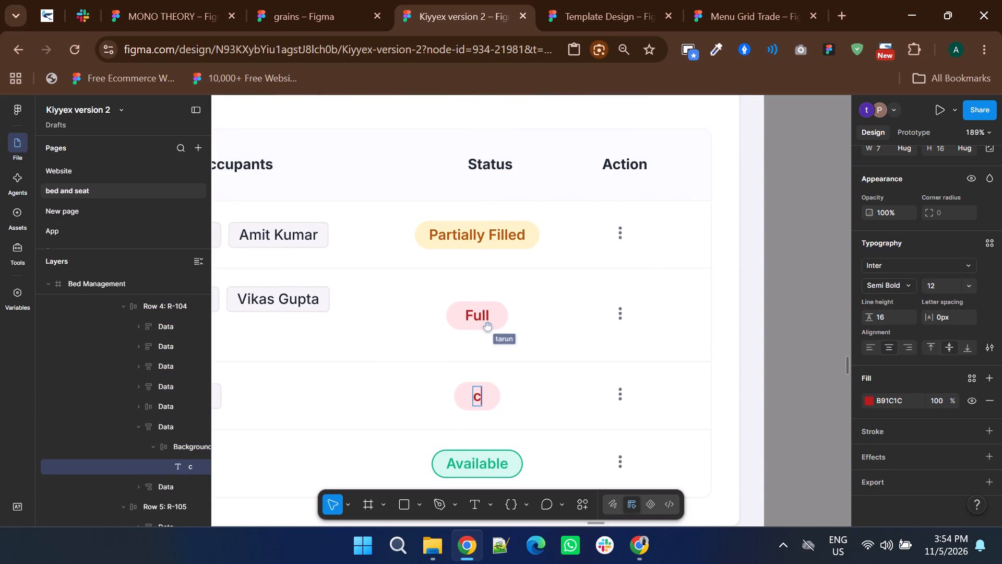
pyautogui.press('BackSpace')
pyautogui.write('Occupied')
pyautogui.keyDown('ctrl'); pyautogui.scroll(-2, 483, 398); pyautogui.keyUp('ctrl')
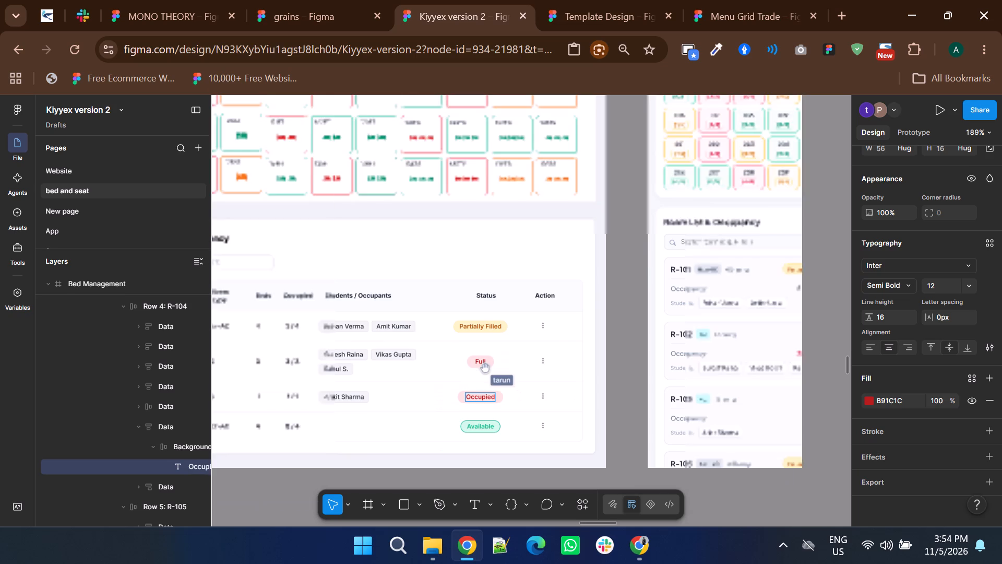
pyautogui.click(614, 419)
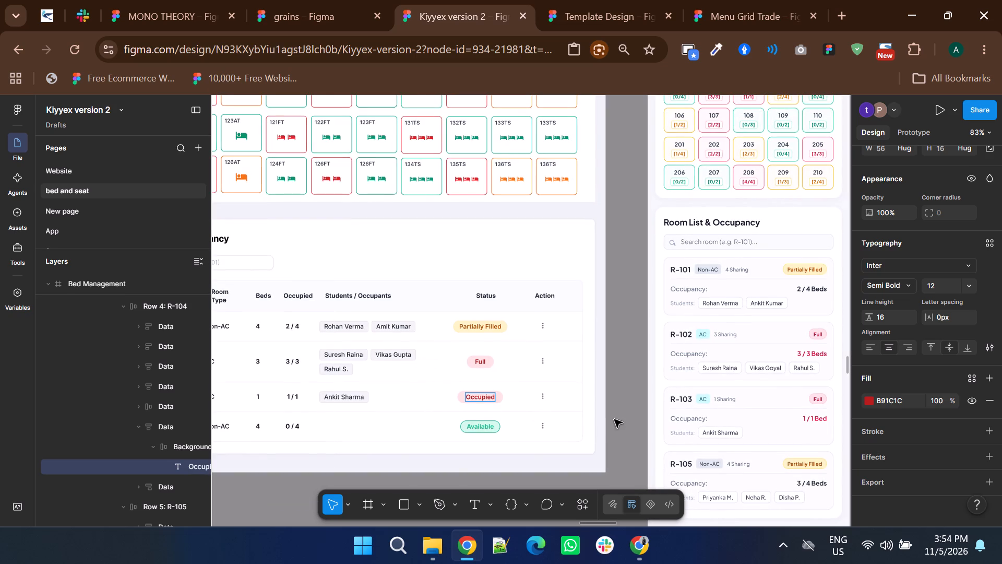
# Recolour row R-104's "Occupied" text to red DC2626, sampled from card 135TS's bed icons in the PG matrix.
pyautogui.keyDown('ctrl'); pyautogui.scroll(2, 471, 401); pyautogui.keyUp('ctrl')
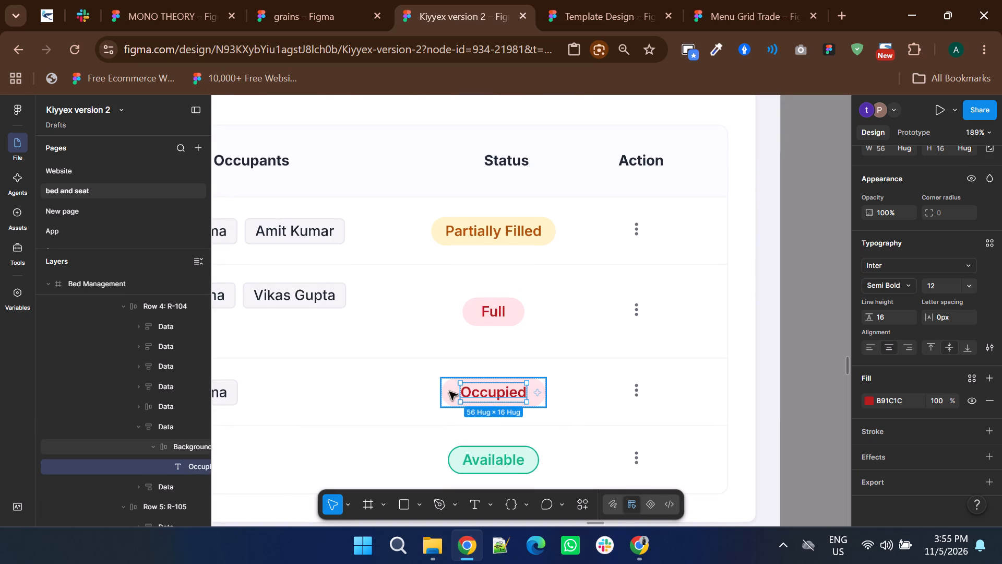
pyautogui.click(449, 392)
pyautogui.doubleClick(491, 393)
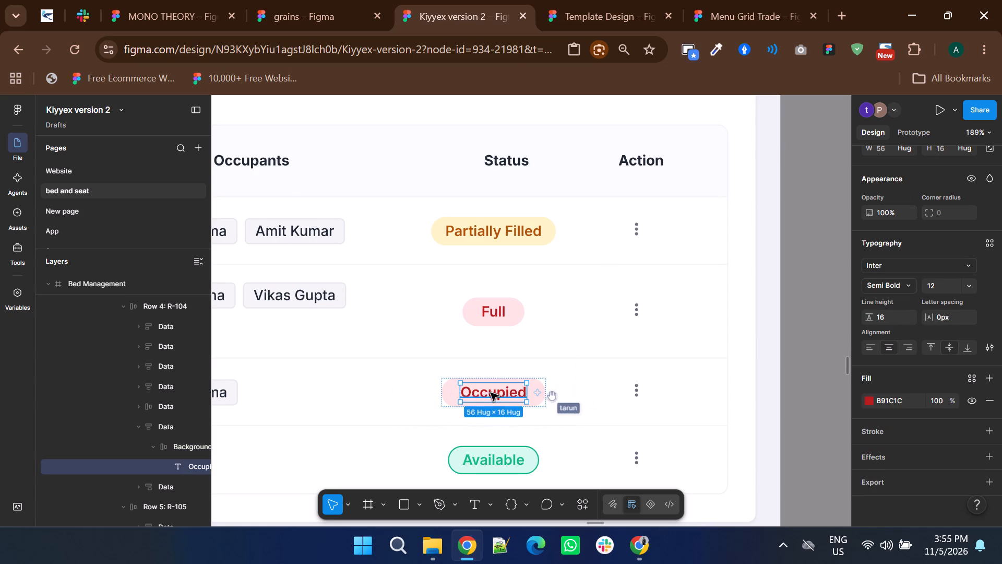
pyautogui.click(870, 401)
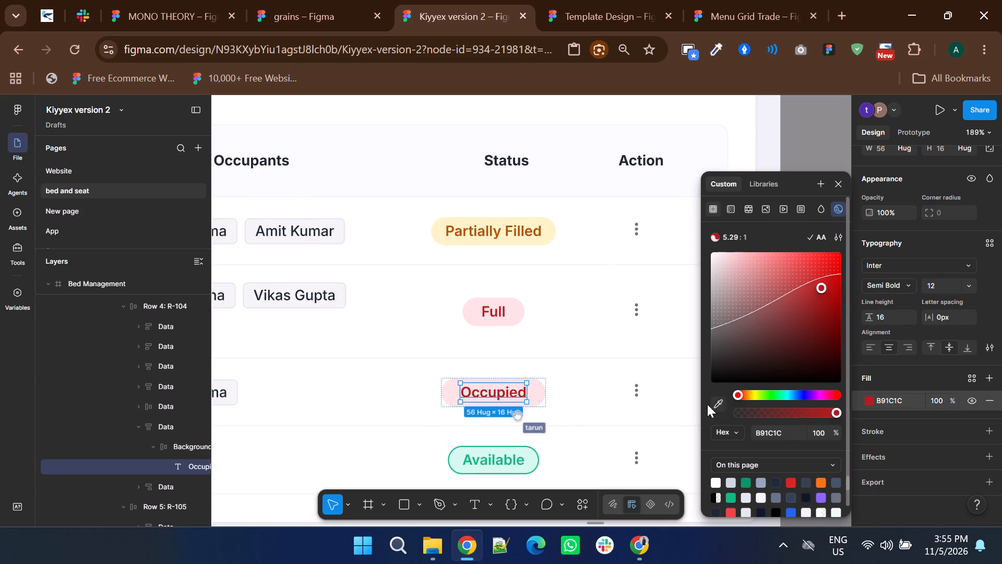
pyautogui.click(714, 402)
pyautogui.scroll(5, 535, 382)
pyautogui.scroll(3, 500, 338)
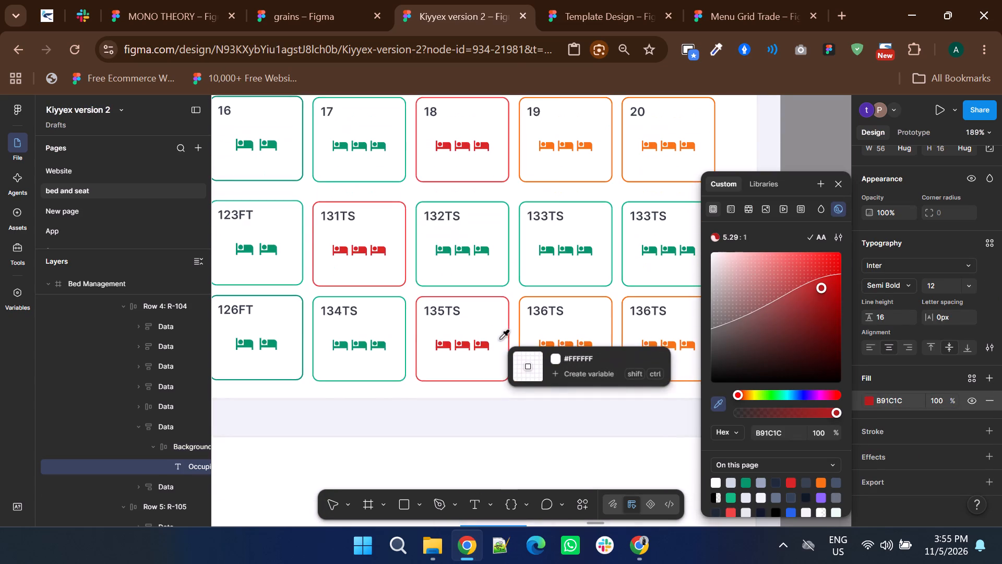
pyautogui.keyDown('ctrl'); pyautogui.scroll(6, 470, 349); pyautogui.keyUp('ctrl')
pyautogui.click(444, 326)
# Recolour row R-101's "Partially Filled" text to orange F97316, sampled from card 136TS's bed icons in the PG matrix.
pyautogui.keyDown('ctrl'); pyautogui.scroll(-5, 444, 326); pyautogui.keyUp('ctrl')
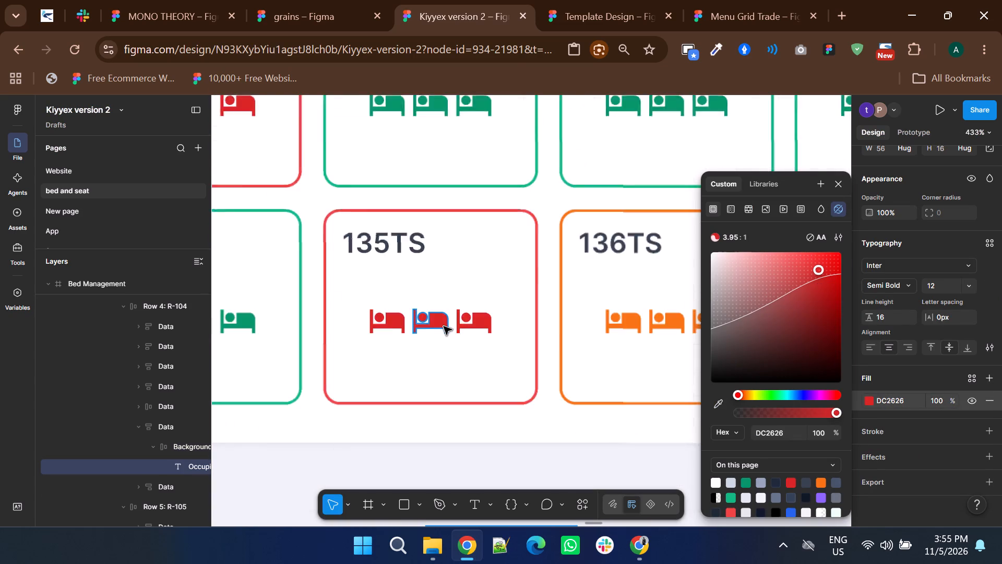
pyautogui.scroll(-7, 444, 326)
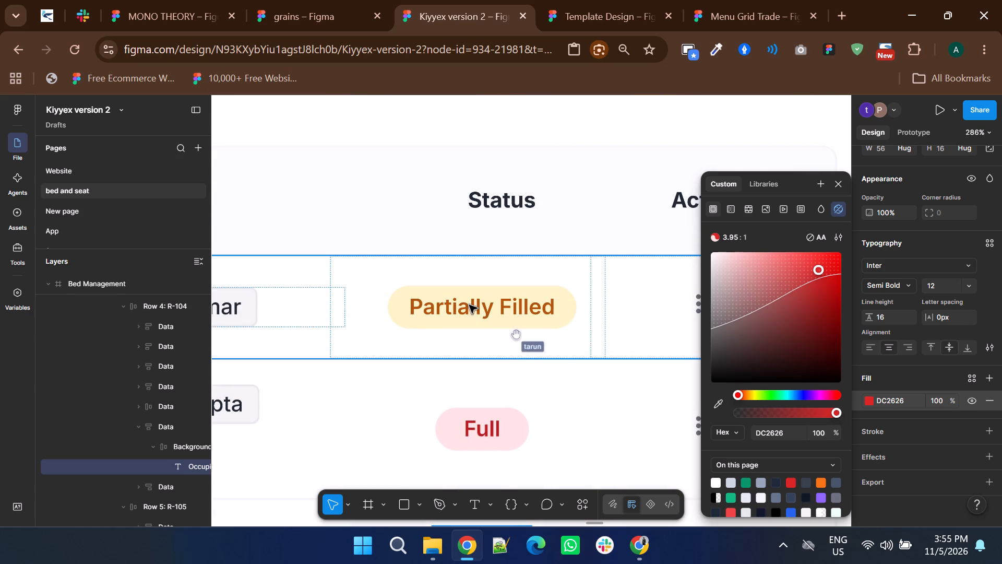
pyautogui.tripleClick(469, 305)
pyautogui.doubleClick(469, 305)
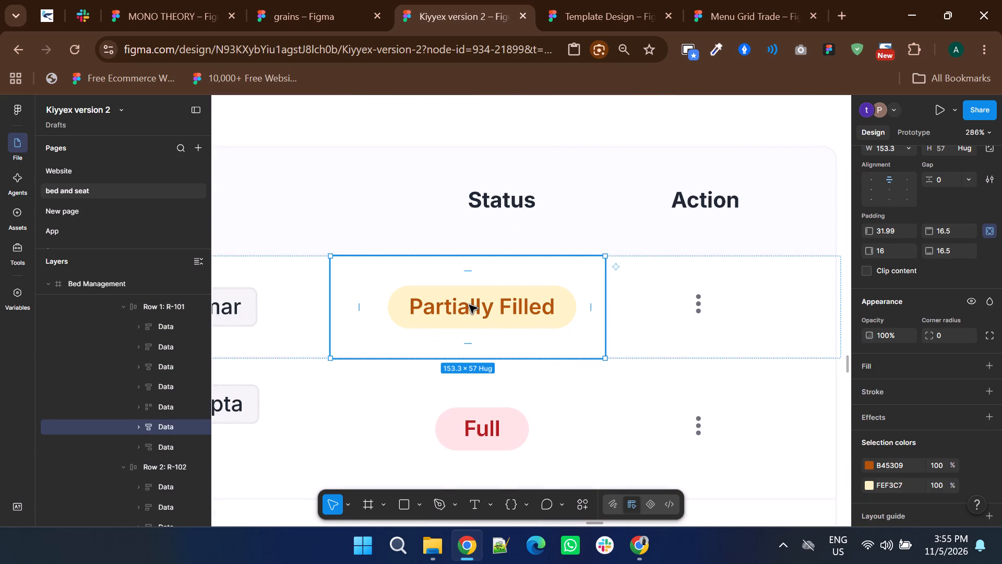
pyautogui.doubleClick(469, 305)
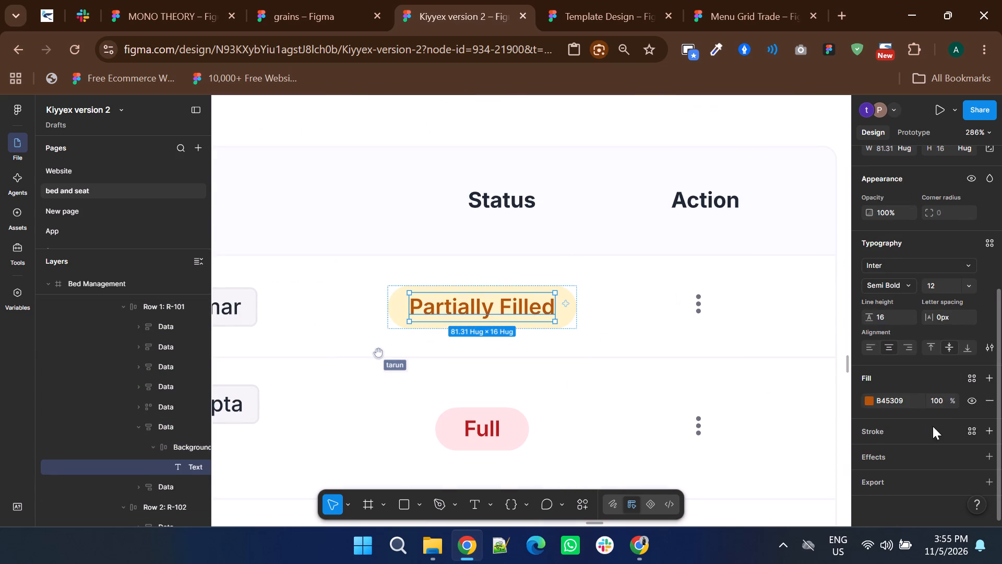
pyautogui.click(873, 402)
pyautogui.click(724, 404)
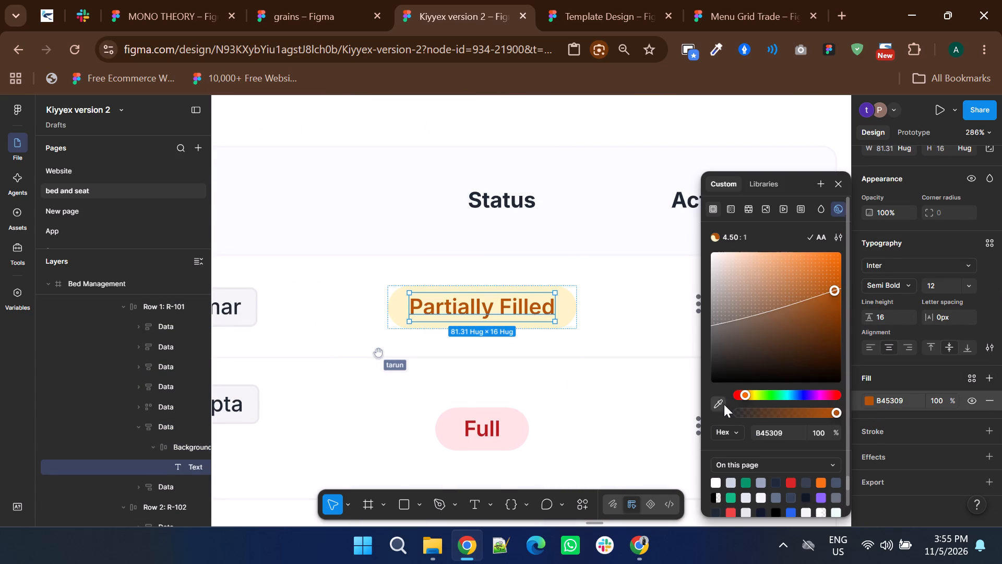
pyautogui.scroll(4, 634, 389)
pyautogui.scroll(3, 583, 375)
pyautogui.keyDown('ctrl'); pyautogui.scroll(4, 582, 321); pyautogui.keyUp('ctrl')
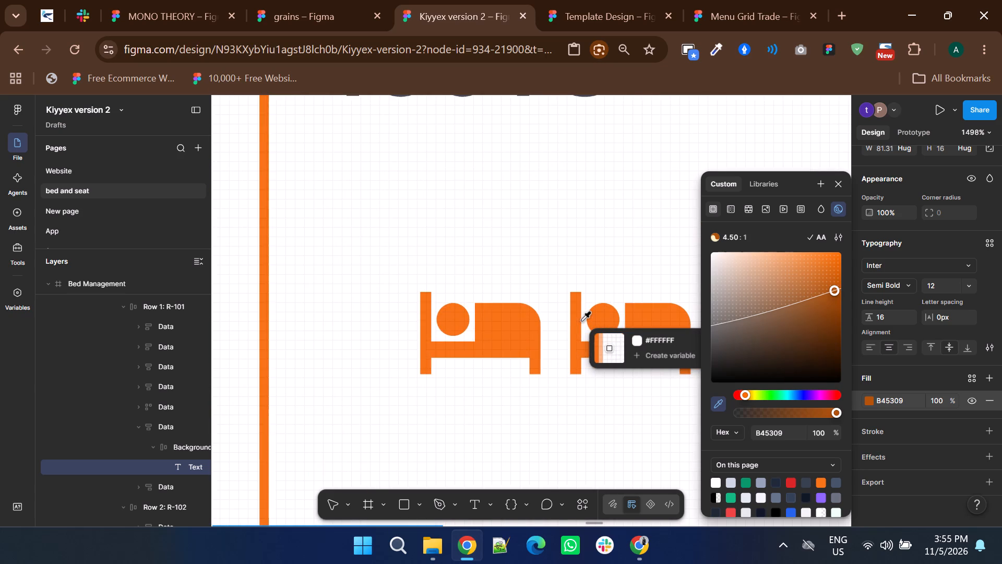
pyautogui.click(667, 317)
pyautogui.keyDown('ctrl'); pyautogui.scroll(-4, 627, 321); pyautogui.keyUp('ctrl')
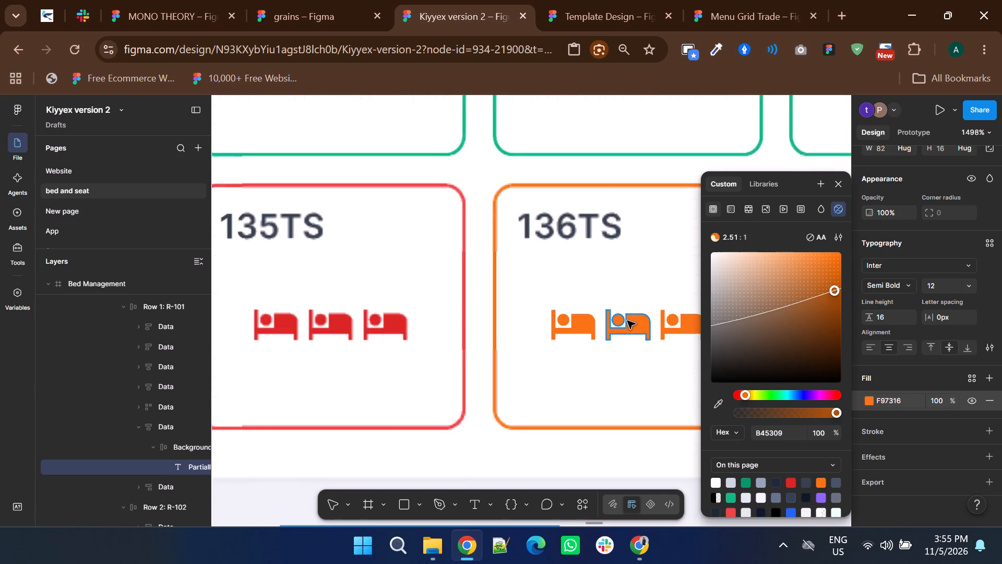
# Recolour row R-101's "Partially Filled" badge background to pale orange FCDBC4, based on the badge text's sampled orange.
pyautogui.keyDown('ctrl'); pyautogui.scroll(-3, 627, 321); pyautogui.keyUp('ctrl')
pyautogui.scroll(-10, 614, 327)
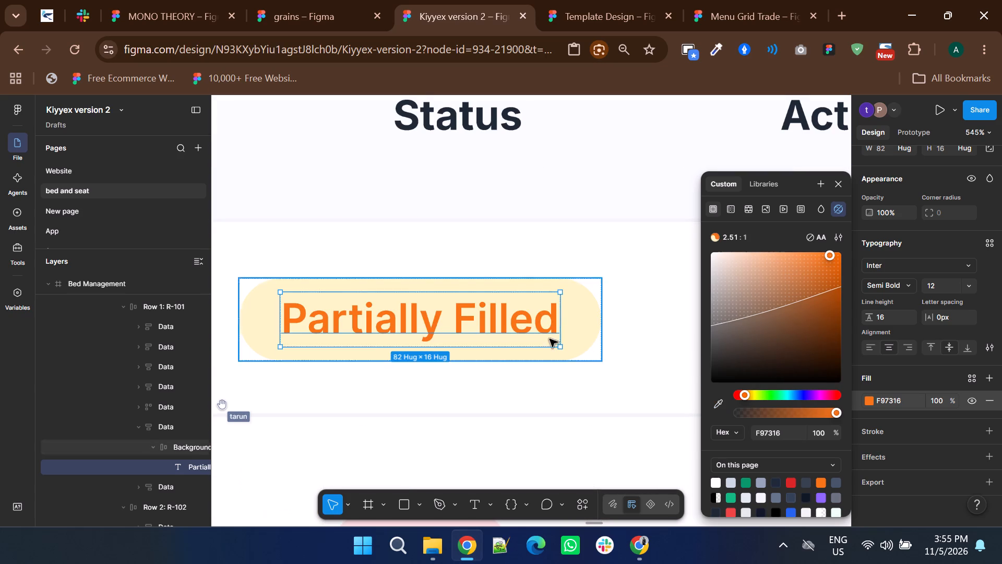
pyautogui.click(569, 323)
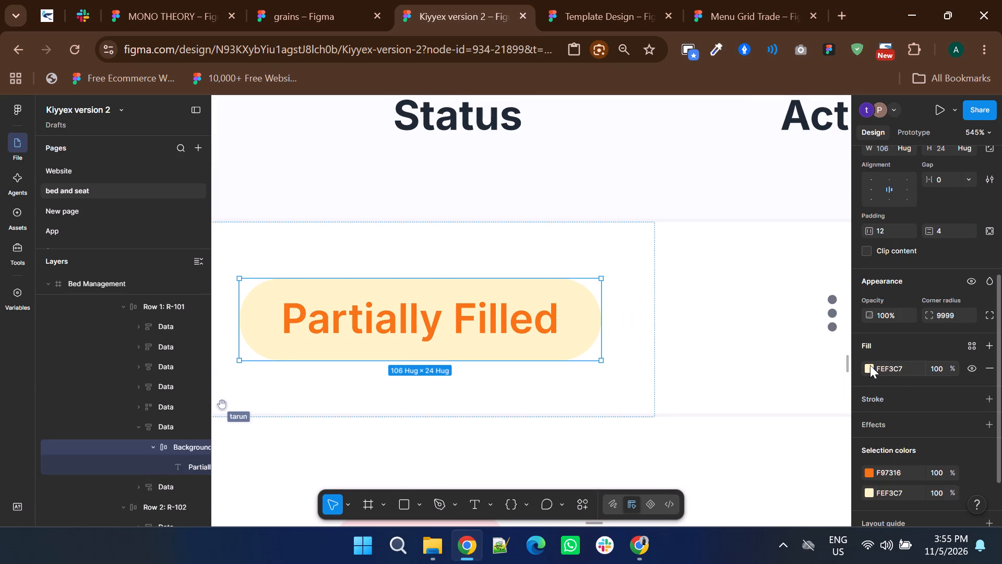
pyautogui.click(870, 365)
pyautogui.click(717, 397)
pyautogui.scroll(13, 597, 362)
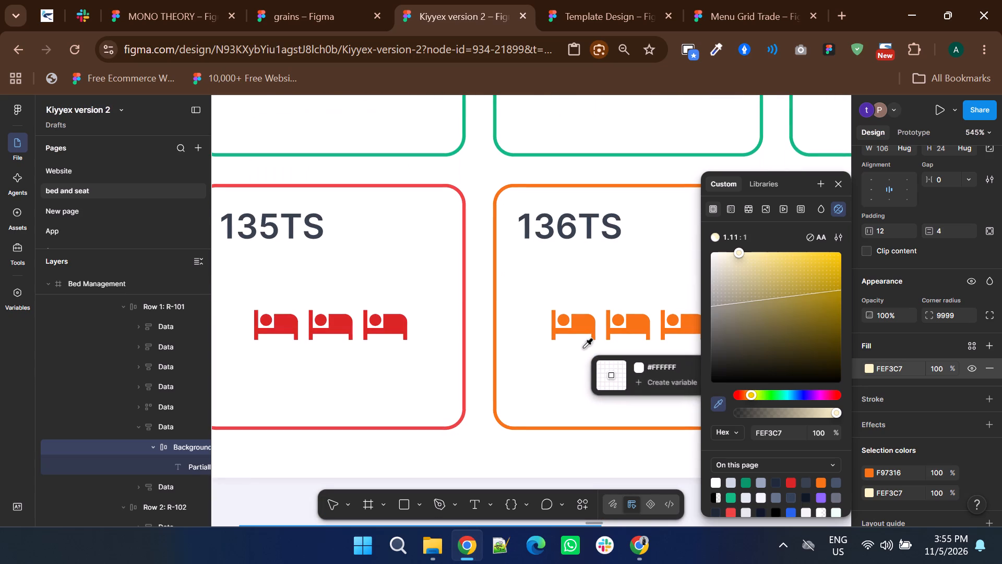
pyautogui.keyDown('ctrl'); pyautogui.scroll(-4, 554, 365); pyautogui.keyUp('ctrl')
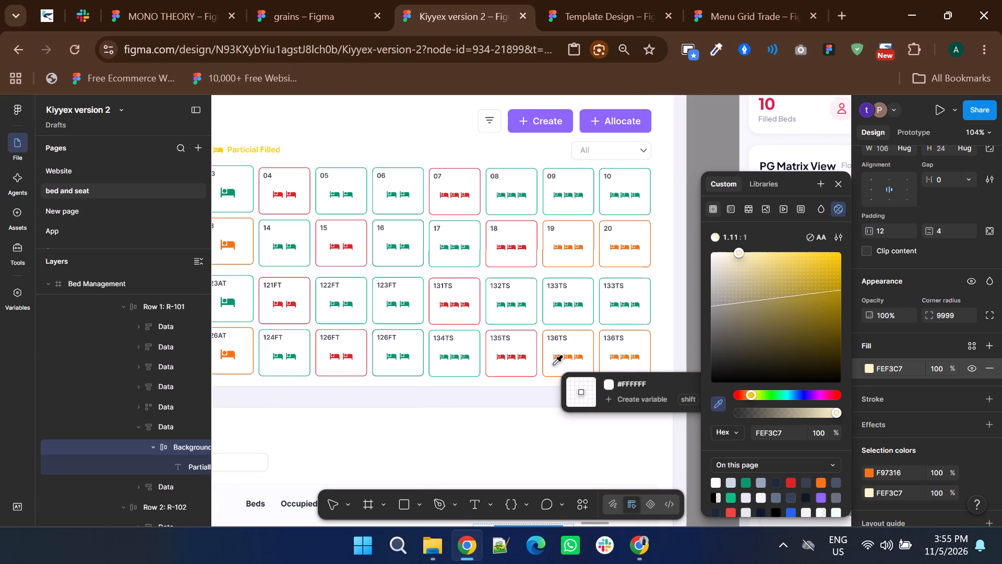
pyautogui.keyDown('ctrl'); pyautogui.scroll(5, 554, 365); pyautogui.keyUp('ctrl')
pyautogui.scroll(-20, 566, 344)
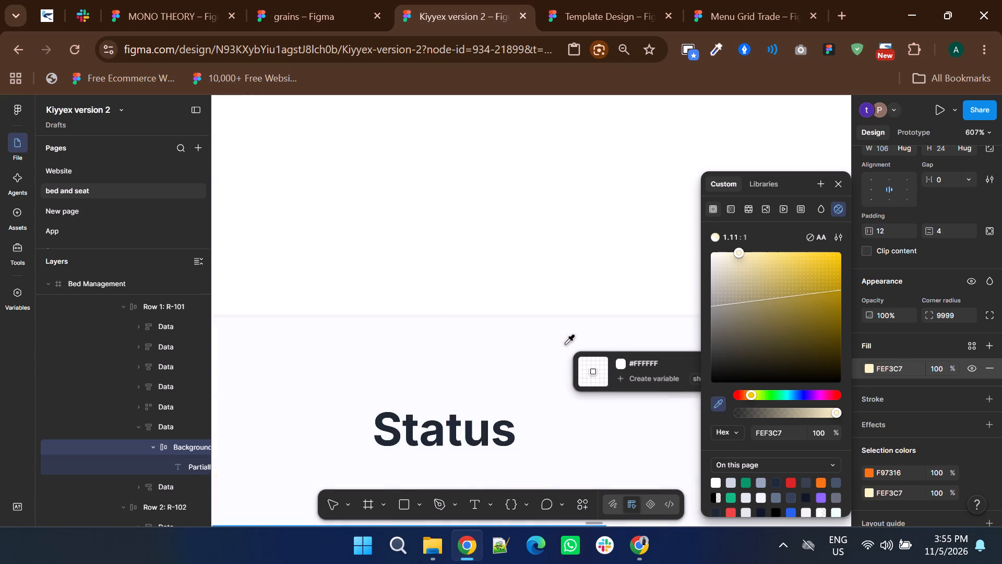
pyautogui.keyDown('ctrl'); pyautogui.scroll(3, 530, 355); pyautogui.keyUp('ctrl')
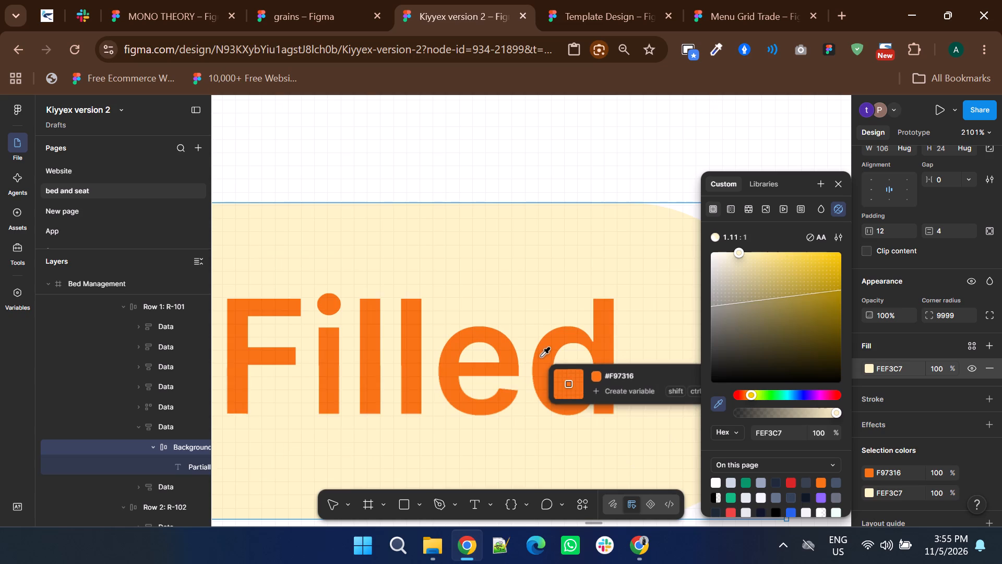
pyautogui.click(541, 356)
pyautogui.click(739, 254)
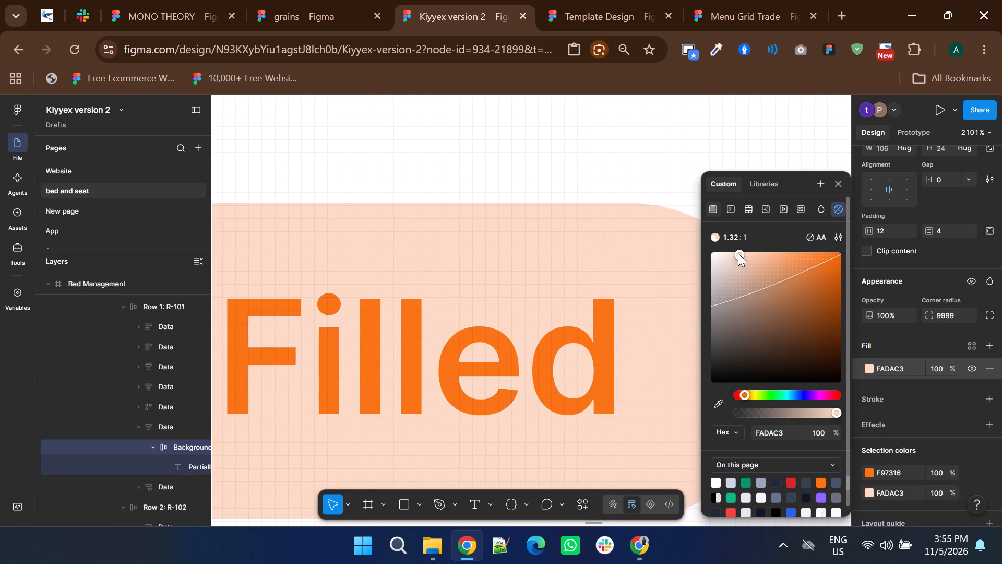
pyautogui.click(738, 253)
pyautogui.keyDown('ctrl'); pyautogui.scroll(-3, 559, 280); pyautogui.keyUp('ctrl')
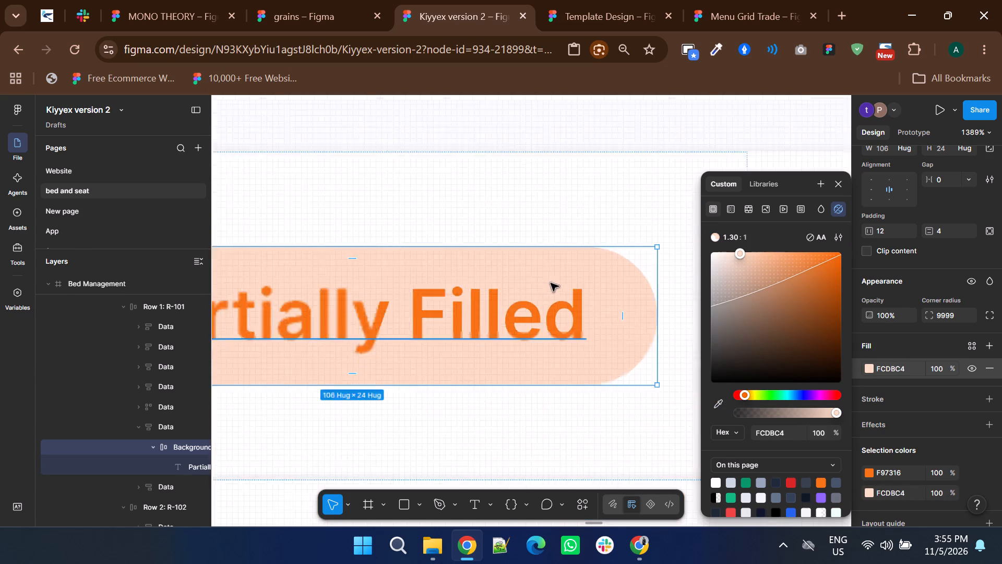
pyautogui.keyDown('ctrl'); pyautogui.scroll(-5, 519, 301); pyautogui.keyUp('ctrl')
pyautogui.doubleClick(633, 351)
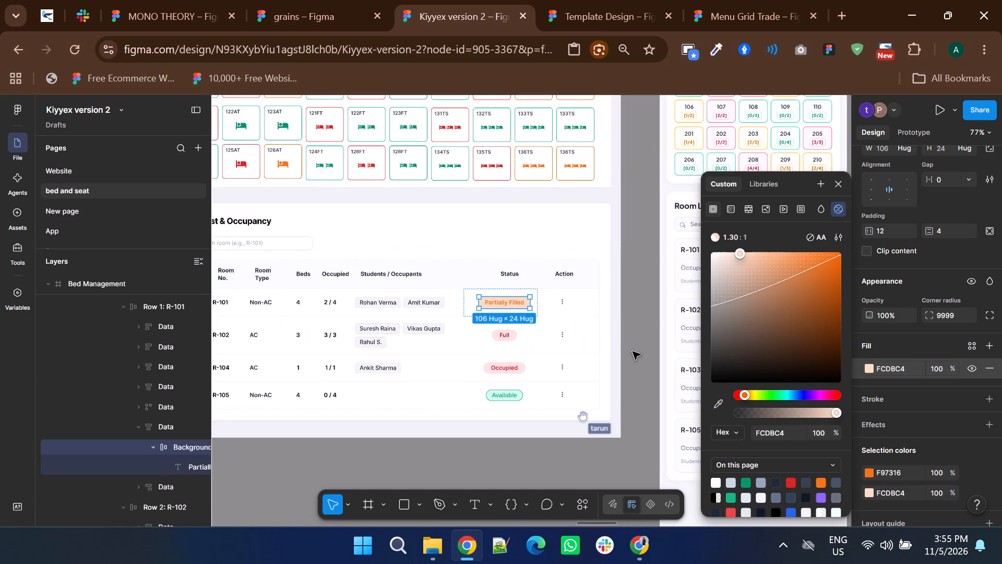
# Replace row R-102's "Full" status badge with a copy of row R-104's "Occupied" badge.
pyautogui.keyDown('ctrl'); pyautogui.scroll(2, 484, 375); pyautogui.keyUp('ctrl')
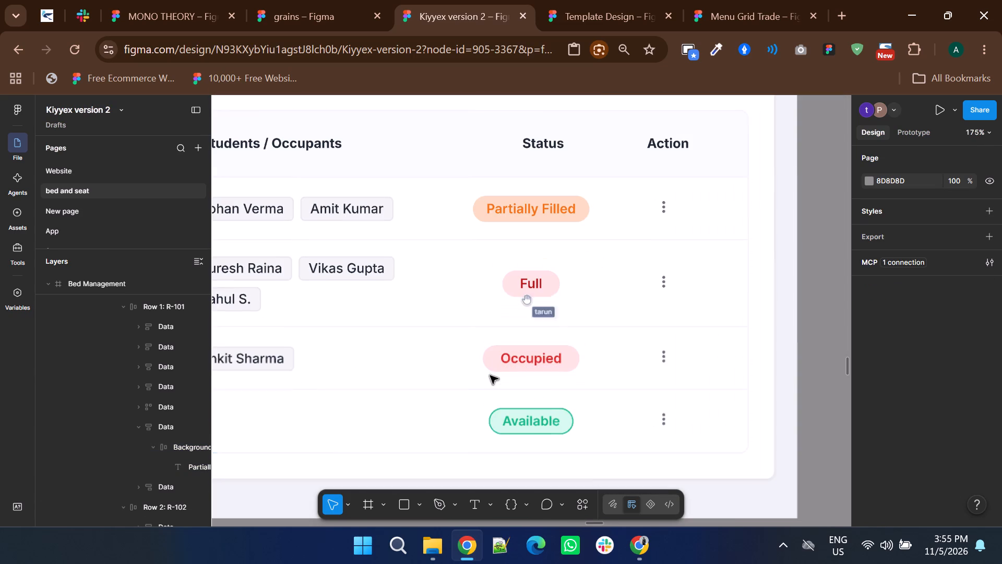
pyautogui.tripleClick(506, 359)
pyautogui.click(506, 359)
pyautogui.doubleClick(506, 359)
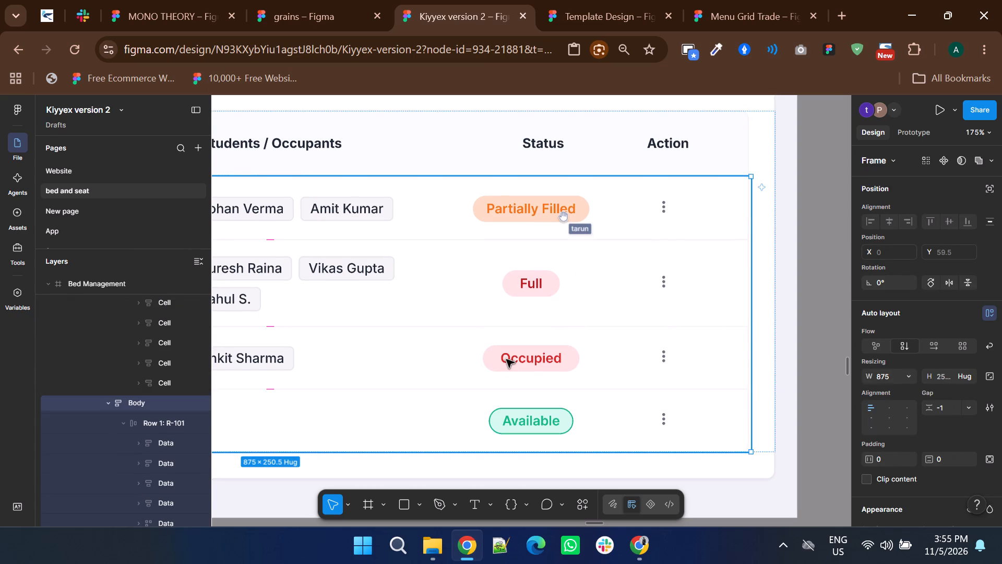
pyautogui.click(506, 359)
pyautogui.click(506, 359)
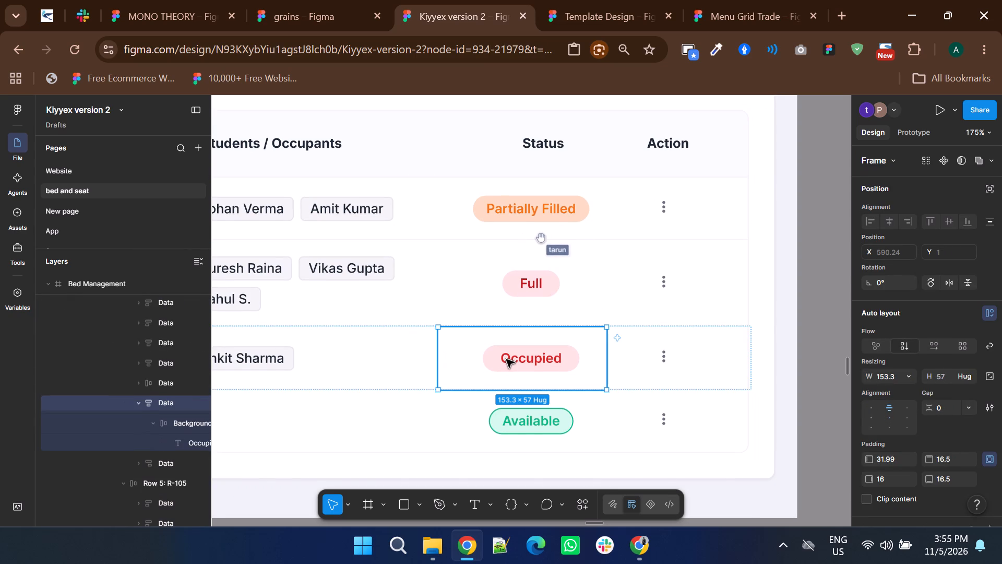
pyautogui.doubleClick(506, 359)
pyautogui.rightClick(506, 359)
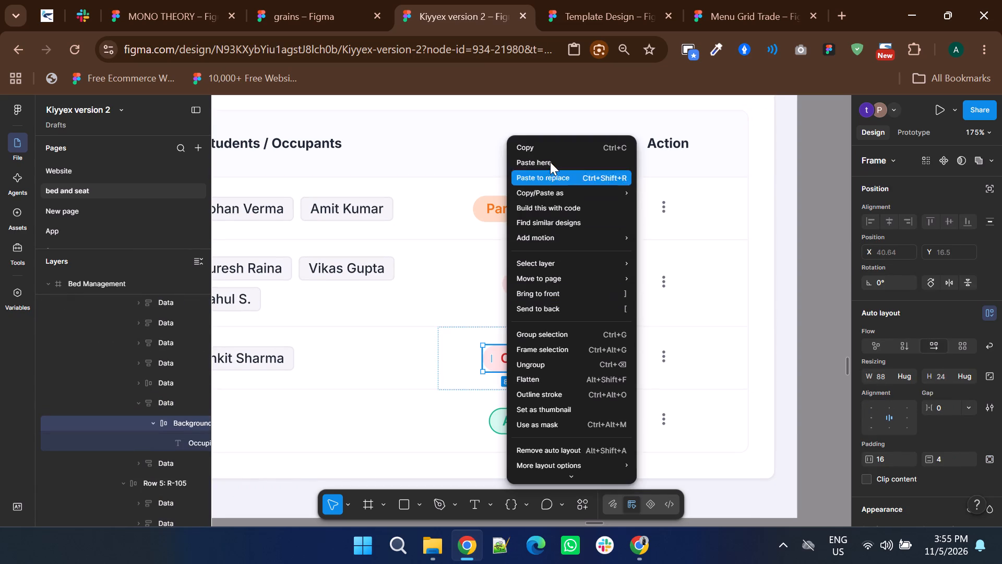
pyautogui.click(548, 152)
pyautogui.tripleClick(519, 286)
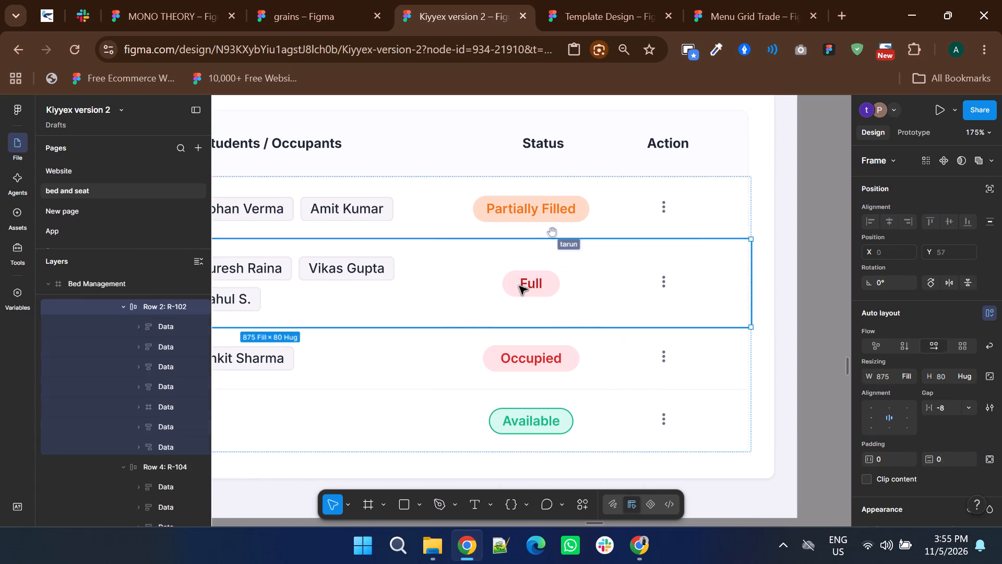
pyautogui.rightClick(521, 285)
pyautogui.click(560, 184)
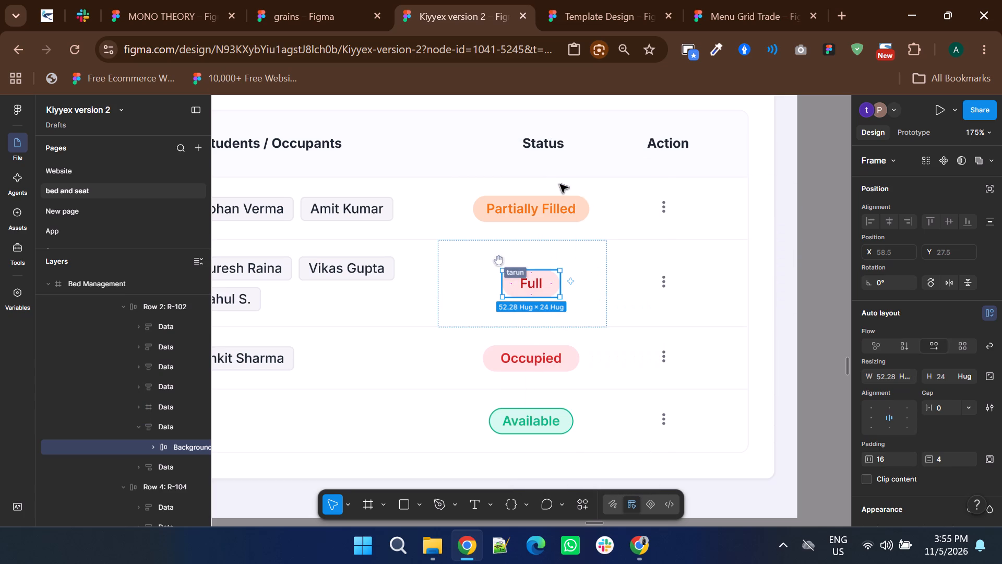
# Lighten the background fill of row R-101's "Partially Filled" badge to FFF1E6.
pyautogui.keyDown('ctrl'); pyautogui.scroll(3, 556, 197); pyautogui.keyUp('ctrl')
pyautogui.keyDown('ctrl'); pyautogui.click(602, 198); pyautogui.keyUp('ctrl')
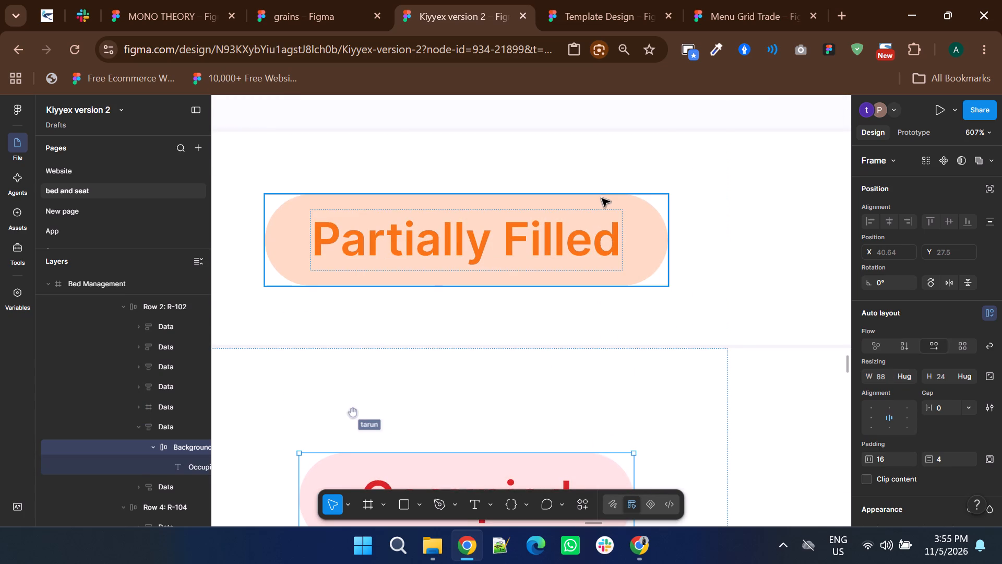
pyautogui.scroll(-2, 878, 362)
pyautogui.keyDown('ctrl'); pyautogui.scroll(-3, 497, 351); pyautogui.keyUp('ctrl')
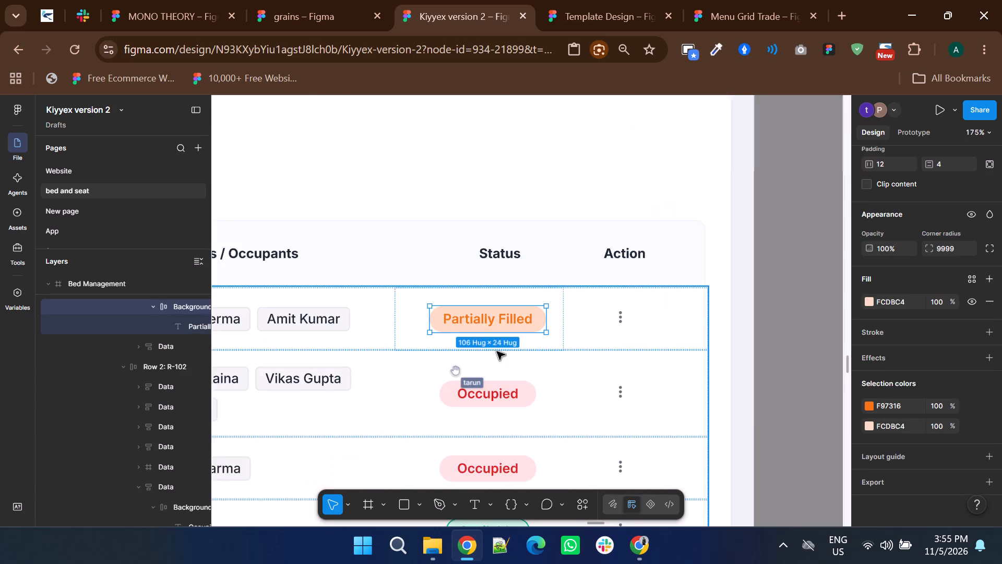
pyautogui.keyDown('ctrl'); pyautogui.scroll(-2, 497, 351); pyautogui.keyUp('ctrl')
pyautogui.keyDown('ctrl'); pyautogui.scroll(4, 516, 320); pyautogui.keyUp('ctrl')
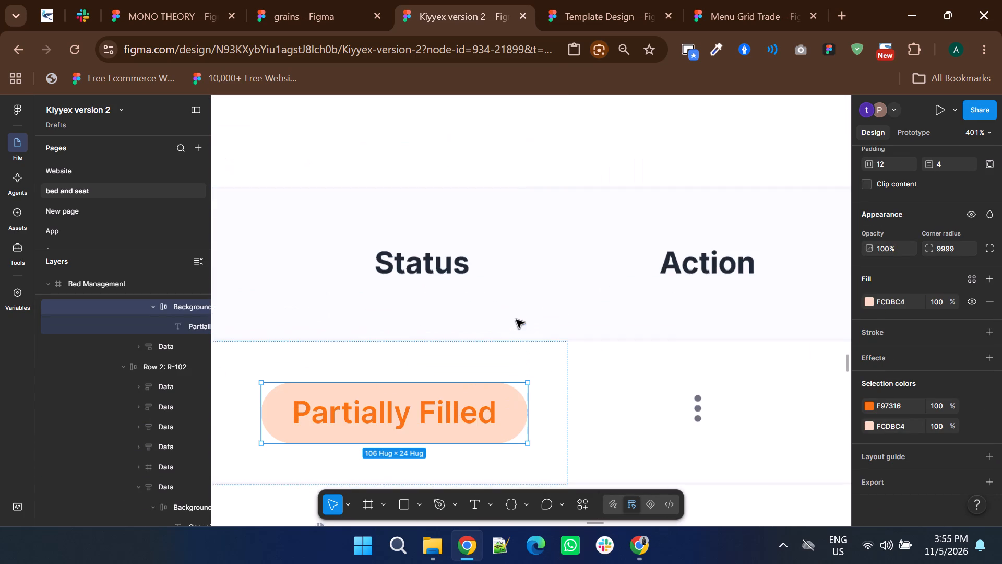
pyautogui.click(867, 303)
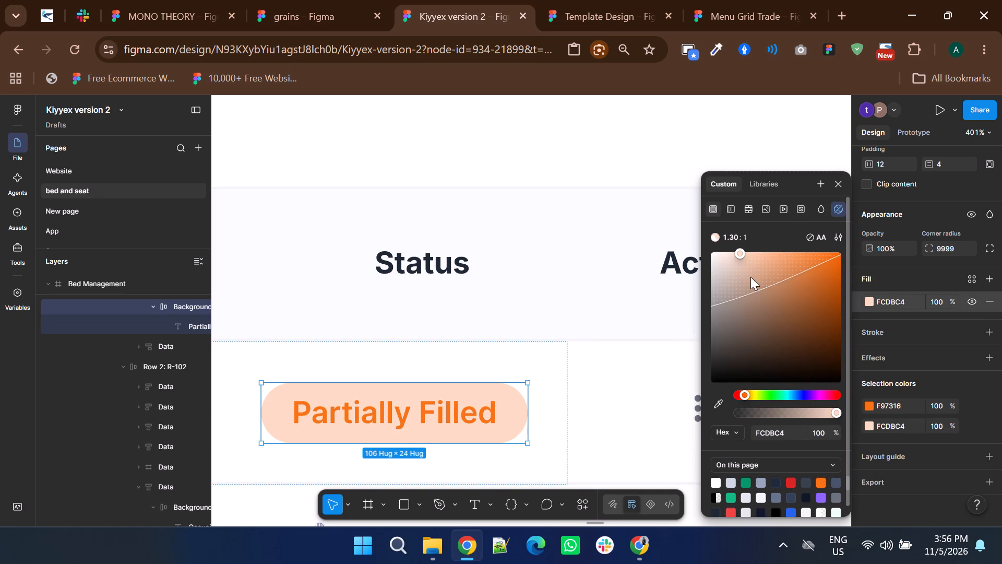
pyautogui.moveTo(739, 253); pyautogui.dragTo(726, 251)
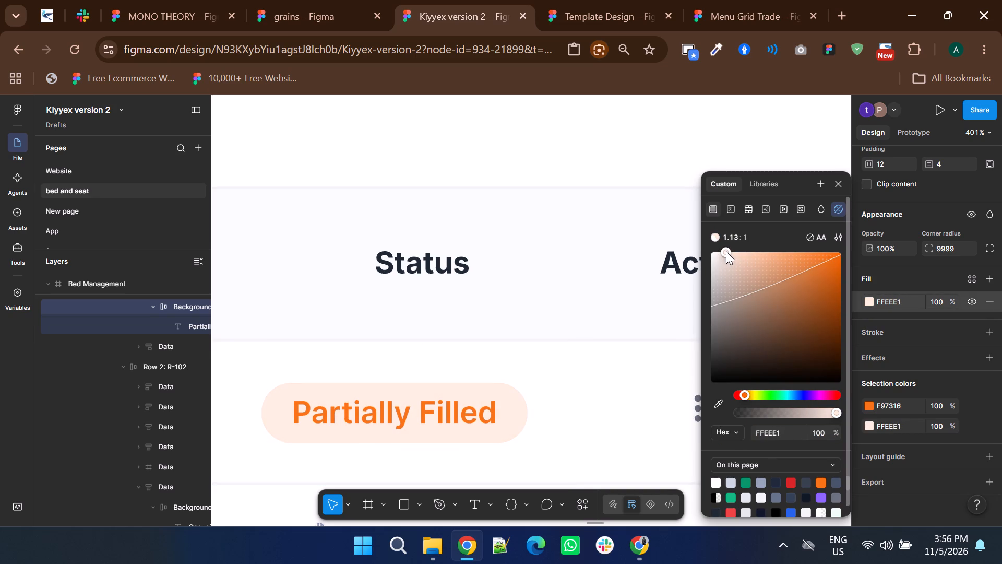
pyautogui.moveTo(726, 251); pyautogui.dragTo(726, 250)
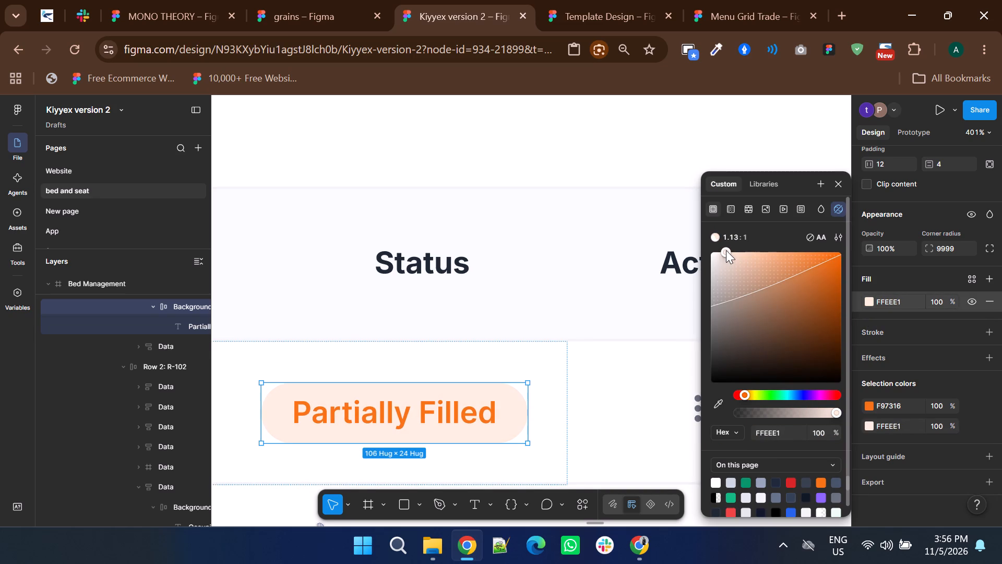
pyautogui.moveTo(726, 250); pyautogui.dragTo(723, 249)
pyautogui.keyDown('ctrl'); pyautogui.scroll(-2, 405, 326); pyautogui.keyUp('ctrl')
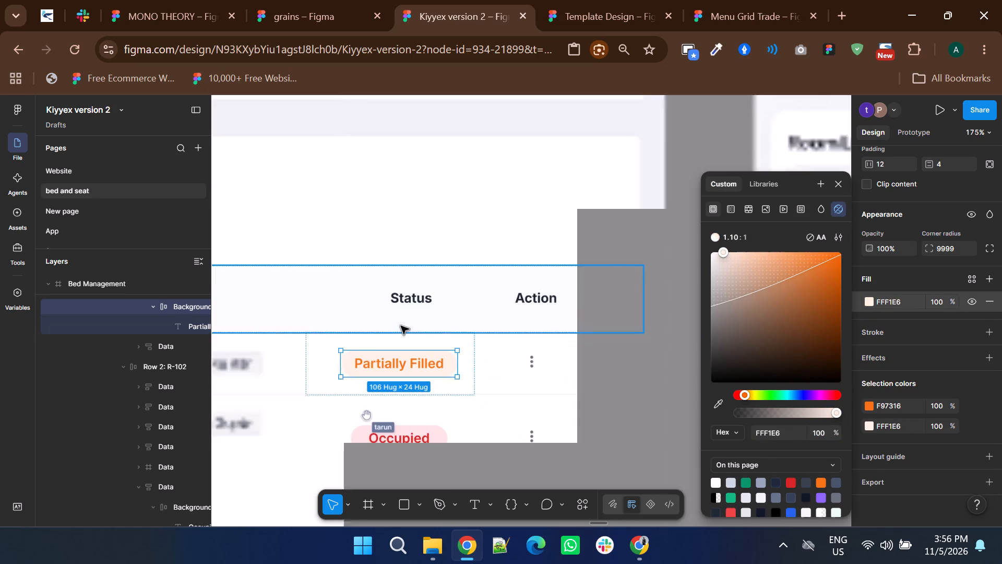
pyautogui.keyDown('ctrl'); pyautogui.scroll(-1, 401, 326); pyautogui.keyUp('ctrl')
pyautogui.doubleClick(595, 348)
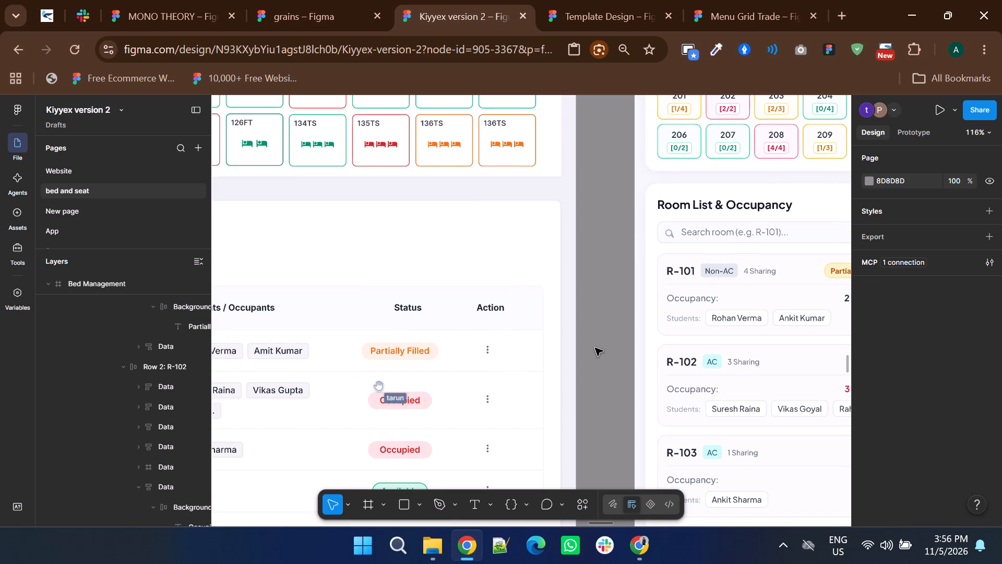
# Darken row R-101's "Partially Filled" badge text to deep orange DA5900.
pyautogui.keyDown('shift'); pyautogui.scroll(1, 595, 348); pyautogui.keyUp('shift')
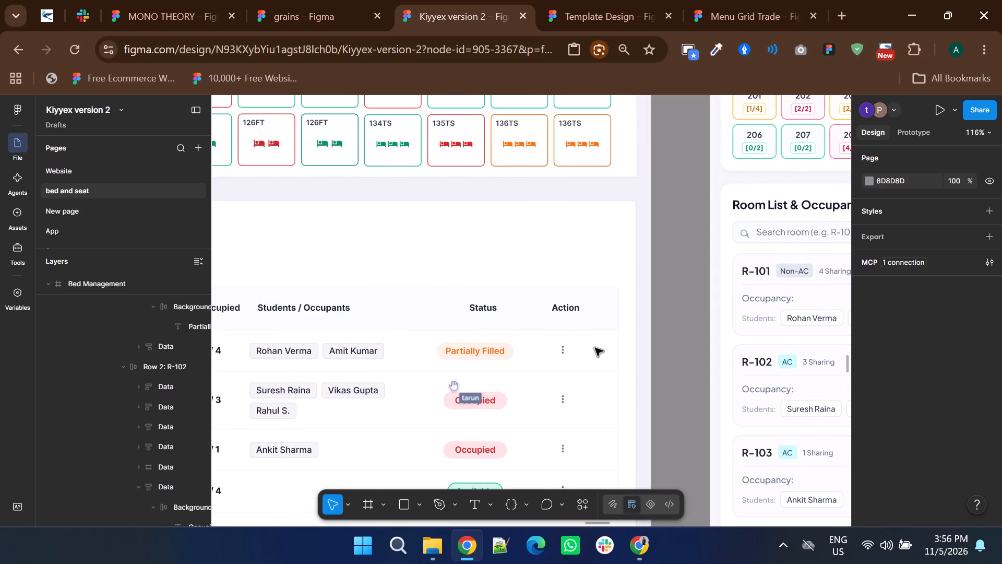
pyautogui.keyDown('ctrl'); pyautogui.scroll(-1, 595, 348); pyautogui.keyUp('ctrl')
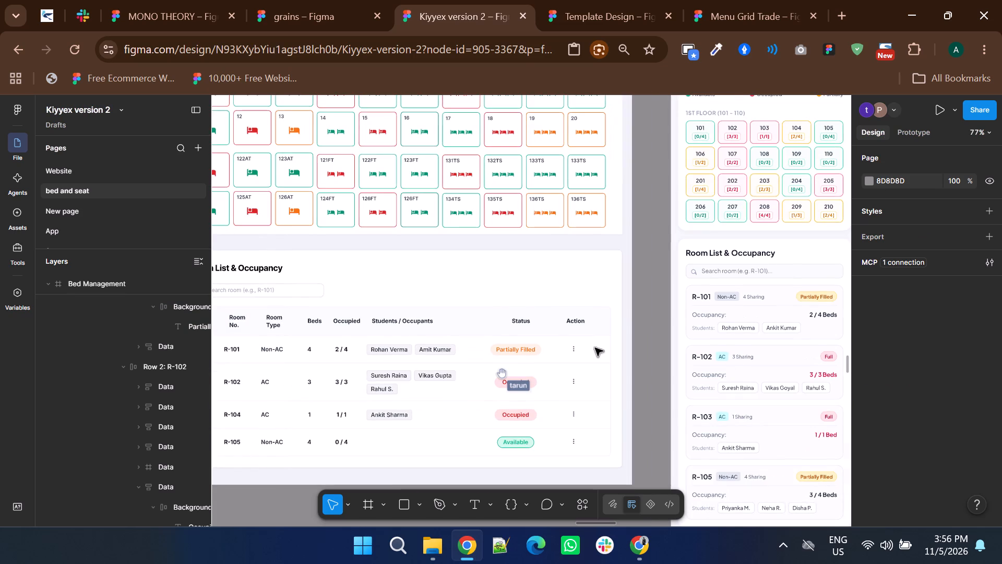
pyautogui.keyDown('ctrl'); pyautogui.scroll(-1, 595, 348); pyautogui.keyUp('ctrl')
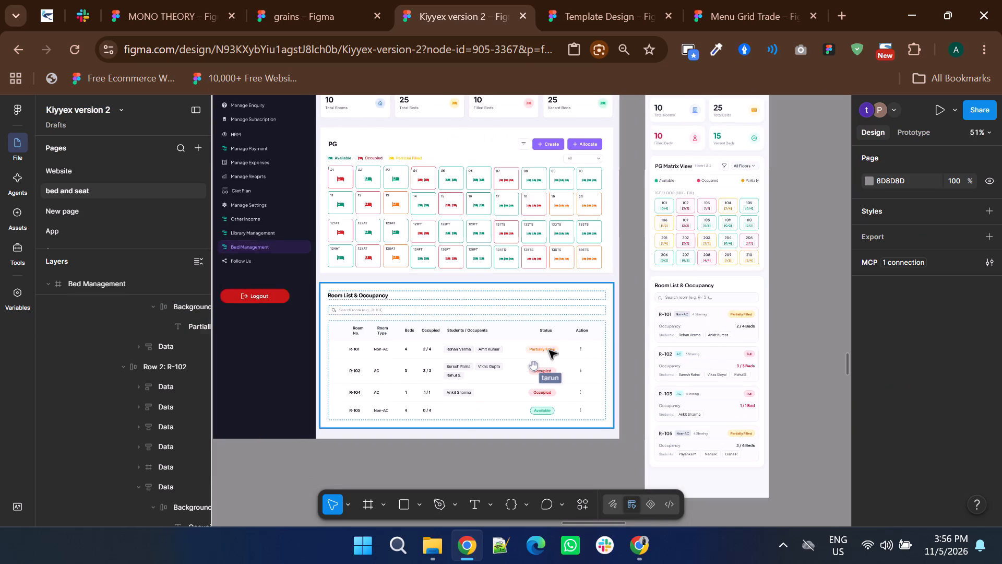
pyautogui.keyDown('ctrl'); pyautogui.scroll(6, 548, 350); pyautogui.keyUp('ctrl')
pyautogui.keyDown('ctrl'); pyautogui.click(546, 350); pyautogui.keyUp('ctrl')
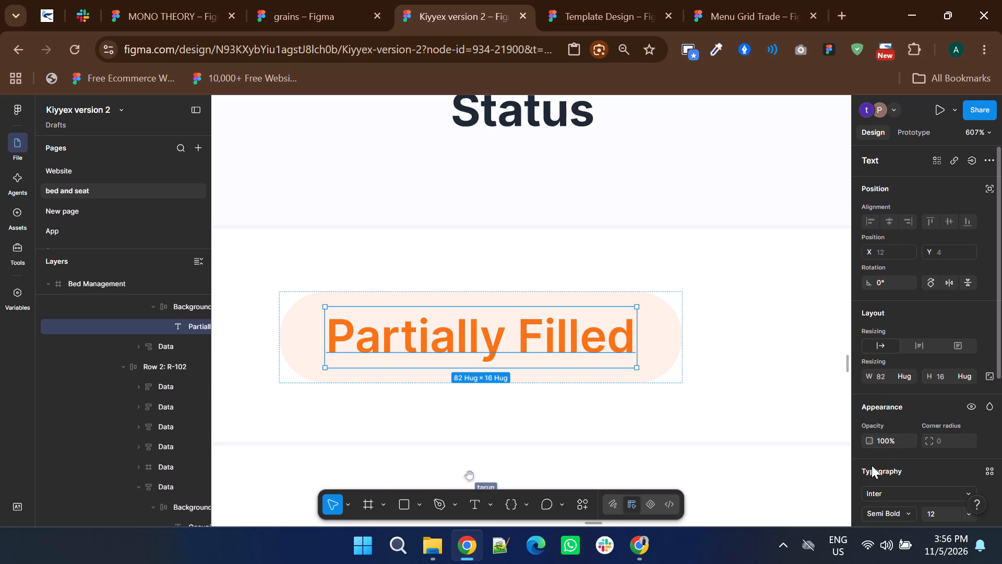
pyautogui.scroll(-2, 883, 450)
pyautogui.click(865, 398)
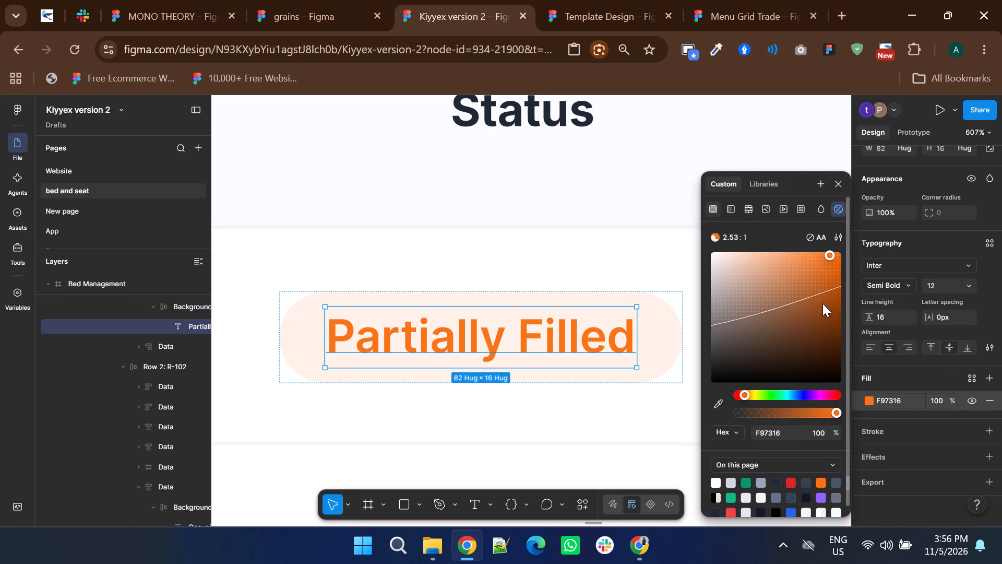
pyautogui.moveTo(829, 255); pyautogui.dragTo(853, 267)
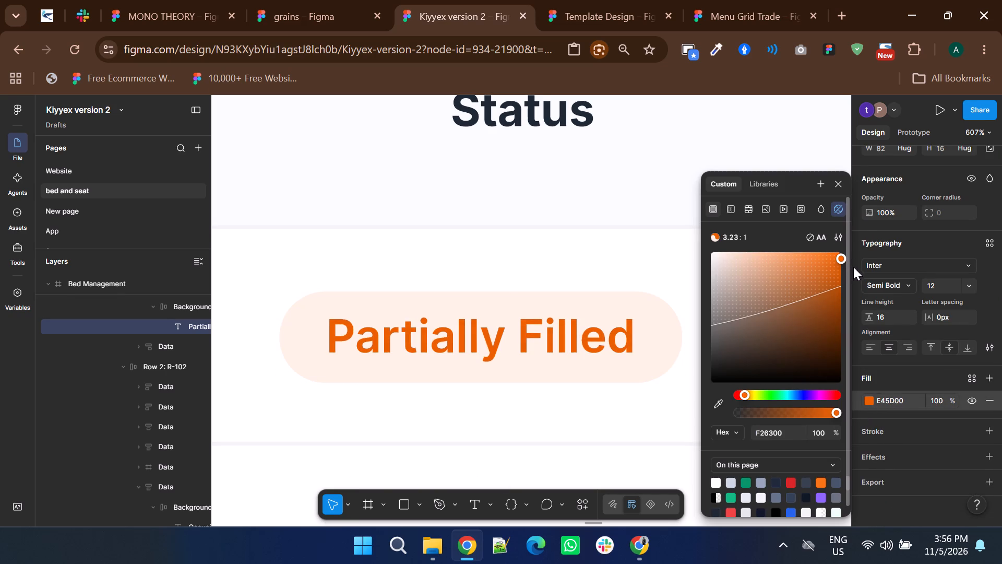
pyautogui.moveTo(853, 267); pyautogui.dragTo(856, 271)
pyautogui.keyDown('ctrl'); pyautogui.scroll(-5, 431, 402); pyautogui.keyUp('ctrl')
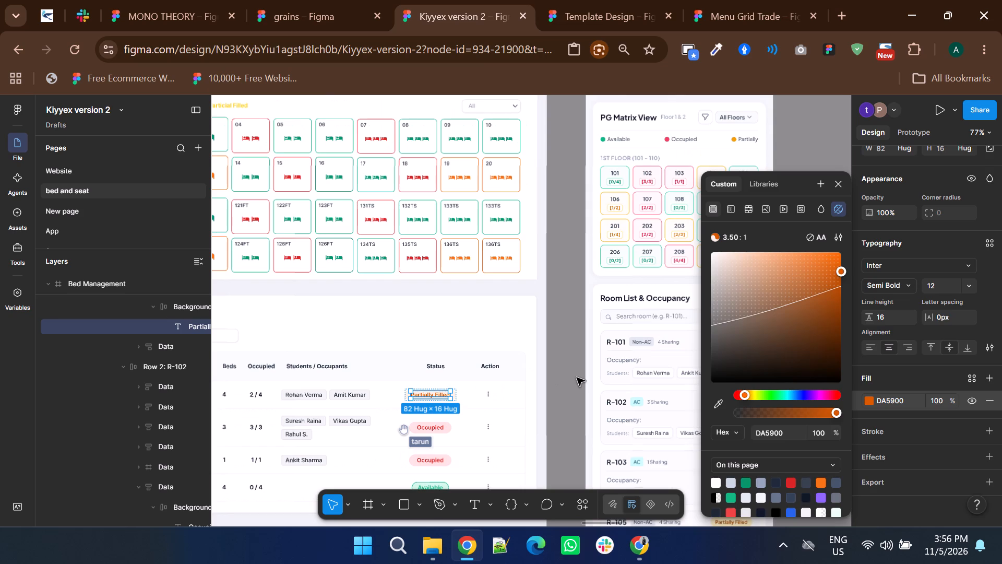
pyautogui.doubleClick(577, 378)
# Delete the "3 Sharing" label from room card R-102 in the mobile Room List & Occupancy section.
pyautogui.keyDown('ctrl'); pyautogui.scroll(-1, 577, 379); pyautogui.keyUp('ctrl')
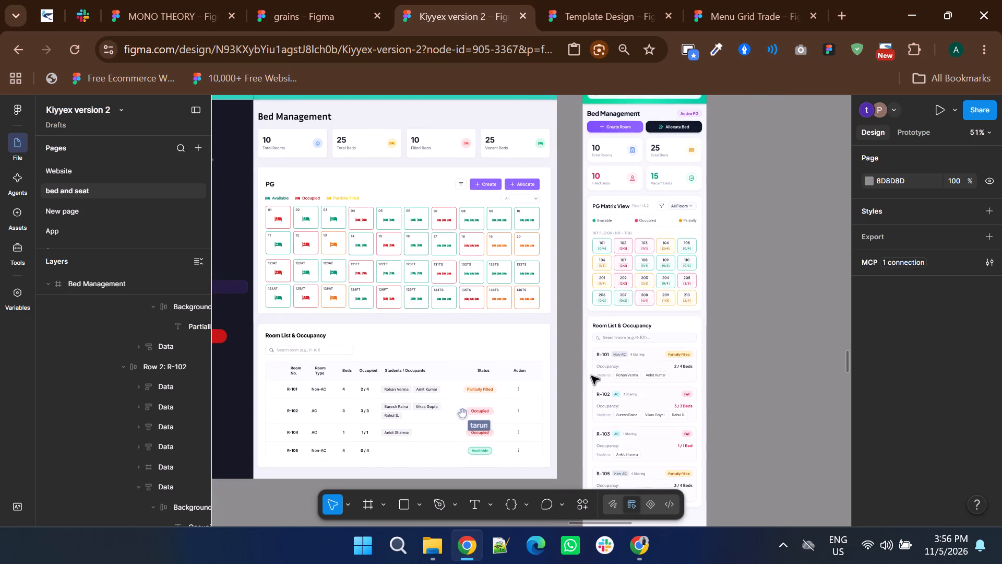
pyautogui.keyDown('ctrl'); pyautogui.scroll(3, 639, 401); pyautogui.keyUp('ctrl')
pyautogui.tripleClick(614, 382)
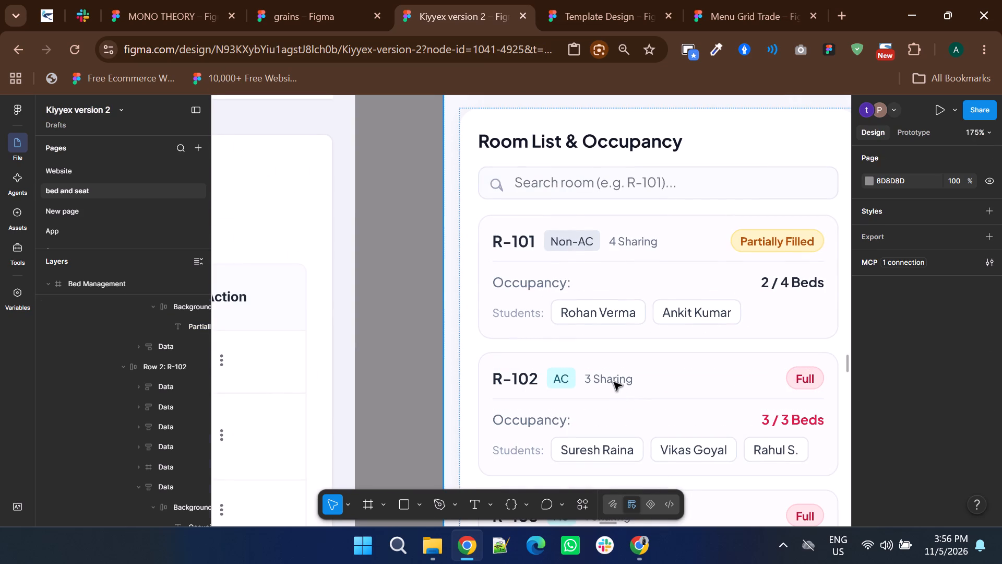
pyautogui.doubleClick(614, 382)
pyautogui.doubleClick(614, 382)
pyautogui.click(614, 382)
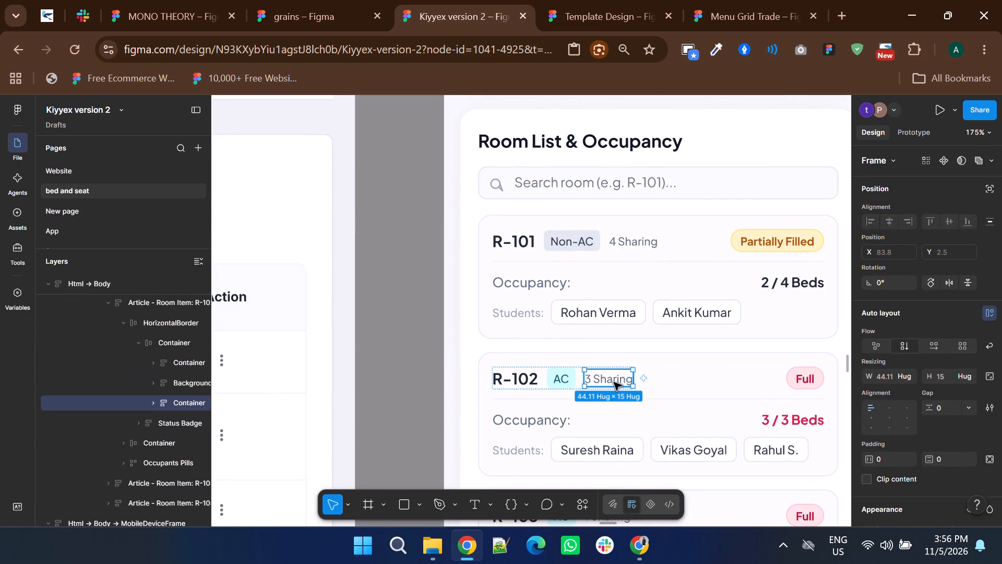
pyautogui.press('Delete')
# Delete the "4 Sharing" label from room card R-105 in the mobile Room List & Occupancy section.
pyautogui.scroll(-4, 618, 375)
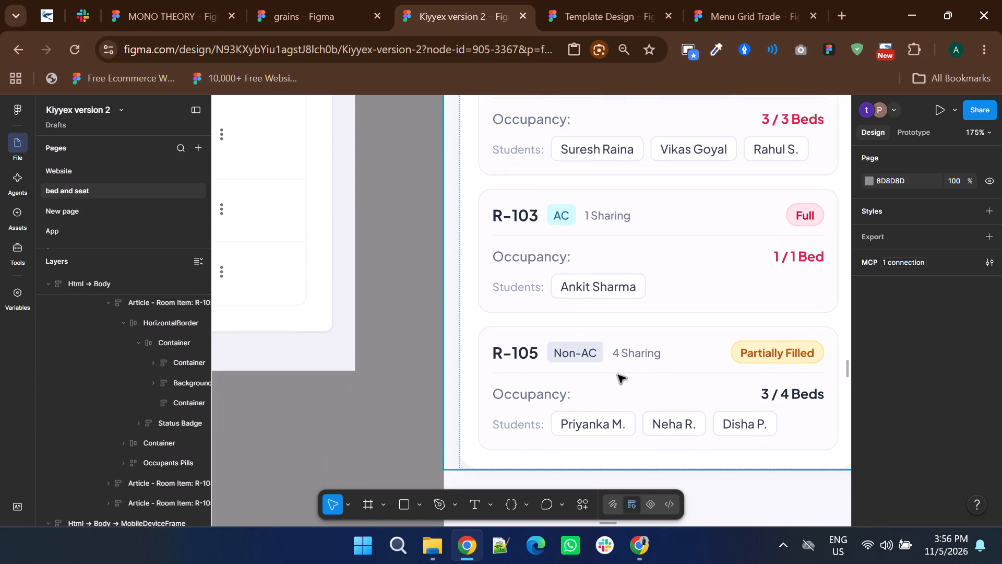
pyautogui.tripleClick(636, 352)
pyautogui.tripleClick(636, 352)
pyautogui.click(636, 352)
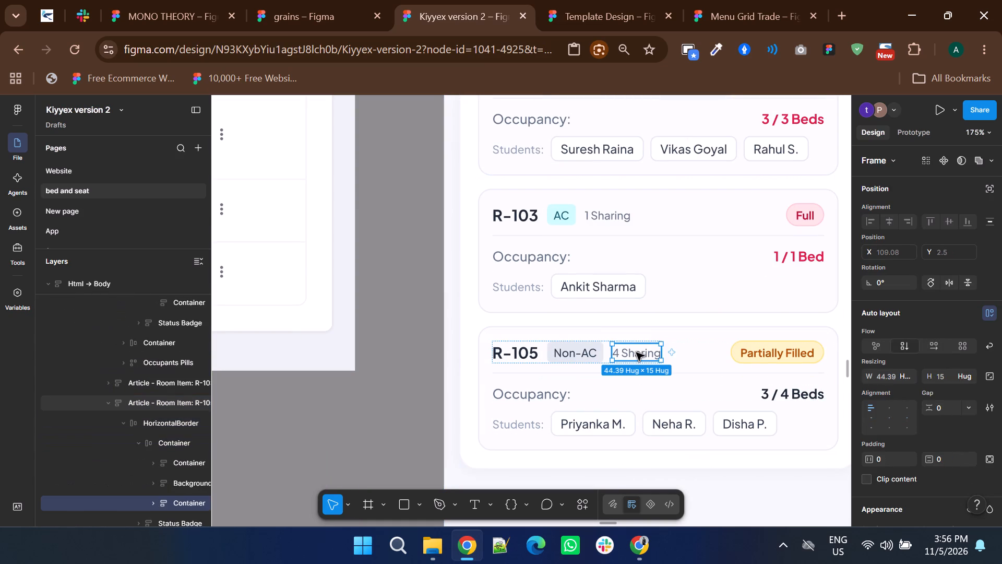
# Delete the "1 Sharing" label from room card R-103 in the mobile Room List & Occupancy section.
pyautogui.scroll(2, 635, 353)
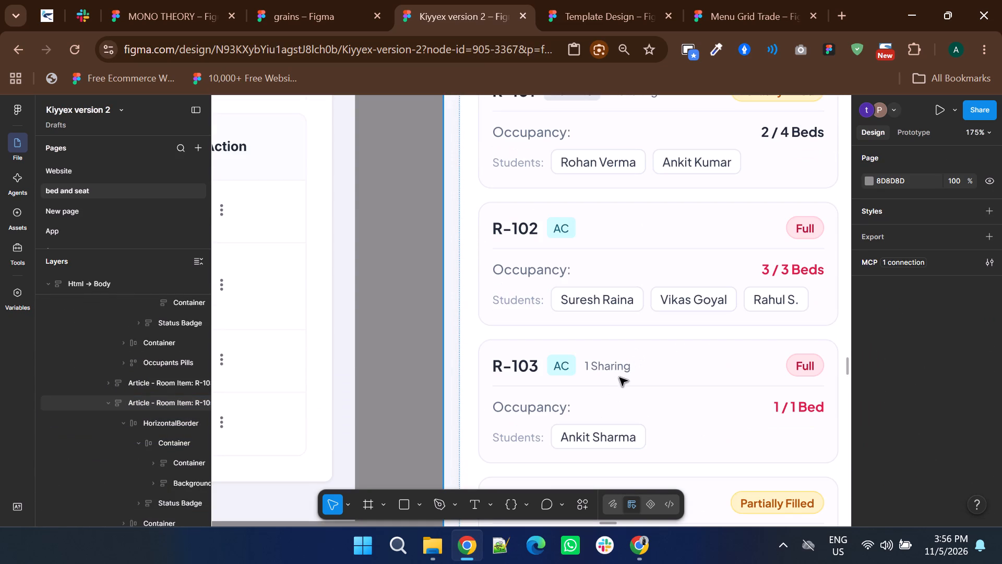
pyautogui.tripleClick(617, 363)
pyautogui.tripleClick(617, 363)
pyautogui.click(617, 363)
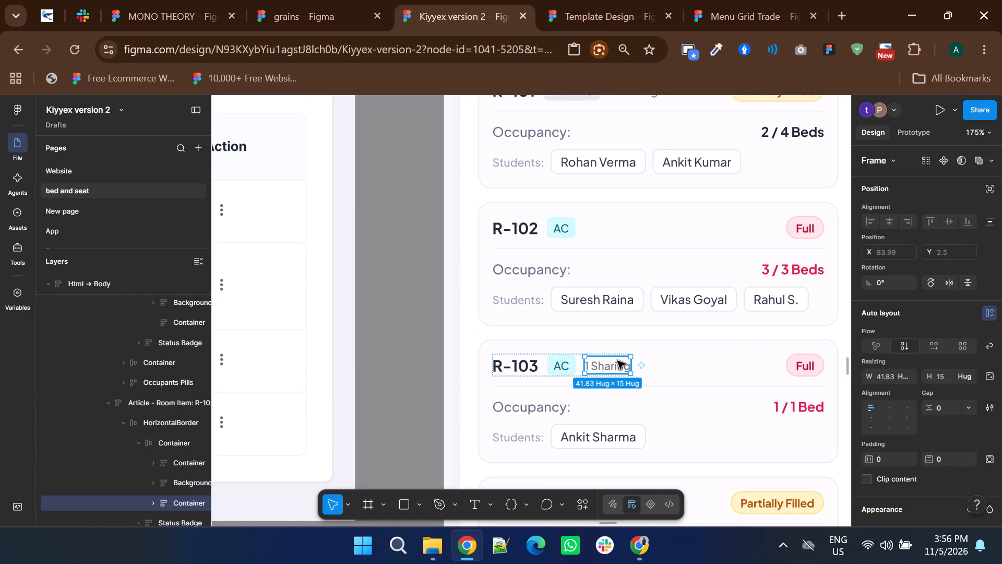
# Change the background fill of row R-101's "Partially Filled" badge in the desktop table to pale yellow FFFCE0.
pyautogui.keyDown('ctrl'); pyautogui.scroll(-4, 693, 357); pyautogui.keyUp('ctrl')
pyautogui.keyDown('ctrl'); pyautogui.scroll(4, 573, 329); pyautogui.keyUp('ctrl')
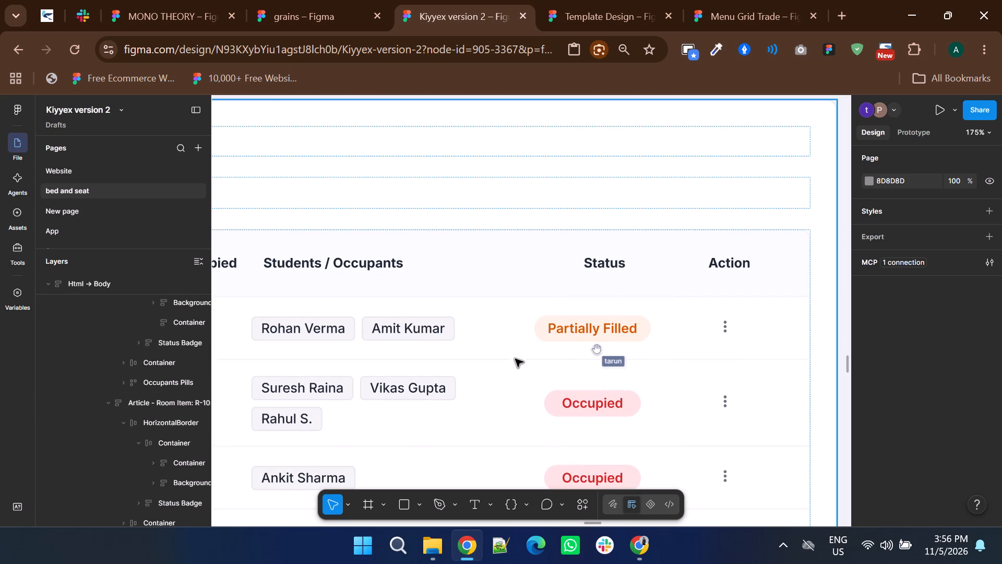
pyautogui.keyDown('ctrl'); pyautogui.scroll(4, 593, 351); pyautogui.keyUp('ctrl')
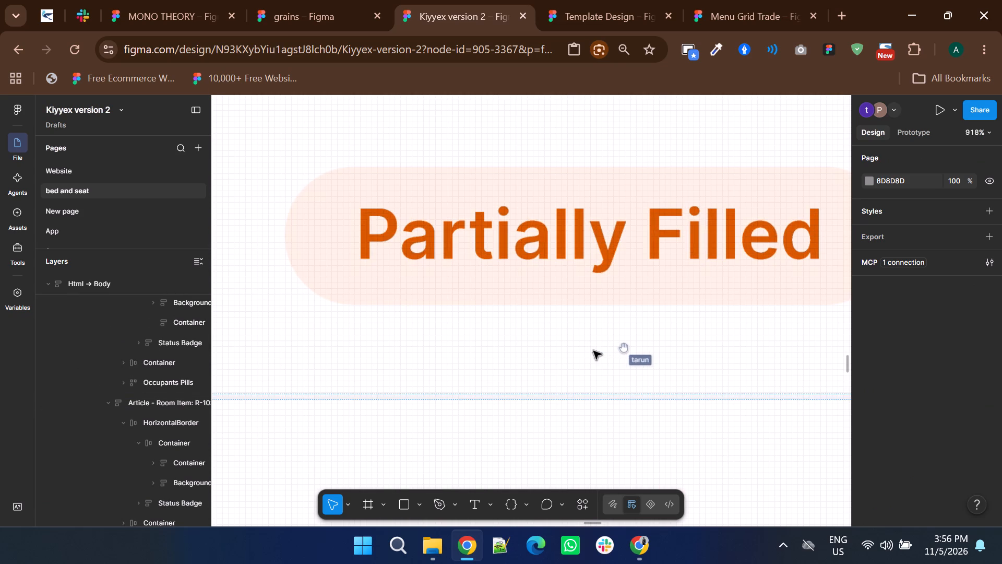
pyautogui.keyDown('ctrl'); pyautogui.scroll(-2, 524, 385); pyautogui.keyUp('ctrl')
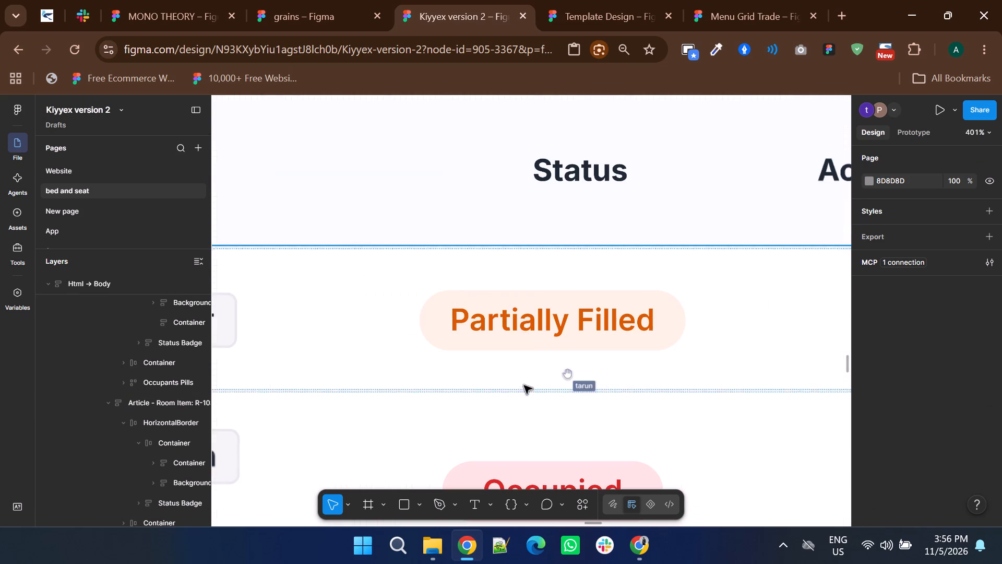
pyautogui.keyDown('ctrl'); pyautogui.click(531, 343); pyautogui.keyUp('ctrl')
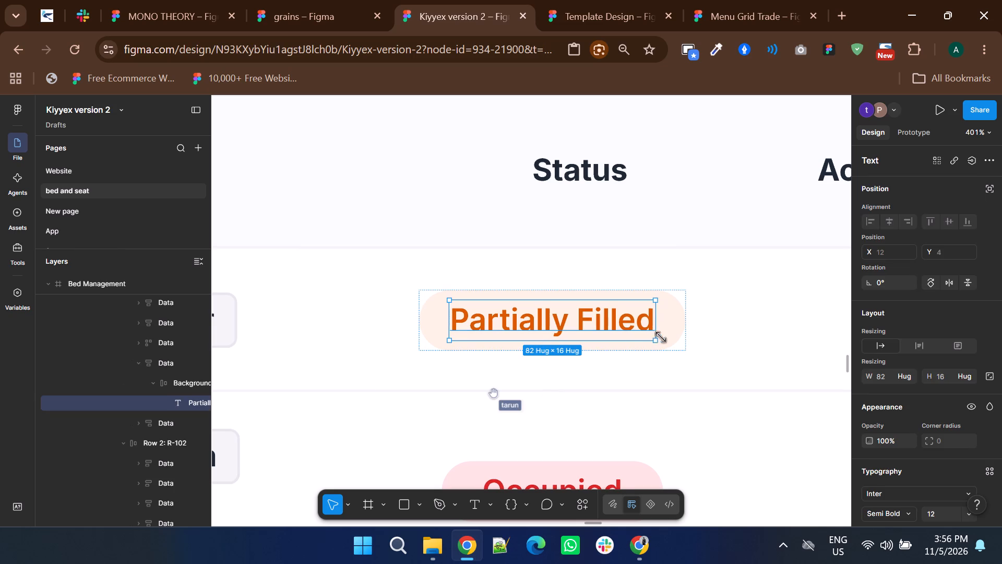
pyautogui.click(675, 333)
pyautogui.keyDown('ctrl'); pyautogui.scroll(-1, 495, 354); pyautogui.keyUp('ctrl')
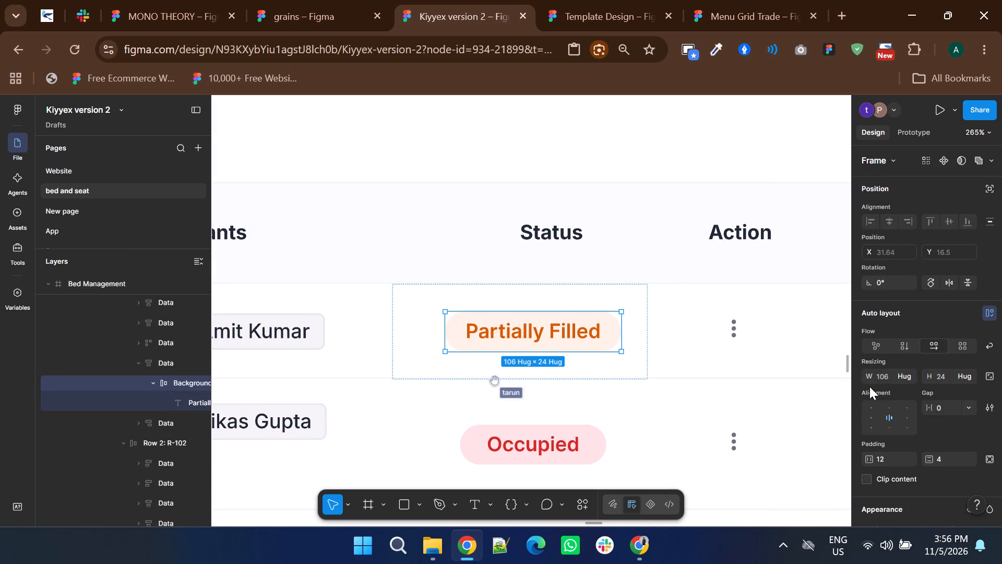
pyautogui.scroll(-1, 872, 387)
pyautogui.click(869, 301)
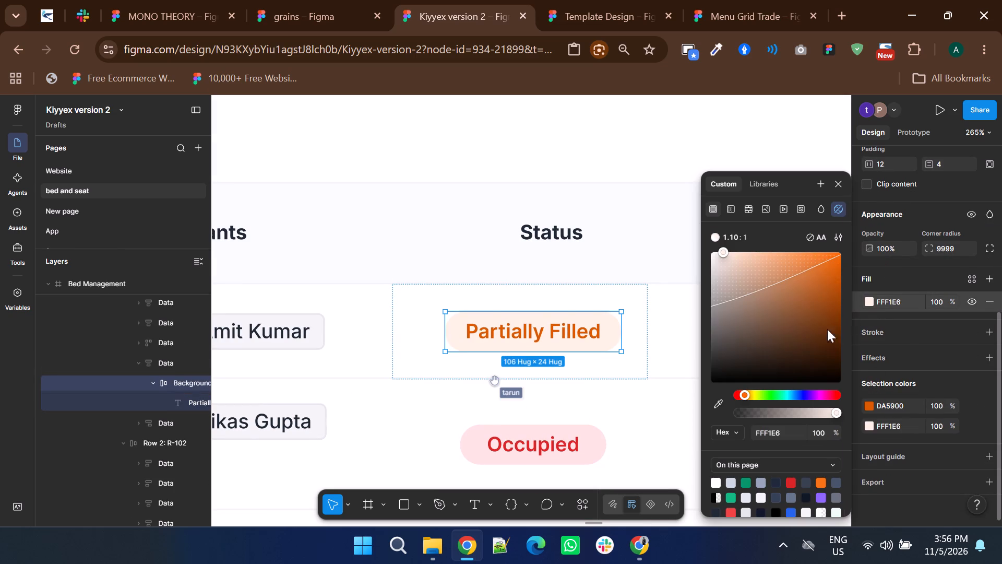
pyautogui.click(749, 390)
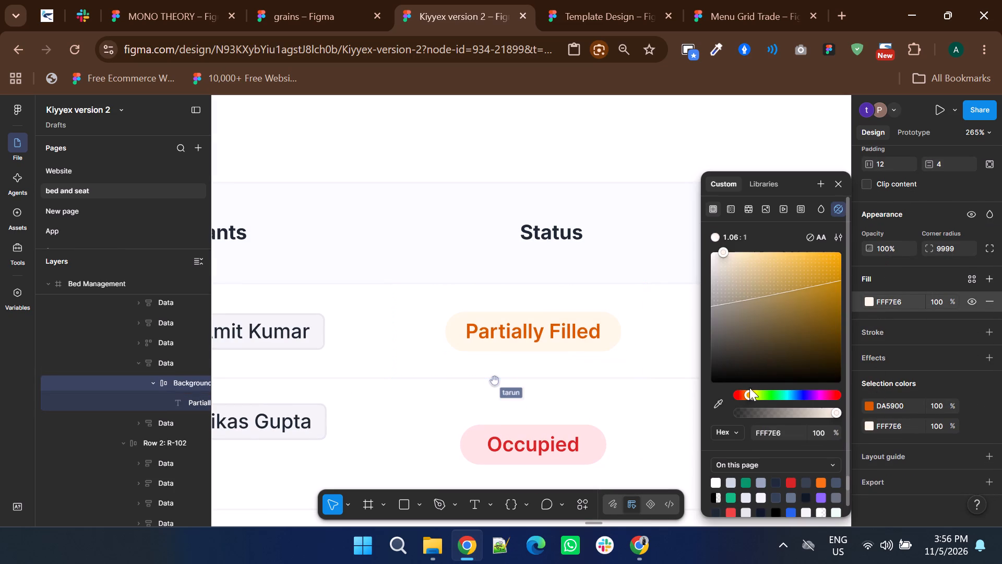
pyautogui.click(739, 252)
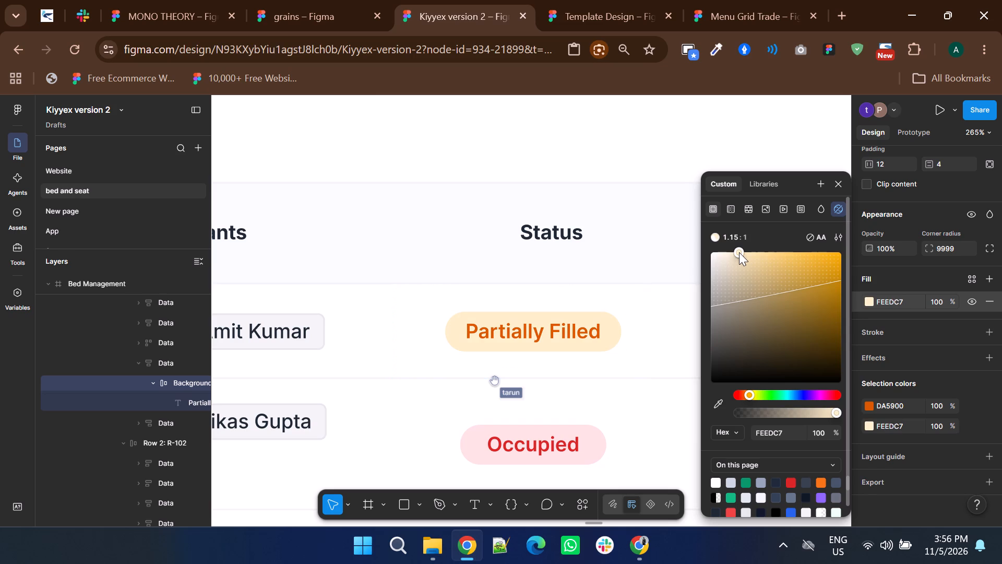
pyautogui.moveTo(739, 252); pyautogui.dragTo(731, 250)
pyautogui.moveTo(731, 250); pyautogui.dragTo(736, 245)
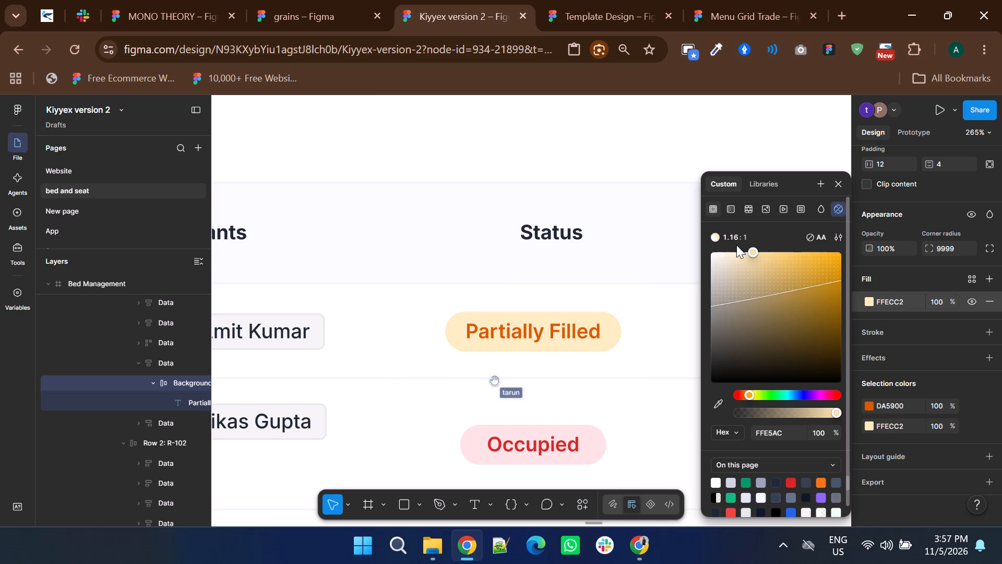
pyautogui.moveTo(736, 245); pyautogui.dragTo(726, 244)
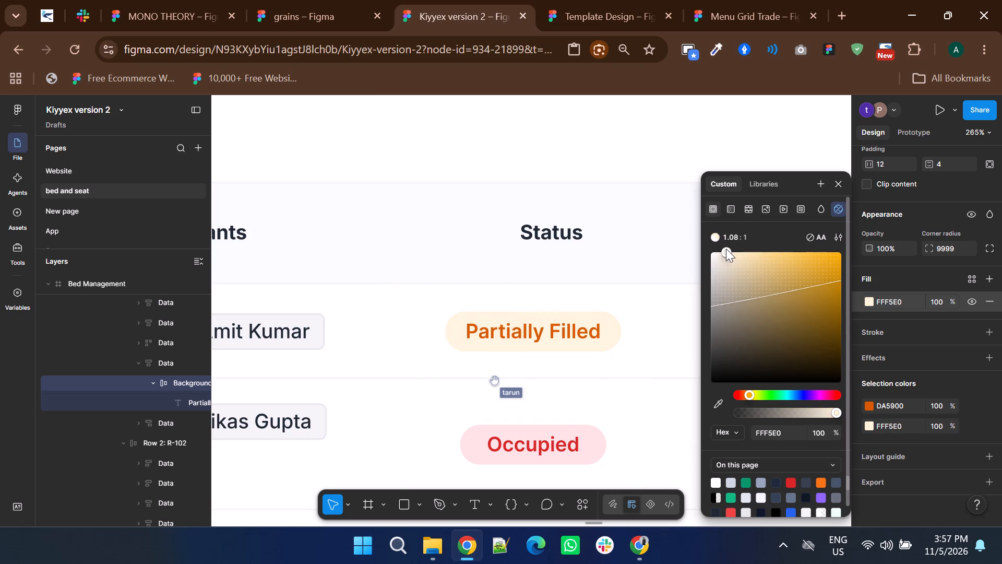
pyautogui.click(750, 394)
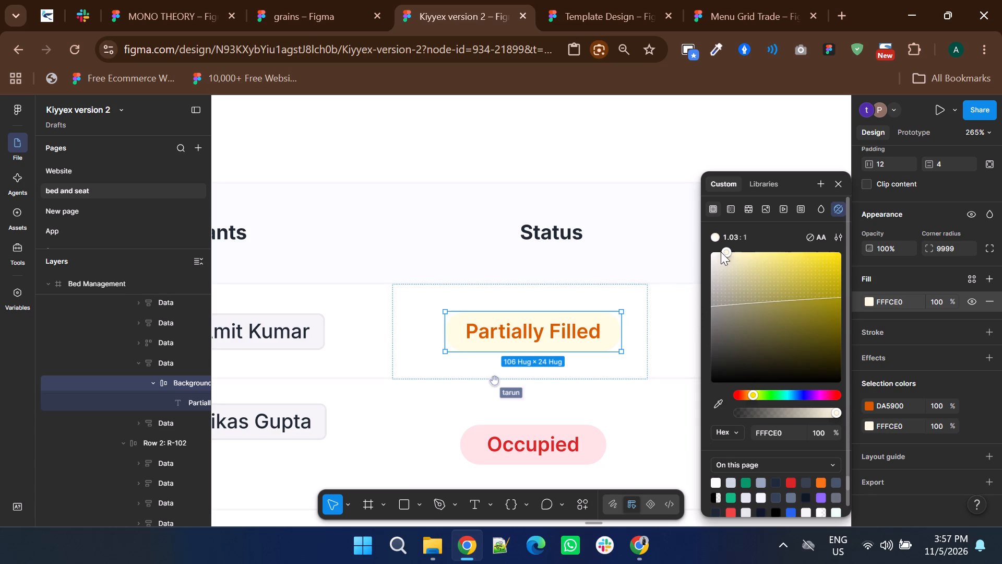
pyautogui.moveTo(721, 251); pyautogui.dragTo(728, 250)
pyautogui.keyDown('ctrl'); pyautogui.scroll(-4, 462, 399); pyautogui.keyUp('ctrl')
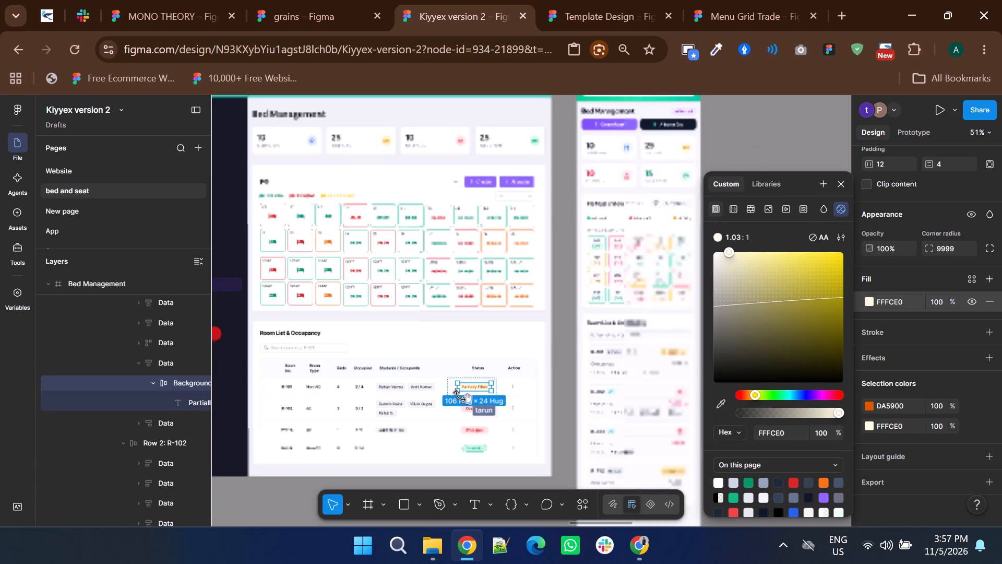
pyautogui.doubleClick(558, 400)
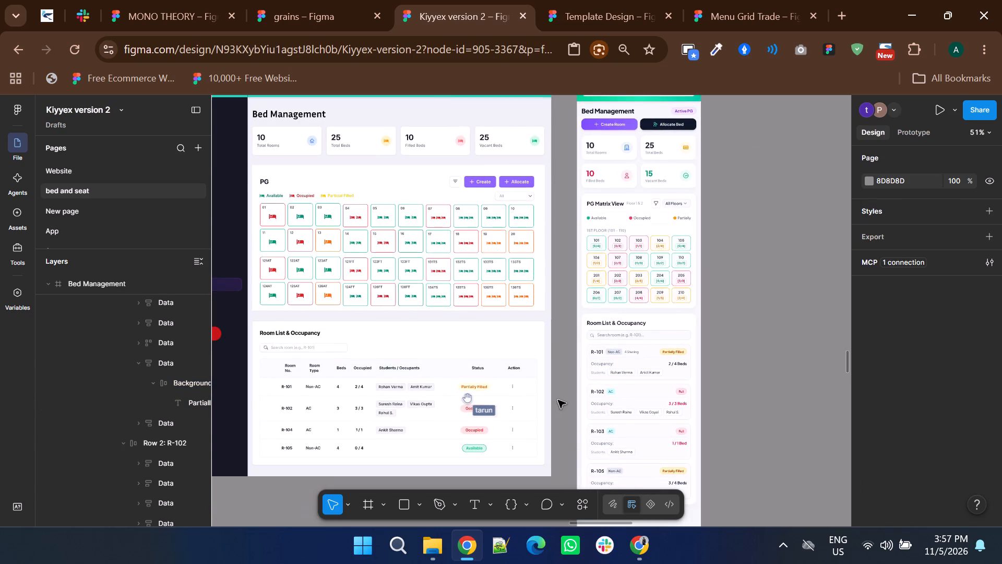
pyautogui.scroll(-1, 559, 400)
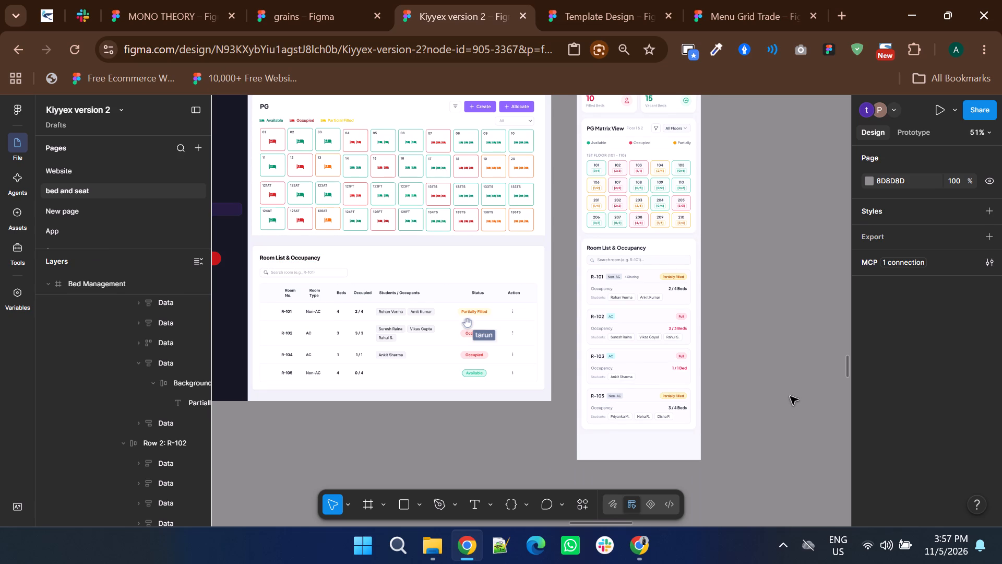
# Replace mobile room card R-103's "Full" badge with a copy of desktop row R-104's "Occupied" badge.
pyautogui.keyDown('ctrl'); pyautogui.scroll(3, 475, 363); pyautogui.keyUp('ctrl')
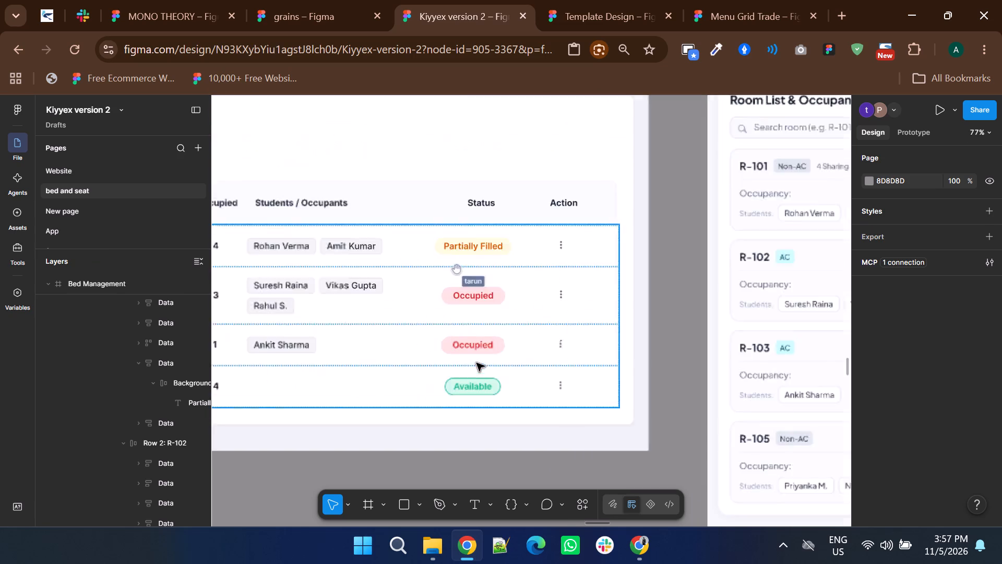
pyautogui.tripleClick(463, 344)
pyautogui.doubleClick(463, 343)
pyautogui.tripleClick(463, 343)
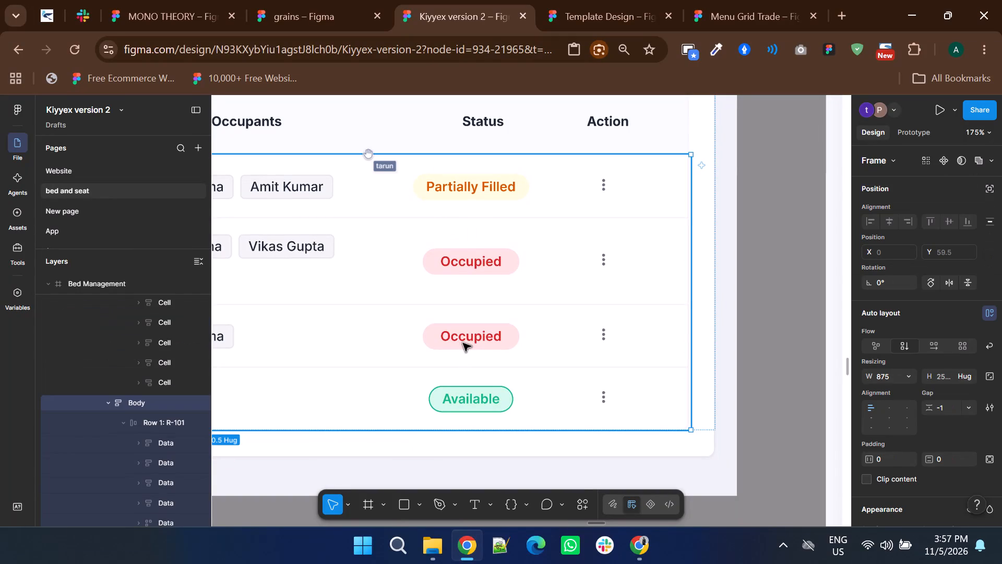
pyautogui.doubleClick(463, 343)
pyautogui.rightClick(463, 343)
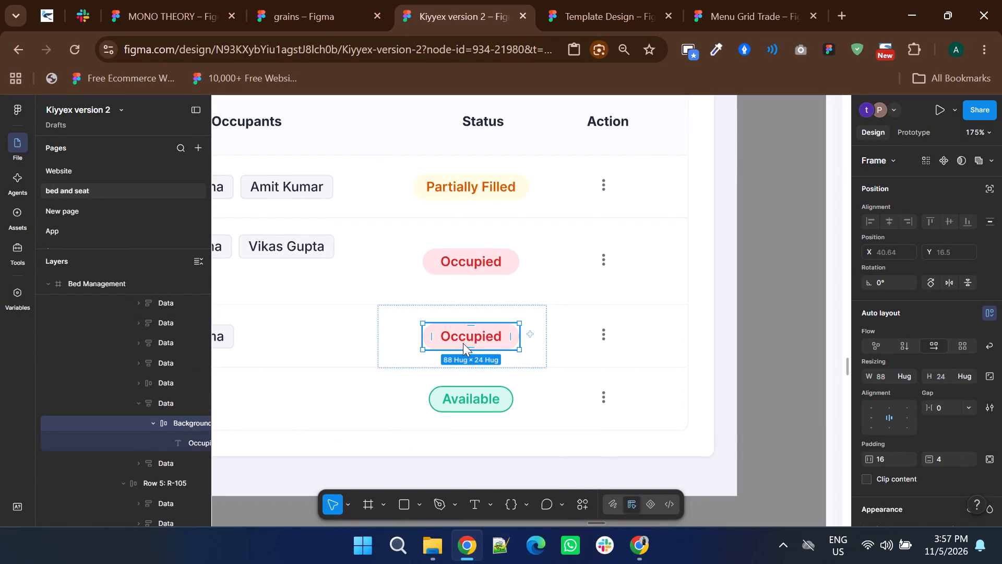
pyautogui.click(477, 150)
pyautogui.keyDown('ctrl'); pyautogui.scroll(-2, 337, 397); pyautogui.keyUp('ctrl')
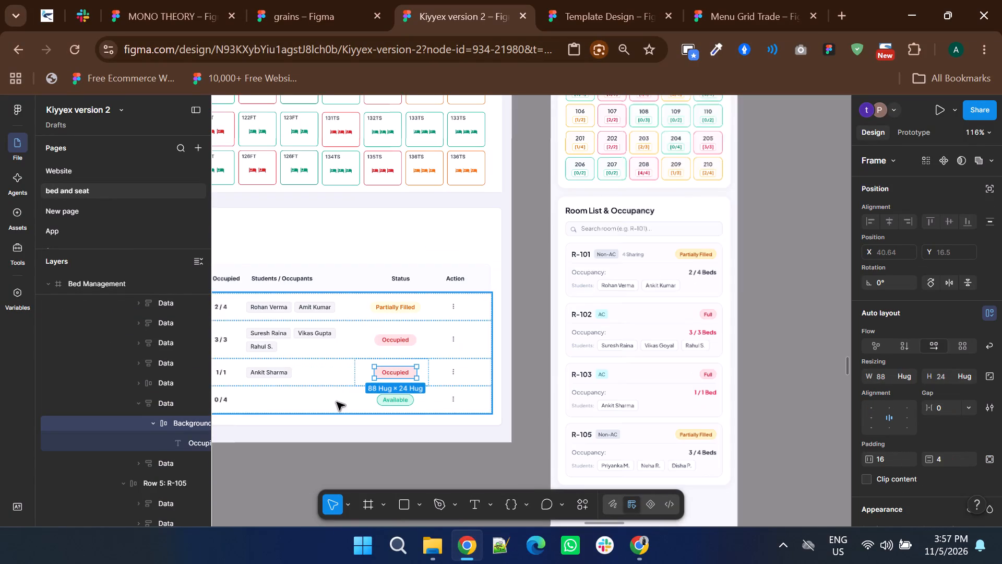
pyautogui.keyDown('shift'); pyautogui.scroll(-3, 377, 370); pyautogui.keyUp('shift')
pyautogui.scroll(-1, 446, 392)
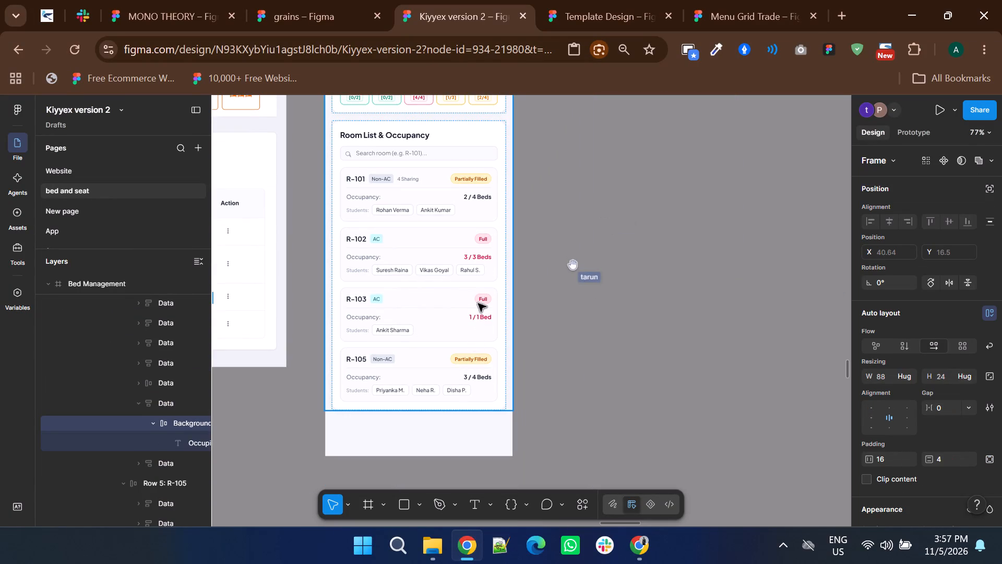
pyautogui.keyDown('ctrl'); pyautogui.scroll(5, 481, 299); pyautogui.keyUp('ctrl')
pyautogui.tripleClick(481, 299)
pyautogui.doubleClick(481, 299)
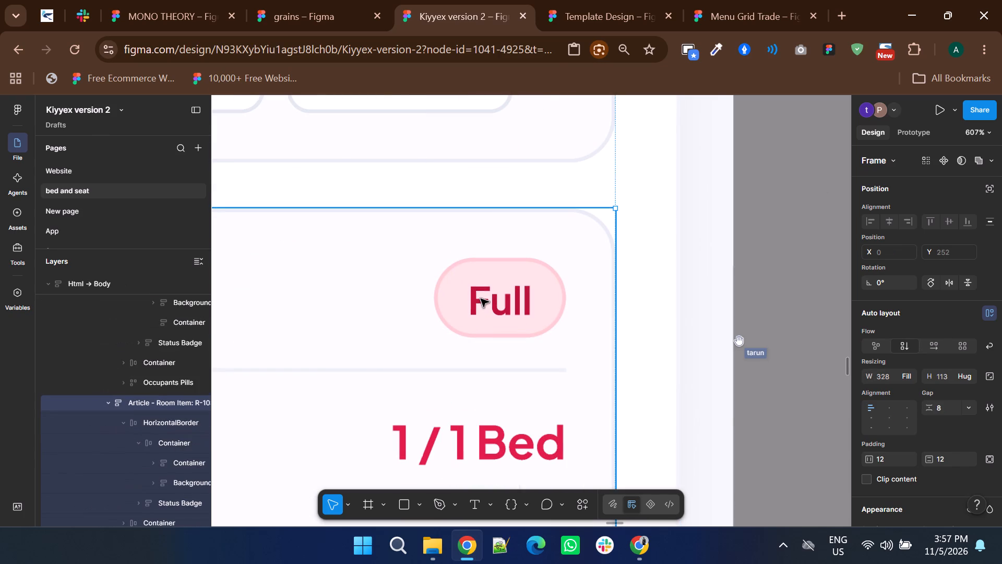
pyautogui.doubleClick(481, 299)
pyautogui.doubleClick(481, 299)
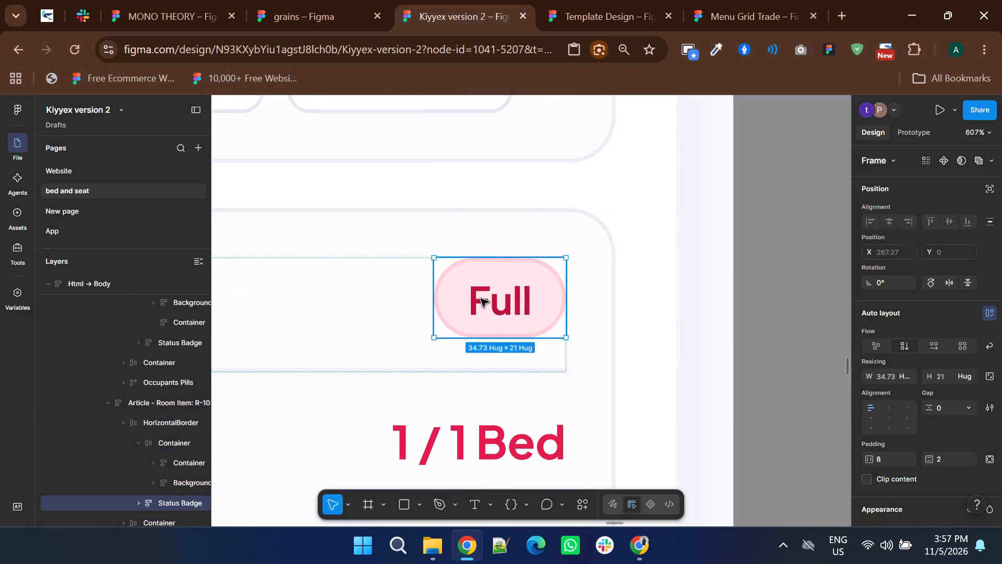
pyautogui.rightClick(481, 299)
pyautogui.click(512, 174)
# Replace mobile room card R-102's "Full" badge with the copied "Occupied" badge.
pyautogui.keyDown('ctrl'); pyautogui.scroll(-3, 688, 302); pyautogui.keyUp('ctrl')
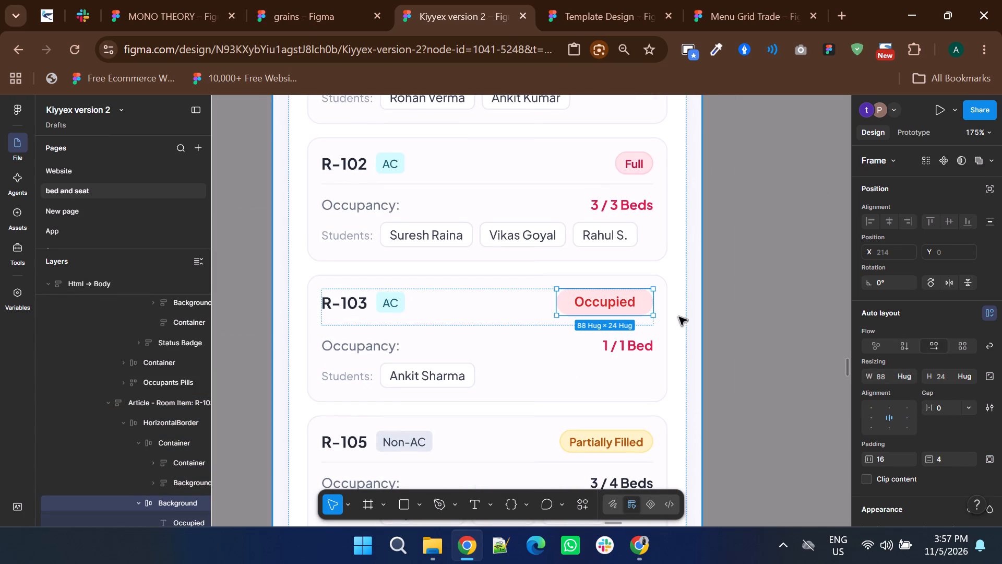
pyautogui.scroll(2, 609, 379)
pyautogui.tripleClick(634, 314)
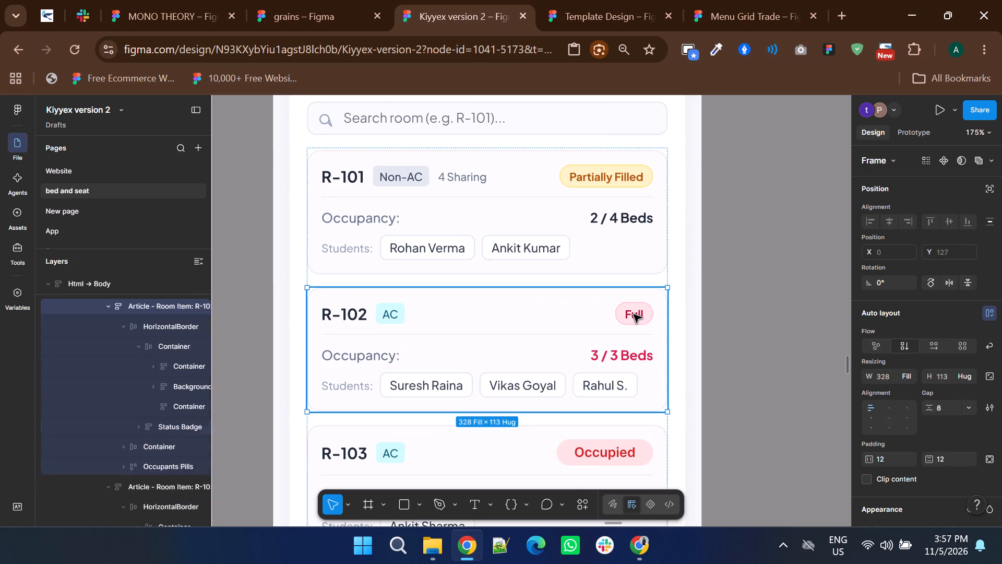
pyautogui.click(634, 314)
pyautogui.rightClick(634, 314)
pyautogui.keyDown('ctrl'); pyautogui.scroll(3, 630, 313); pyautogui.keyUp('ctrl')
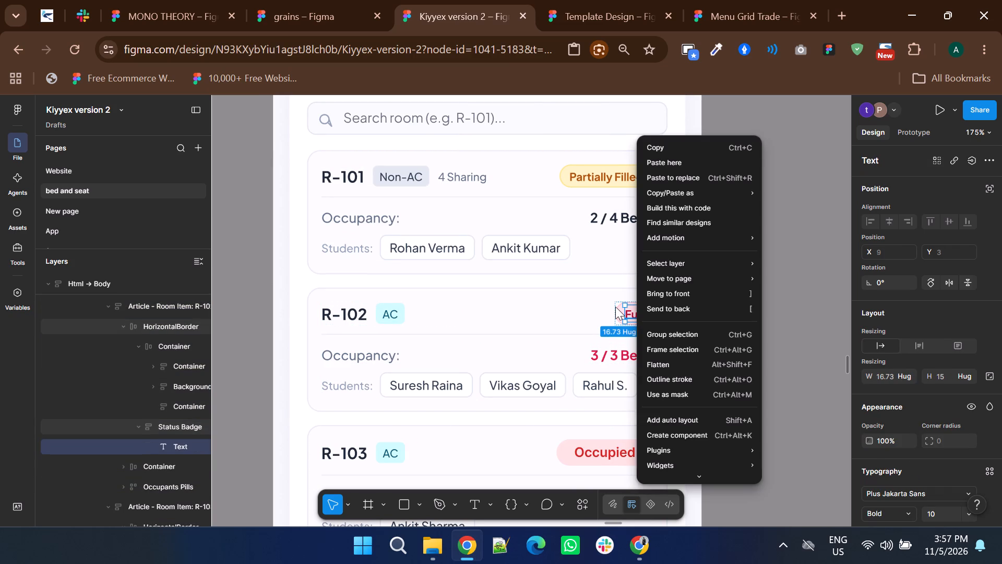
pyautogui.click(615, 307)
pyautogui.keyDown('ctrl'); pyautogui.scroll(3, 615, 307); pyautogui.keyUp('ctrl')
pyautogui.click(634, 322)
pyautogui.rightClick(634, 322)
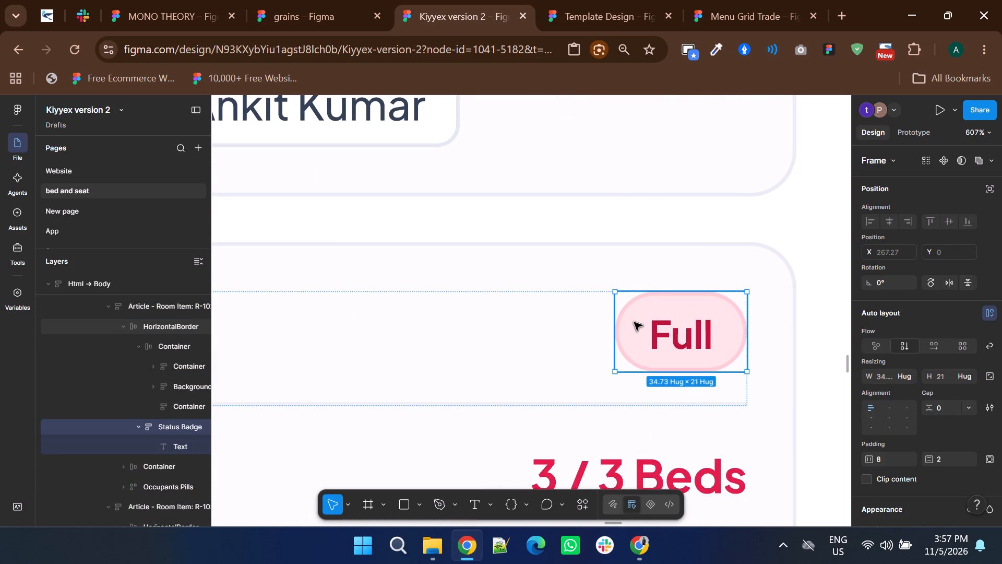
pyautogui.click(649, 179)
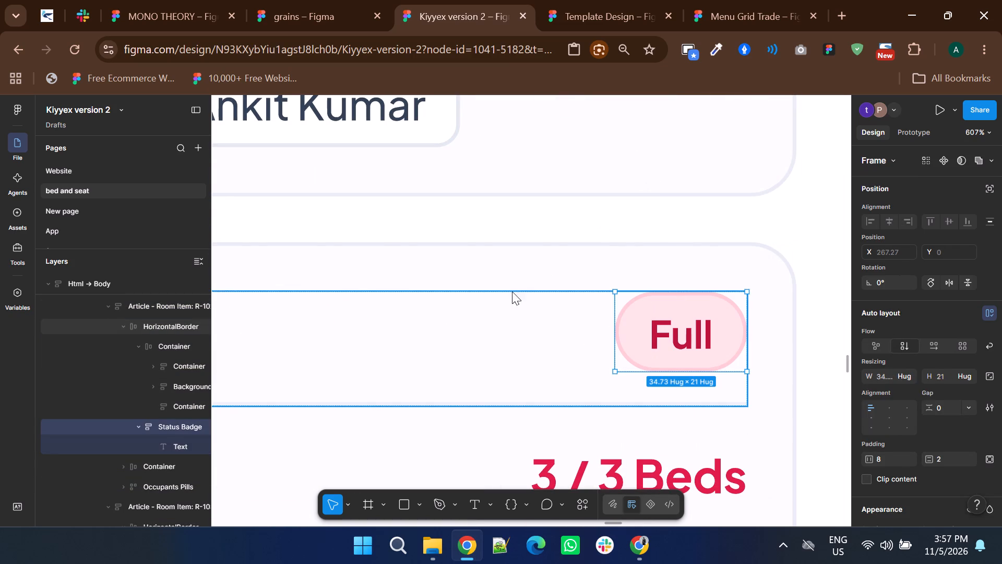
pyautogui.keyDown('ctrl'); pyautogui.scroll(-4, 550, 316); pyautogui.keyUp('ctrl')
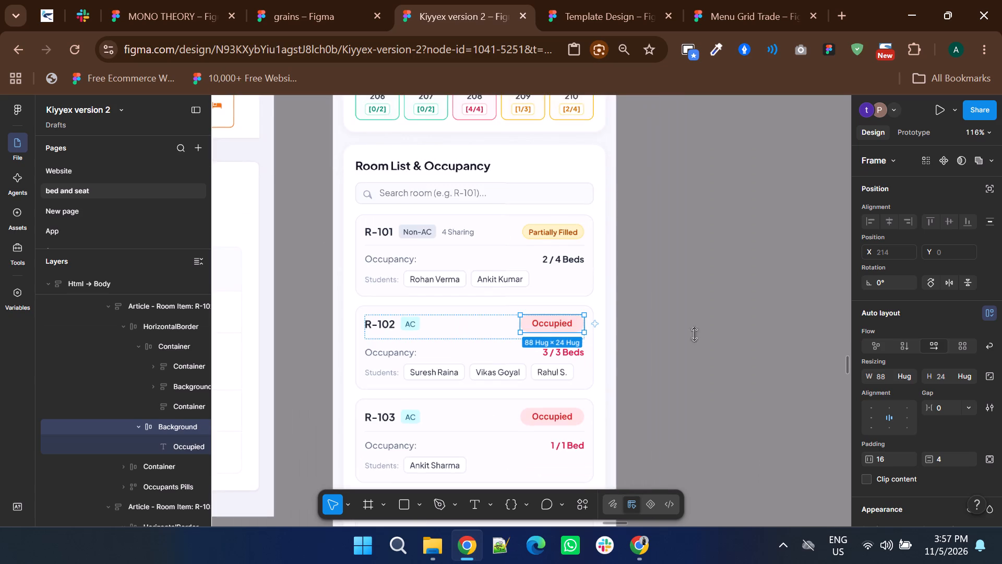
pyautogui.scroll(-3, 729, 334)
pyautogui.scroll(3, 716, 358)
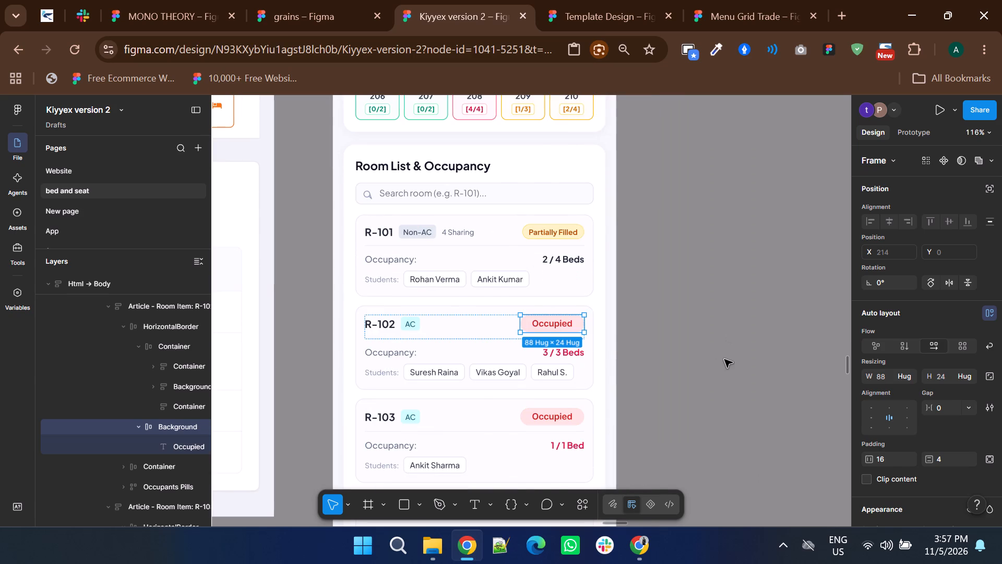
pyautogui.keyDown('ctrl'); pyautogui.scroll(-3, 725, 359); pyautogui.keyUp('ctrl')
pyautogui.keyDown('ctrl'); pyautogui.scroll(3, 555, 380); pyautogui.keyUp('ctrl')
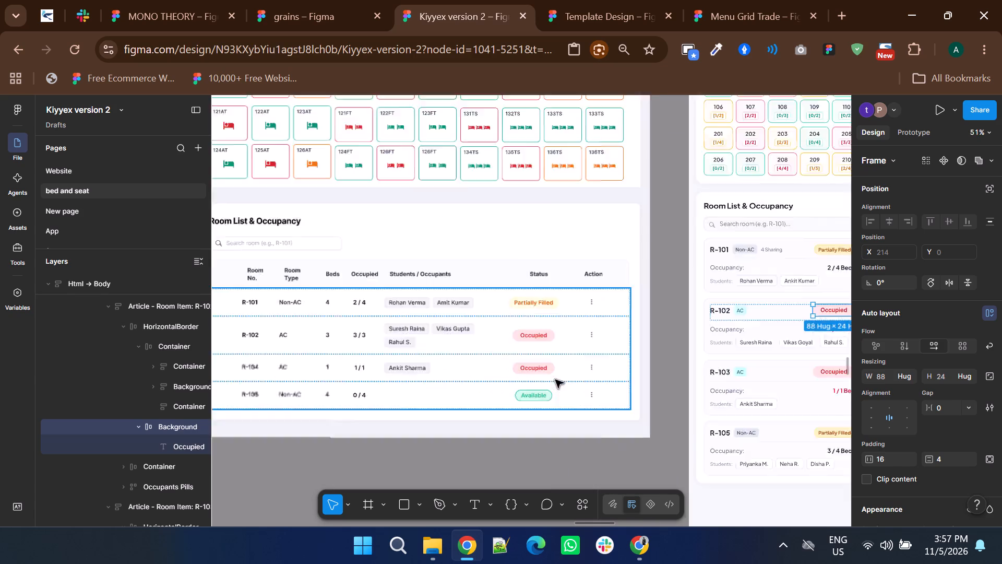
# Replace mobile room card R-101's "Partially Filled" badge with a copy of desktop row R-105's "Available" badge.
pyautogui.keyDown('ctrl'); pyautogui.scroll(1, 555, 380); pyautogui.keyUp('ctrl')
pyautogui.tripleClick(520, 415)
pyautogui.doubleClick(520, 415)
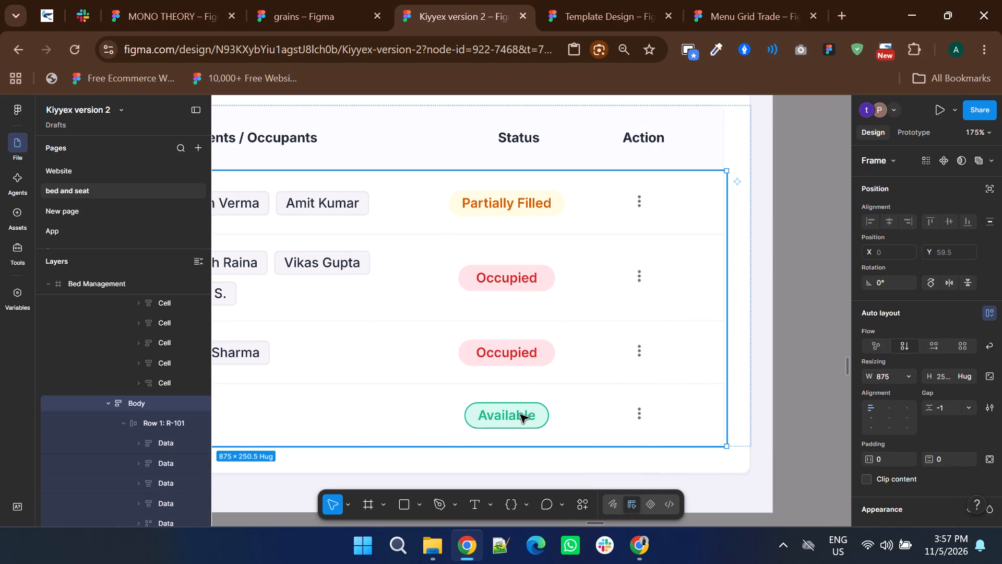
pyautogui.tripleClick(520, 415)
pyautogui.click(520, 415)
pyautogui.doubleClick(520, 415)
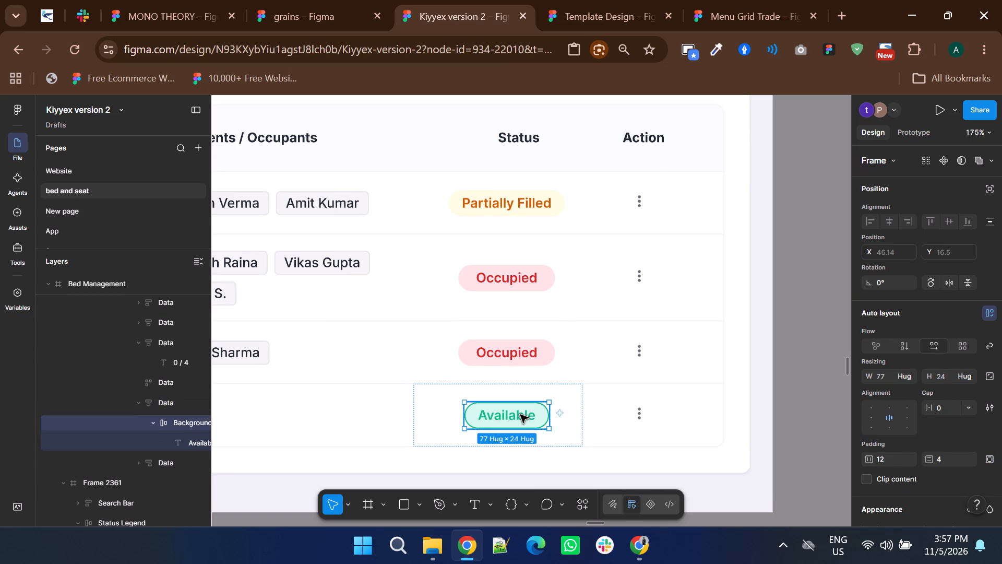
pyautogui.rightClick(520, 415)
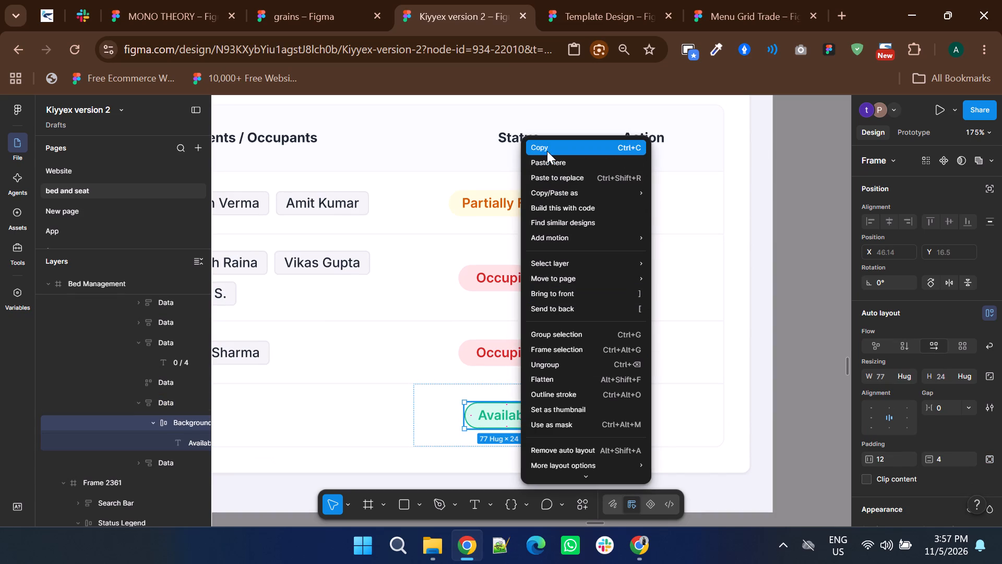
pyautogui.click(547, 151)
pyautogui.keyDown('ctrl'); pyautogui.scroll(-2, 475, 415); pyautogui.keyUp('ctrl')
pyautogui.keyDown('shift'); pyautogui.scroll(-4, 475, 417); pyautogui.keyUp('shift')
pyautogui.keyDown('ctrl'); pyautogui.scroll(2, 494, 257); pyautogui.keyUp('ctrl')
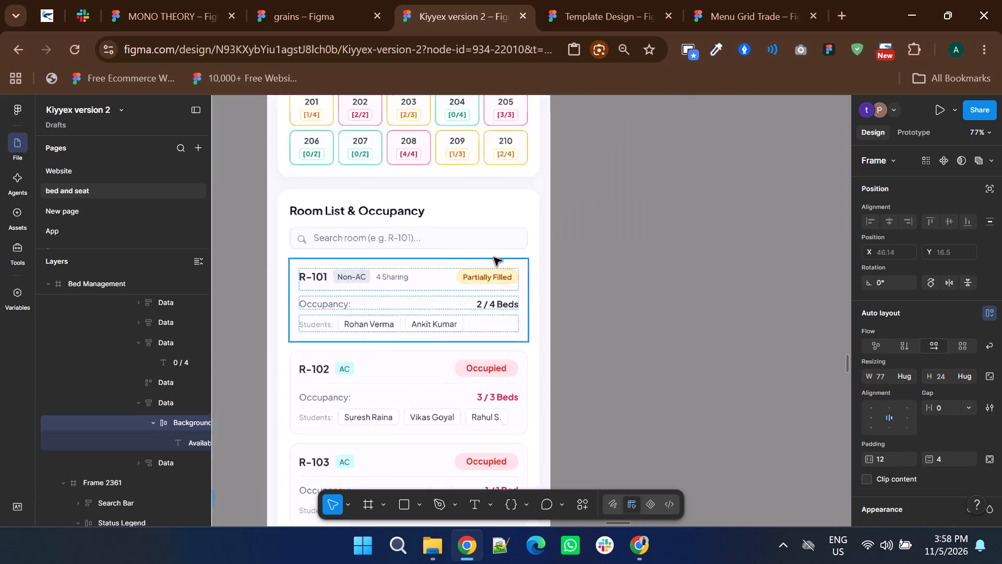
pyautogui.keyDown('ctrl'); pyautogui.scroll(2, 494, 257); pyautogui.keyUp('ctrl')
pyautogui.tripleClick(475, 328)
pyautogui.tripleClick(475, 328)
pyautogui.click(475, 328)
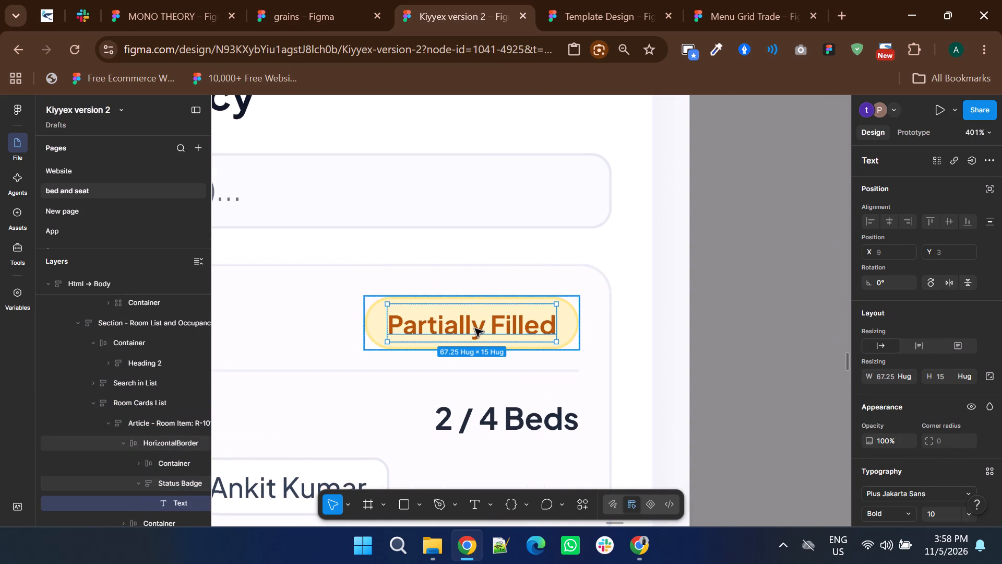
pyautogui.click(574, 322)
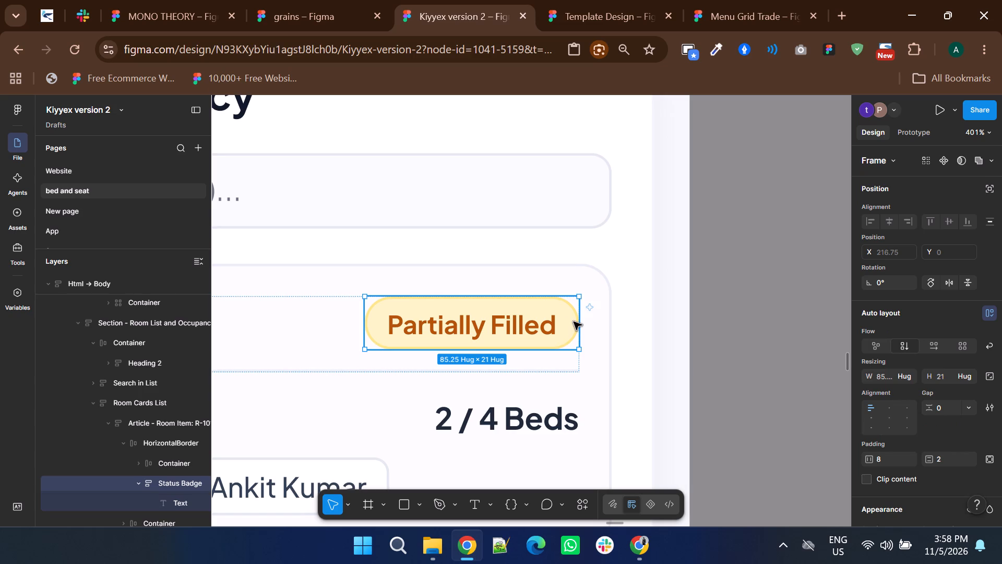
pyautogui.rightClick(543, 325)
pyautogui.click(563, 177)
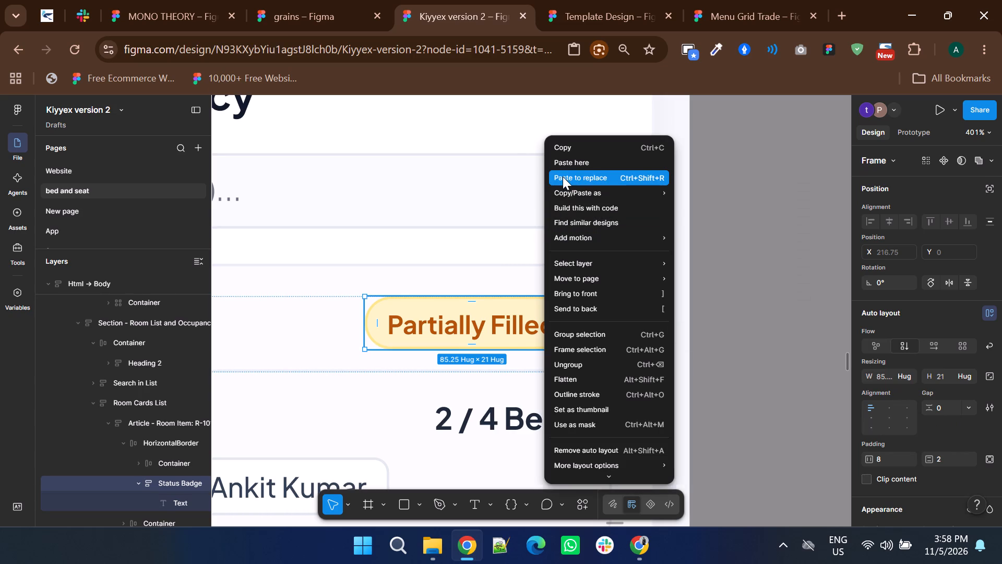
pyautogui.keyDown('ctrl'); pyautogui.scroll(-3, 738, 302); pyautogui.keyUp('ctrl')
pyautogui.click(739, 302)
# Move the Bed Management frame containing the Add New Allocation dialog slightly closer to the mobile screen, to about X 12444, Y 5898.
pyautogui.keyDown('ctrl'); pyautogui.scroll(-2, 739, 302); pyautogui.keyUp('ctrl')
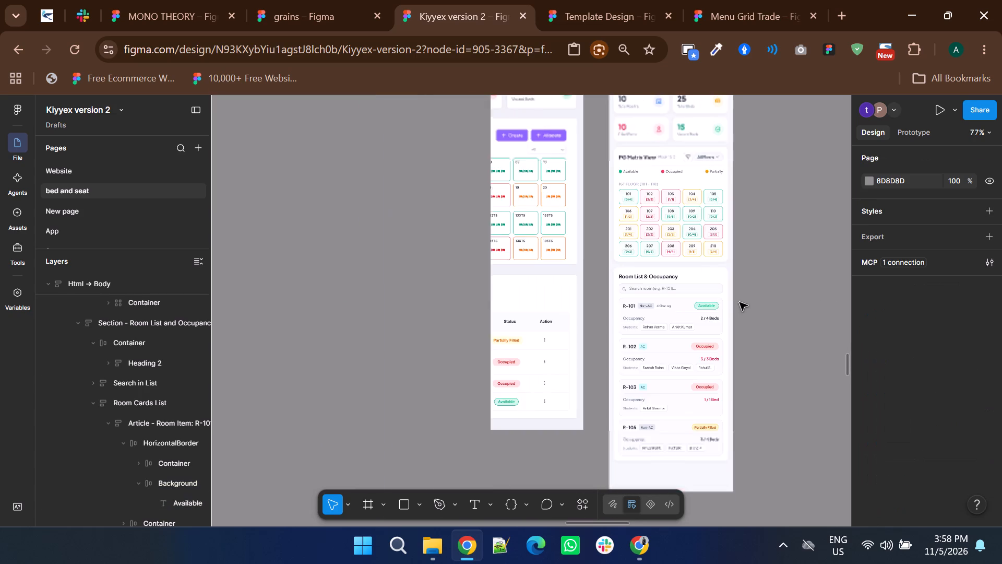
pyautogui.keyDown('ctrl'); pyautogui.scroll(-2, 739, 302); pyautogui.keyUp('ctrl')
pyautogui.keyDown('shift'); pyautogui.scroll(-2, 739, 302); pyautogui.keyUp('shift')
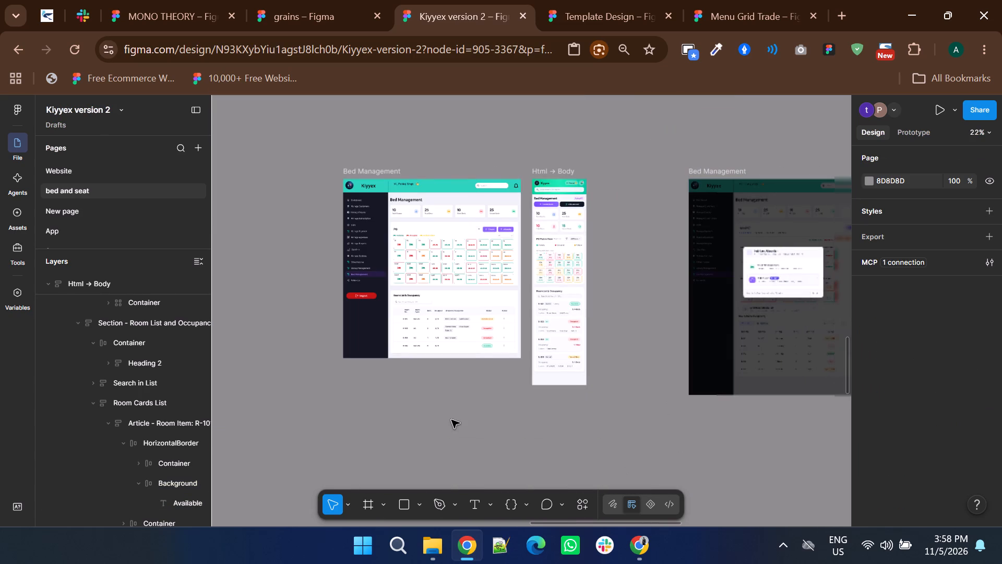
pyautogui.keyDown('shift'); pyautogui.scroll(-2, 451, 420); pyautogui.keyUp('shift')
pyautogui.keyDown('shift'); pyautogui.scroll(-1, 455, 366); pyautogui.keyUp('shift')
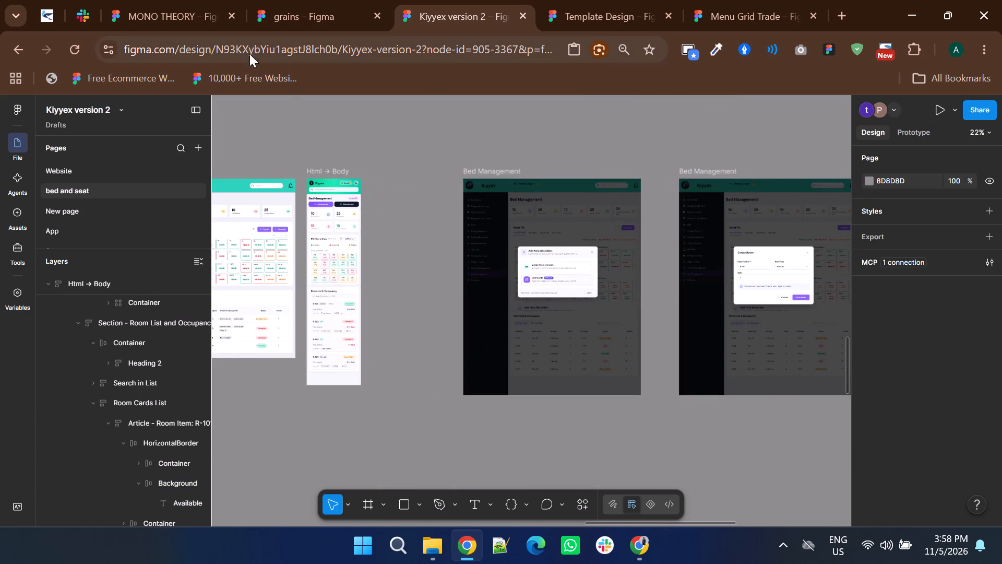
pyautogui.moveTo(478, 172); pyautogui.dragTo(462, 168)
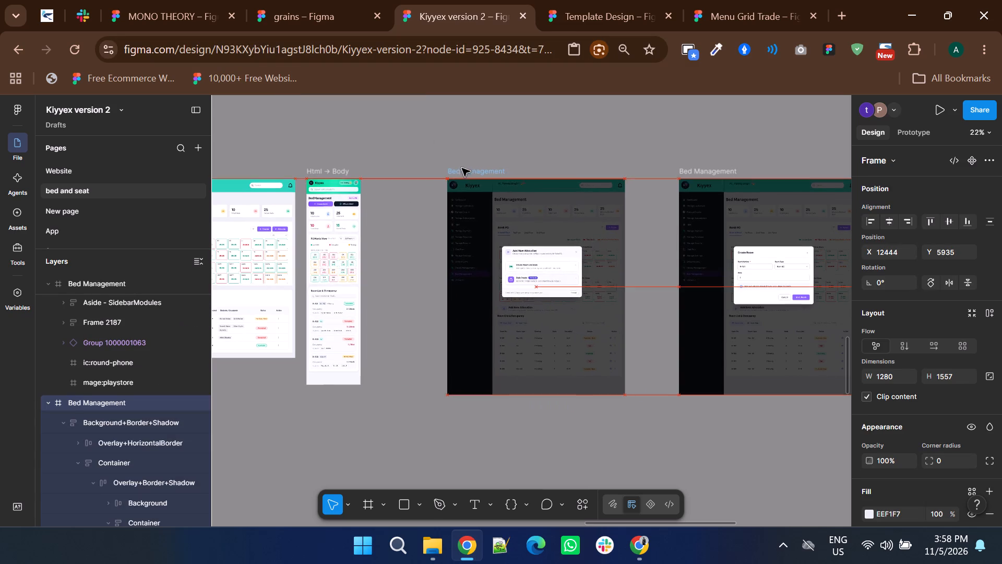
pyautogui.moveTo(462, 168); pyautogui.dragTo(462, 167)
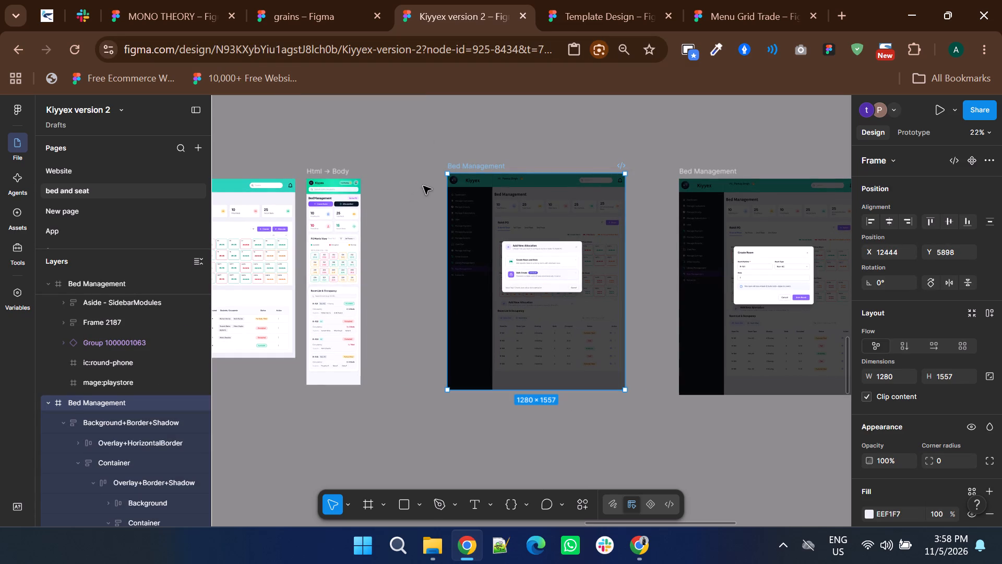
# Capture a screenshot of the entire Bed Management frame with the Add New Allocation dialog.
pyautogui.press('Print')
pyautogui.moveTo(446, 173); pyautogui.dragTo(622, 368)
pyautogui.press('Print')
pyautogui.press('Print')
pyautogui.press('Print')
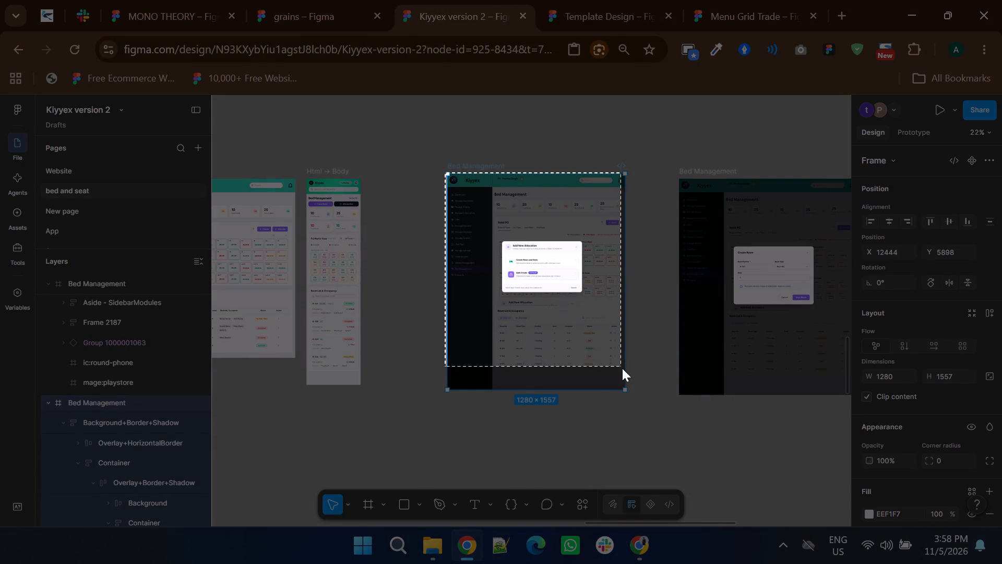
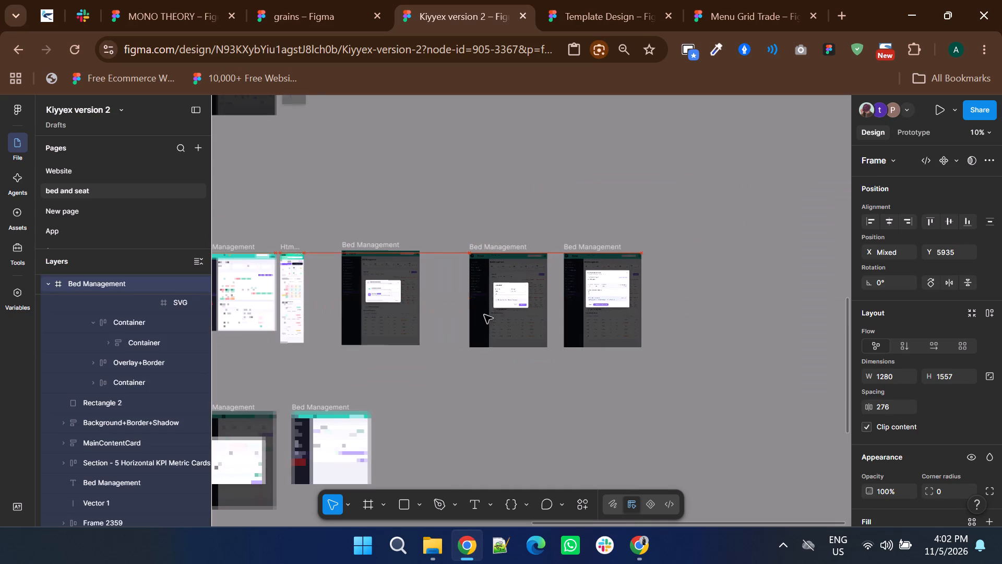
pyautogui.moveTo(484, 315); pyautogui.dragTo(495, 310)
# Paste the converted Add New Allocation mobile screen into the gap between the Bed Management frames, at about X 14348, Y 5966.
pyautogui.click(446, 251)
pyautogui.rightClick(445, 249)
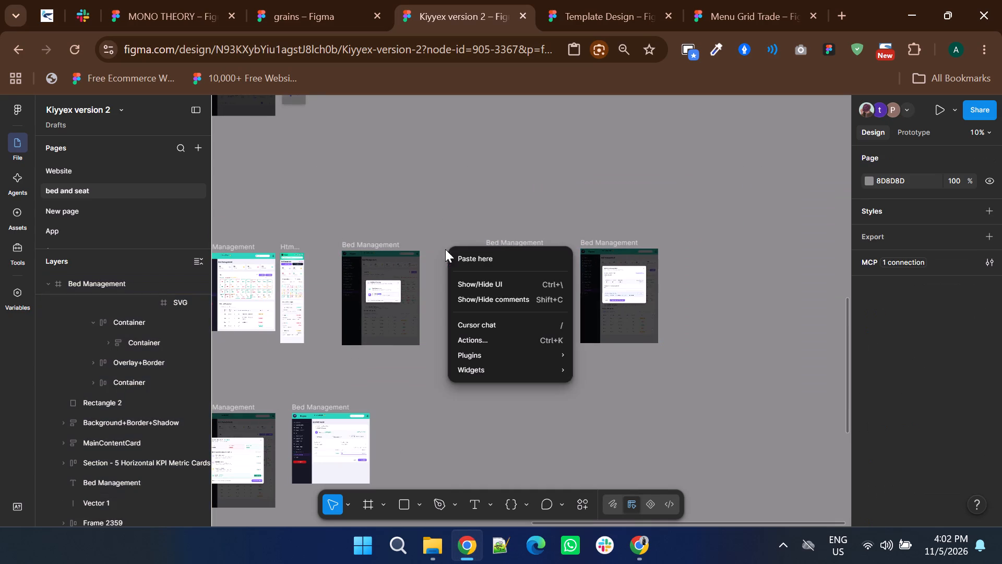
pyautogui.click(452, 252)
pyautogui.rightClick(457, 254)
pyautogui.click(466, 258)
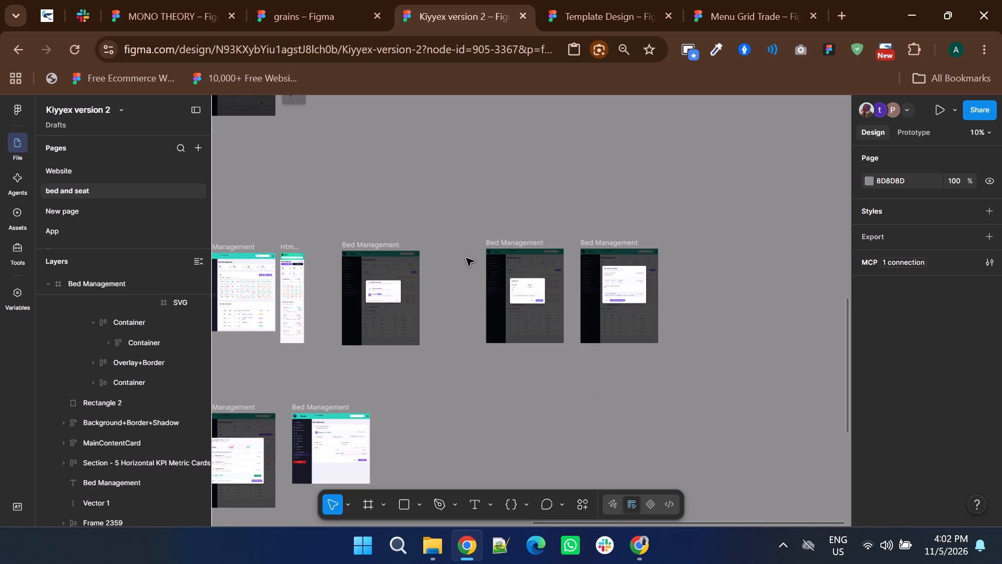
pyautogui.keyDown('ctrl'); pyautogui.scroll(5, 455, 281); pyautogui.keyUp('ctrl')
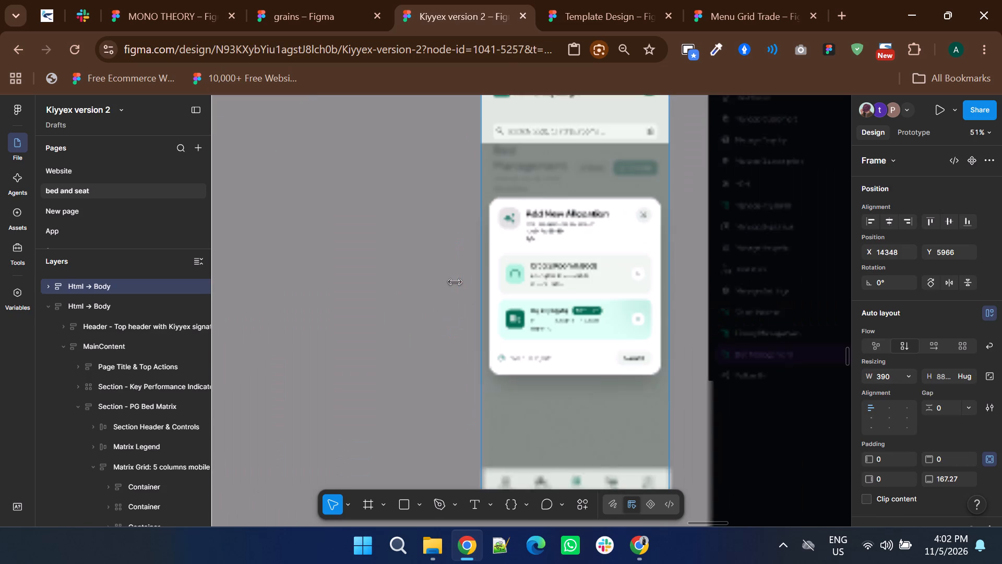
pyautogui.keyDown('ctrl'); pyautogui.scroll(-3, 602, 297); pyautogui.keyUp('ctrl')
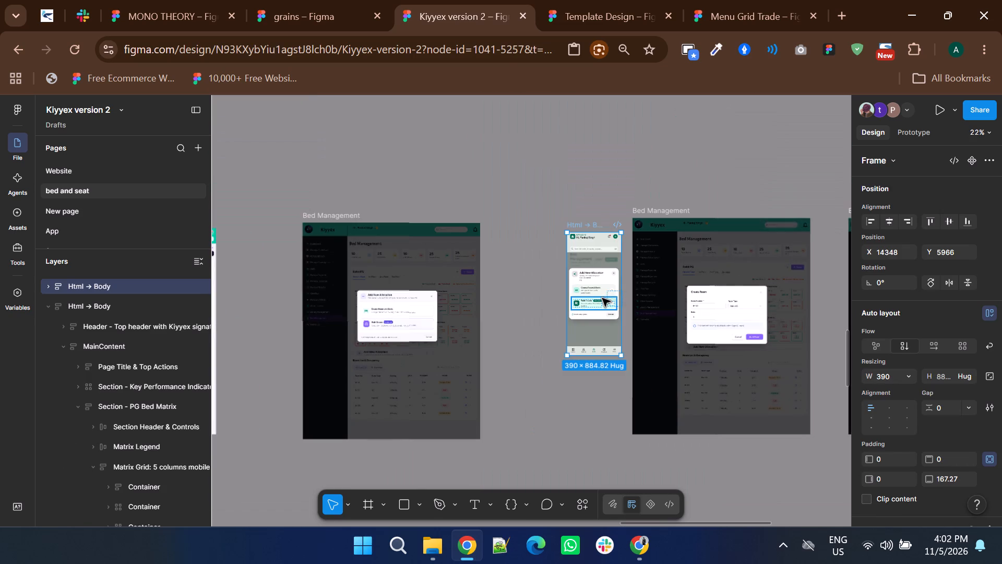
# Move the desktop Add New Allocation frame closer to the Bed Management mobile screen, to about X 12178, Y 5898.
pyautogui.moveTo(328, 215); pyautogui.dragTo(291, 216)
# Duplicate the Bed Management mobile screen and place the copy beside the desktop Add New Allocation frame, at about X 13597, Y 5898.
pyautogui.keyDown('ctrl'); pyautogui.scroll(-2, 301, 241); pyautogui.keyUp('ctrl')
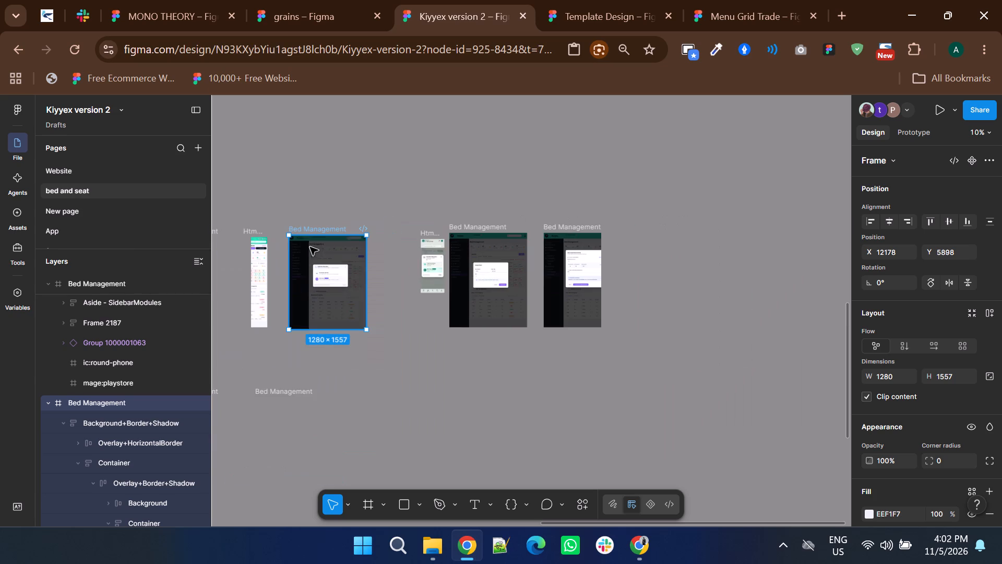
pyautogui.moveTo(257, 227); pyautogui.dragTo(342, 232)
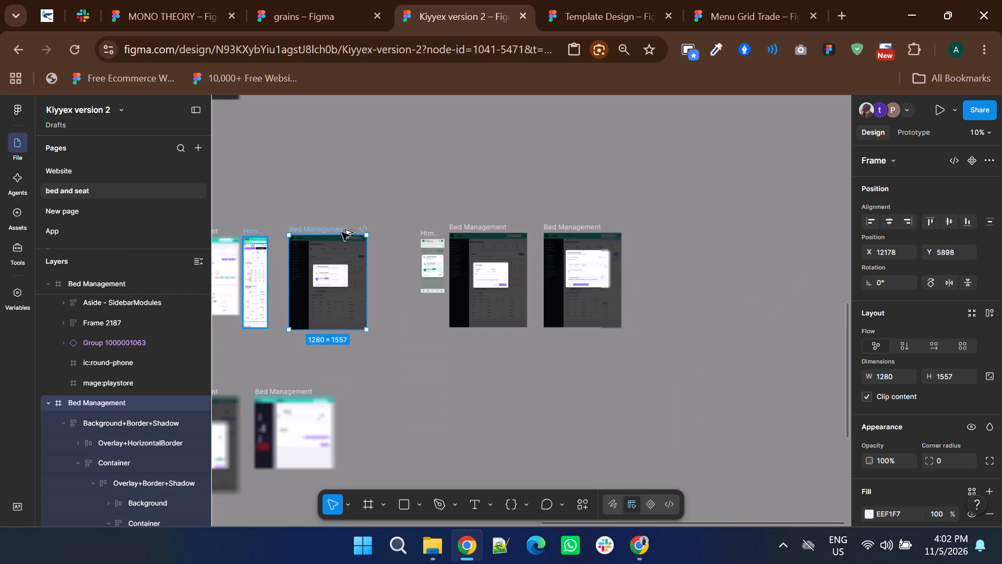
pyautogui.moveTo(342, 232); pyautogui.dragTo(387, 227)
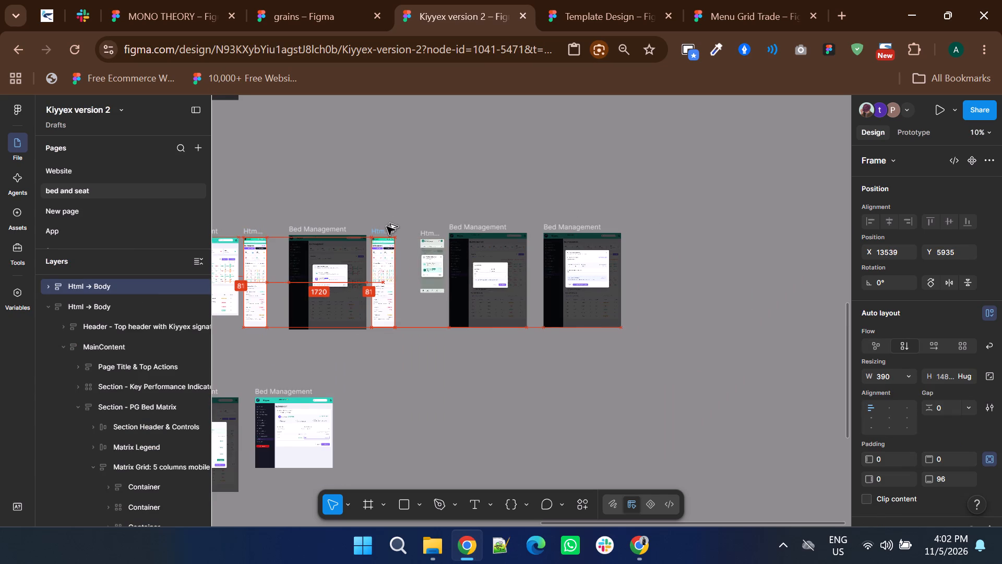
pyautogui.moveTo(387, 227); pyautogui.dragTo(388, 225)
# Draw a rectangle of about 254 × 358 over the duplicated mobile screen's upper part and make it ignore auto layout.
pyautogui.keyDown('ctrl'); pyautogui.scroll(3, 381, 245); pyautogui.keyUp('ctrl')
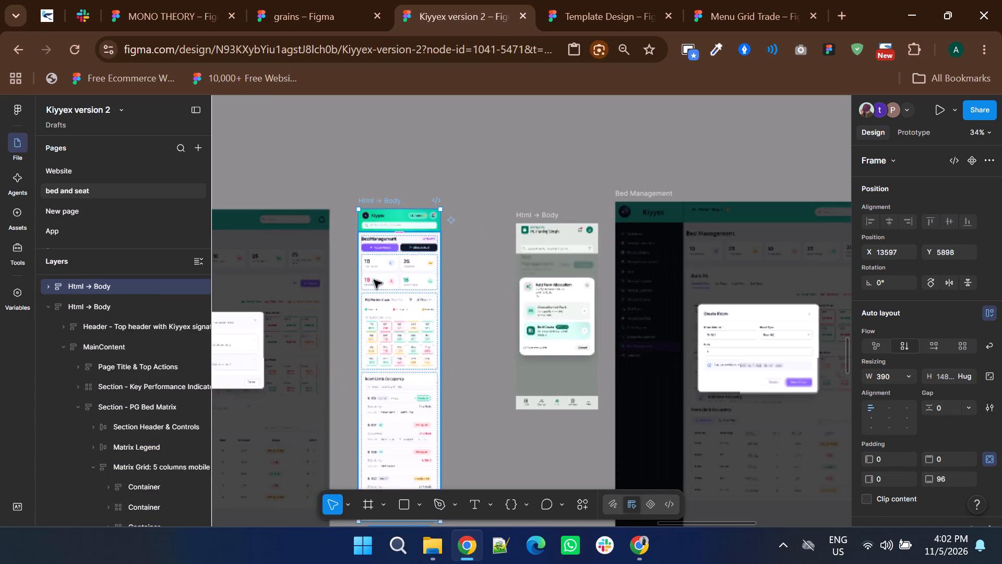
pyautogui.click(412, 496)
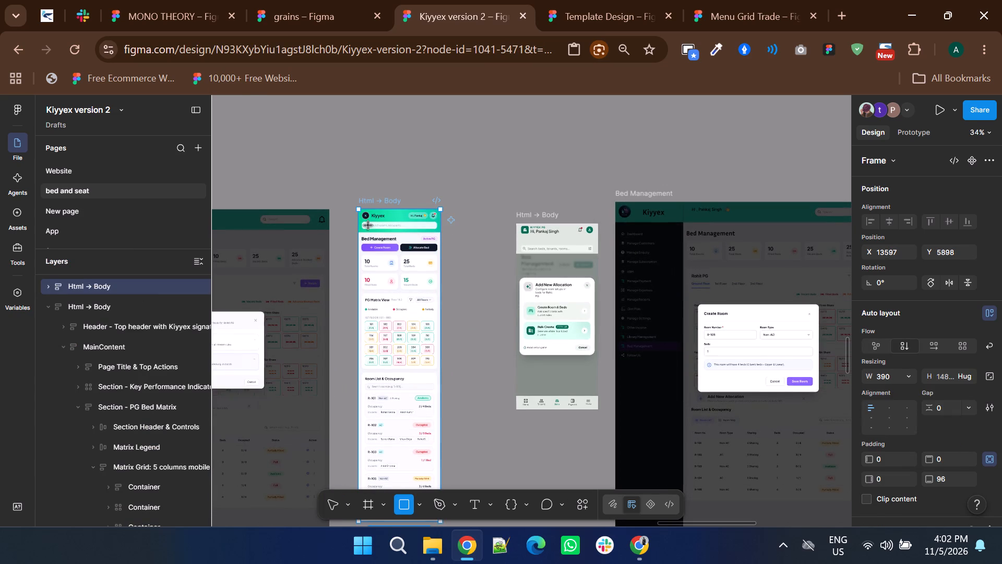
pyautogui.moveTo(368, 225); pyautogui.dragTo(421, 299)
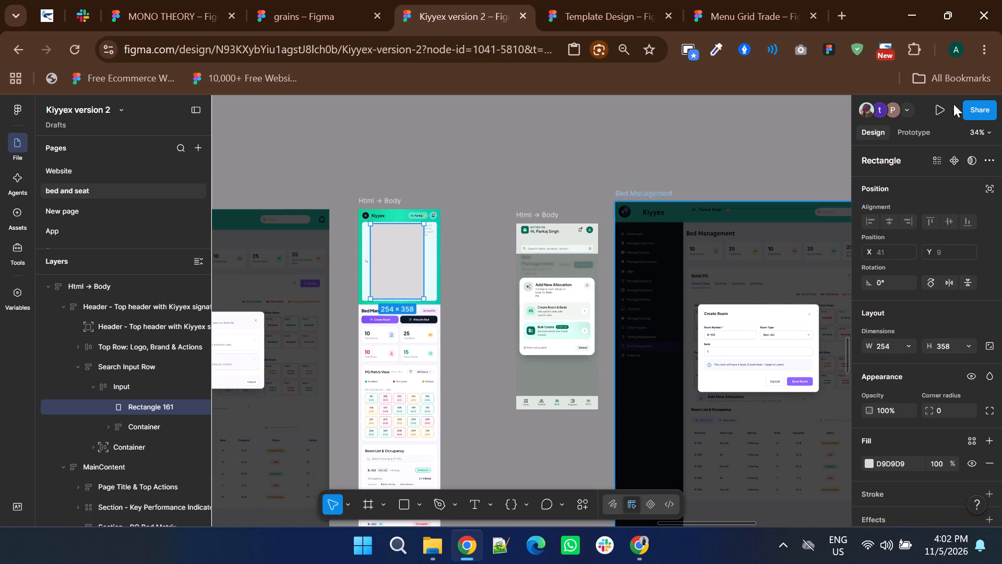
pyautogui.click(991, 184)
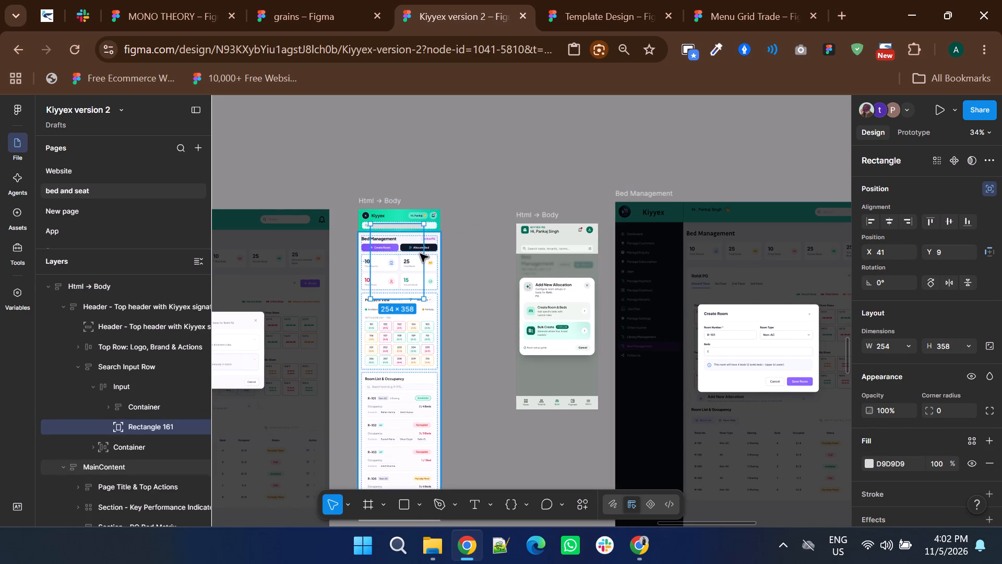
# Move the rectangle down over the PG Matrix View and extend its top edge to the screen's top, making it about 254 × 704.
pyautogui.moveTo(386, 269); pyautogui.dragTo(395, 357)
pyautogui.keyDown('ctrl'); pyautogui.scroll(2, 393, 345); pyautogui.keyUp('ctrl')
pyautogui.moveTo(394, 326); pyautogui.dragTo(393, 320)
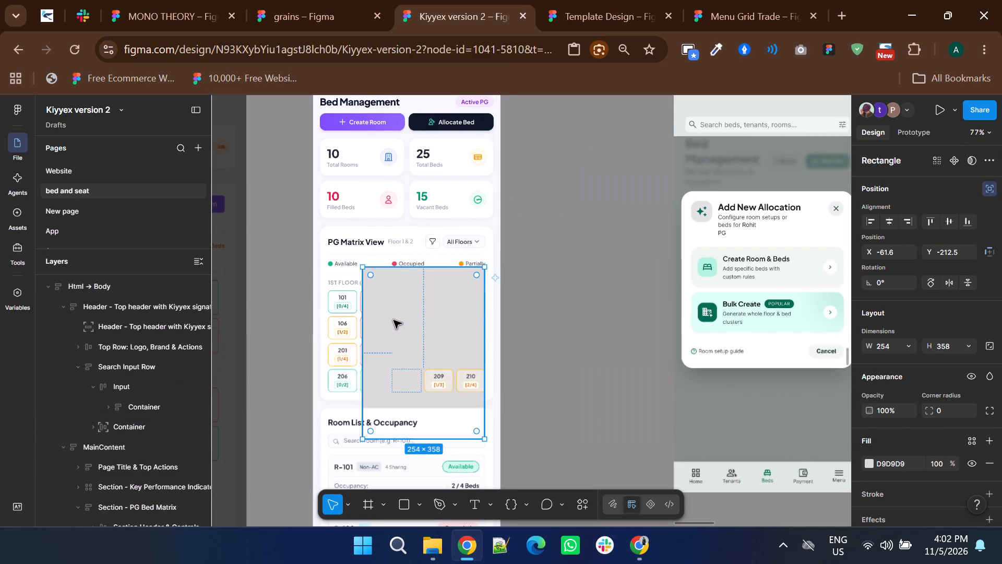
pyautogui.moveTo(393, 320); pyautogui.dragTo(382, 261)
pyautogui.keyDown('ctrl'); pyautogui.scroll(-1, 382, 261); pyautogui.keyUp('ctrl')
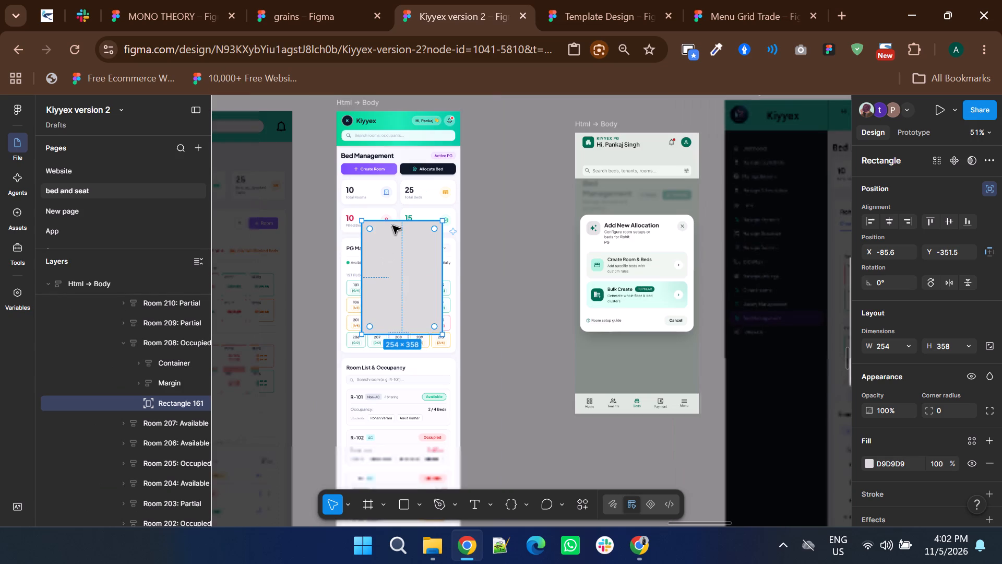
pyautogui.moveTo(392, 220); pyautogui.dragTo(390, 118)
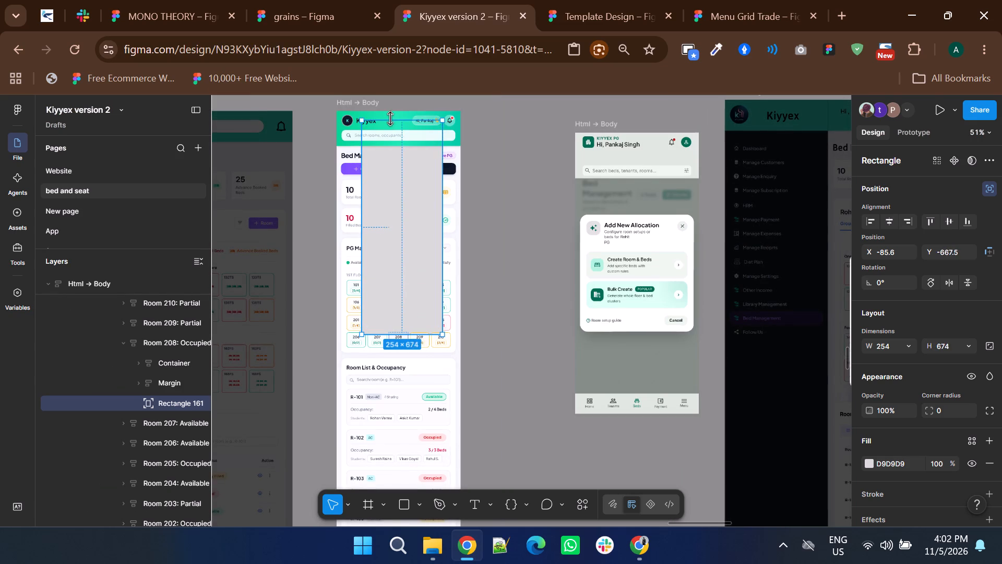
pyautogui.moveTo(390, 118); pyautogui.dragTo(388, 111)
# Move the Rectangle 161 layer out of the room matrix to the top level of the duplicated Html → Body screen, above the header.
pyautogui.click(114, 411)
pyautogui.moveTo(114, 405); pyautogui.dragTo(120, 337)
pyautogui.scroll(1, 108, 365)
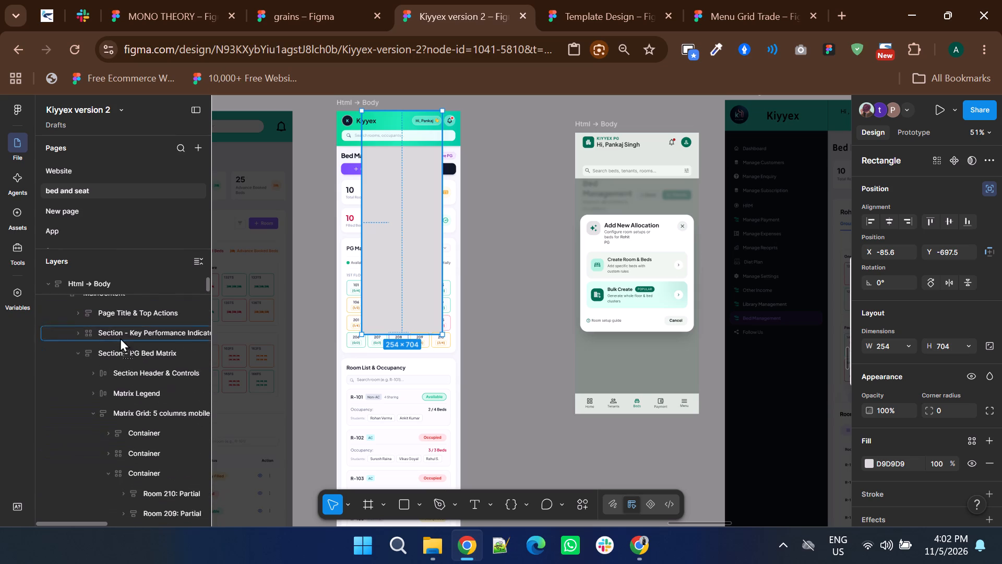
pyautogui.moveTo(120, 337); pyautogui.dragTo(111, 419)
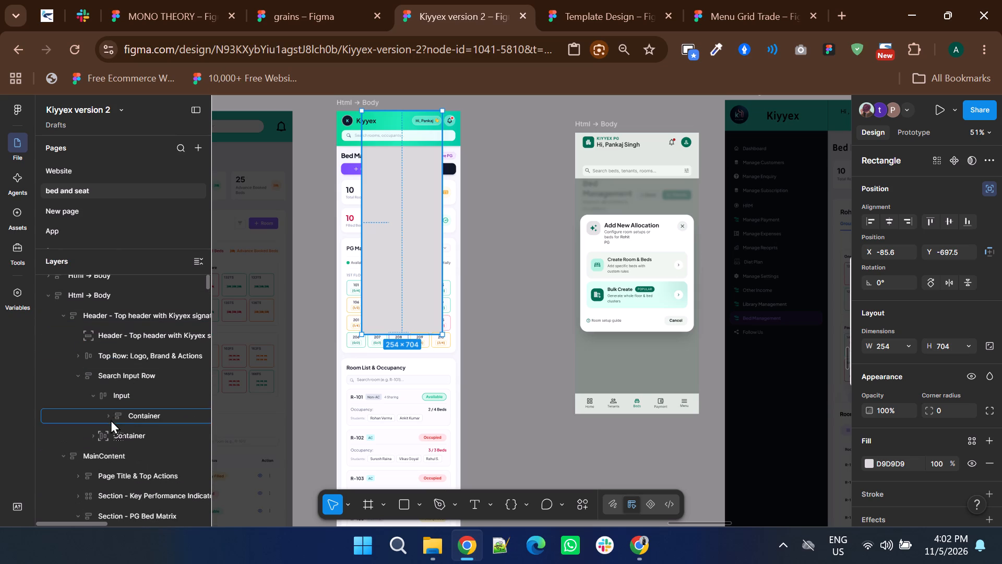
pyautogui.moveTo(111, 419); pyautogui.dragTo(139, 235)
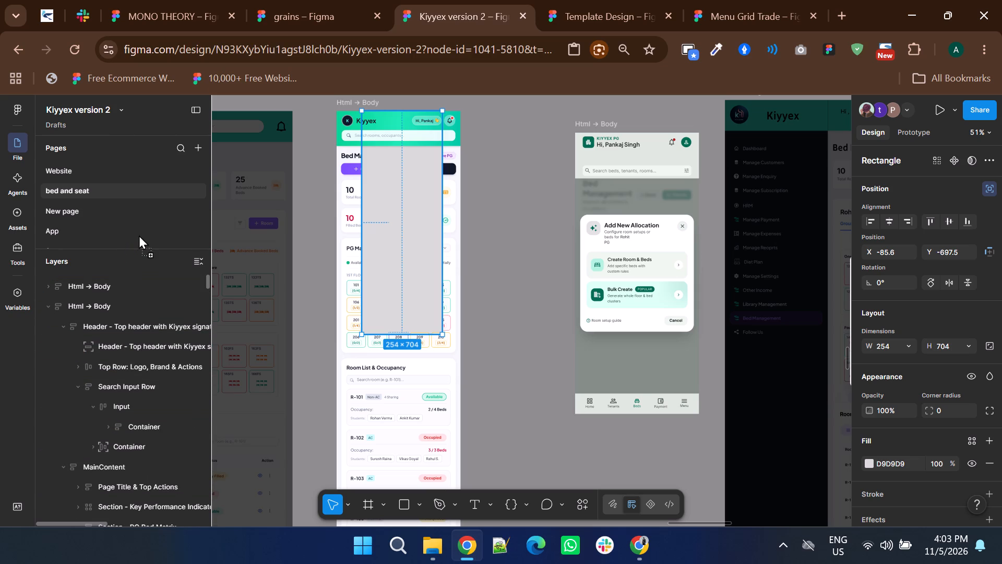
pyautogui.moveTo(139, 235); pyautogui.dragTo(113, 316)
# Stretch the rectangle to cover the whole duplicated mobile screen, from X 0 at 390 wide and about 1486 high.
pyautogui.keyDown('ctrl'); pyautogui.scroll(1, 391, 113); pyautogui.keyUp('ctrl')
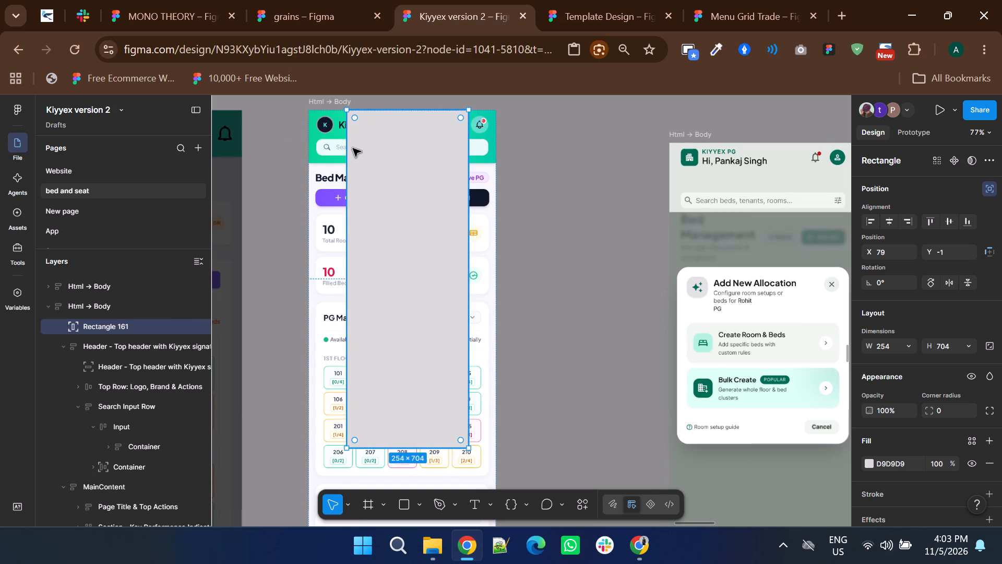
pyautogui.moveTo(350, 148); pyautogui.dragTo(309, 154)
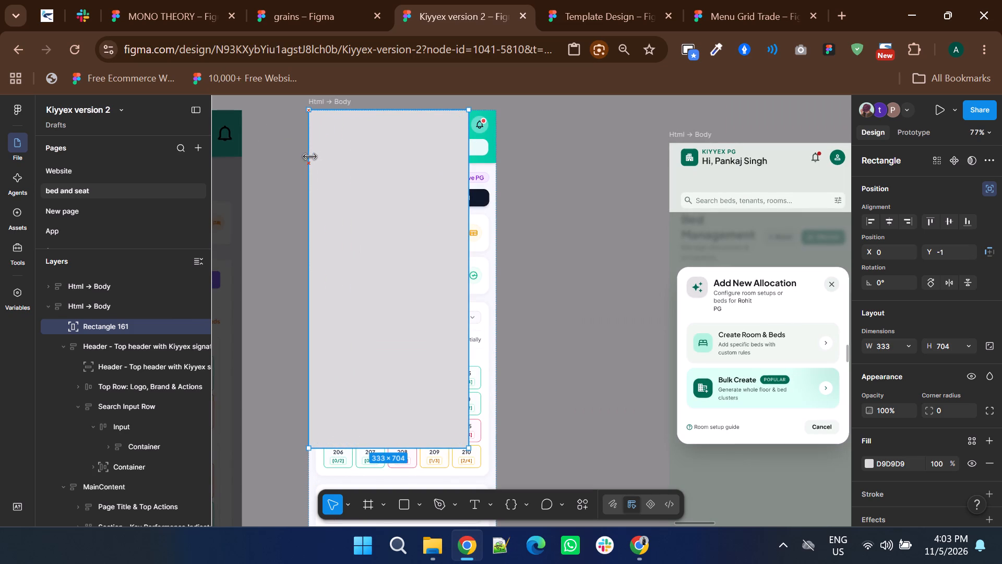
pyautogui.moveTo(471, 159); pyautogui.dragTo(497, 167)
pyautogui.keyDown('ctrl'); pyautogui.scroll(-3, 372, 224); pyautogui.keyUp('ctrl')
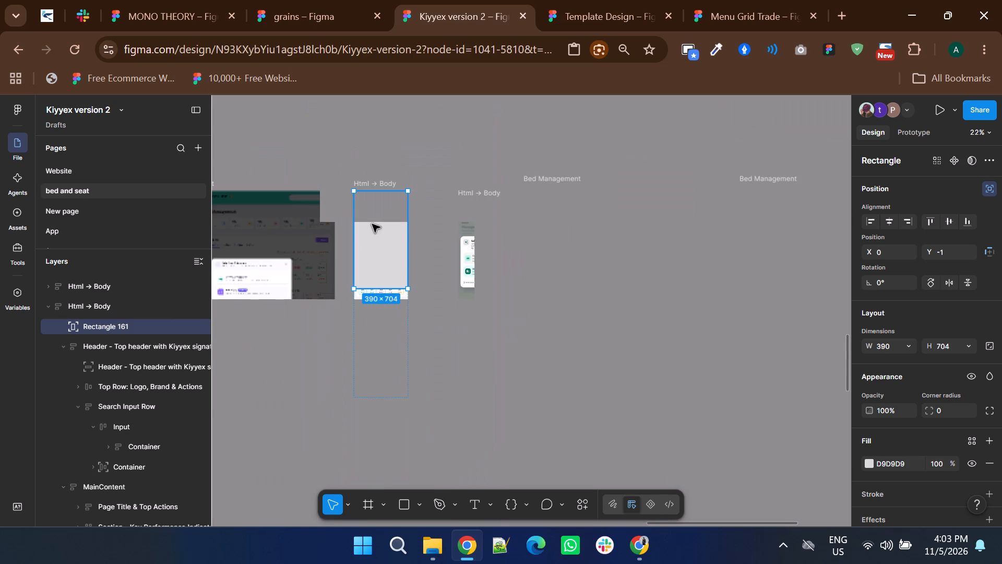
pyautogui.moveTo(372, 289); pyautogui.dragTo(379, 394)
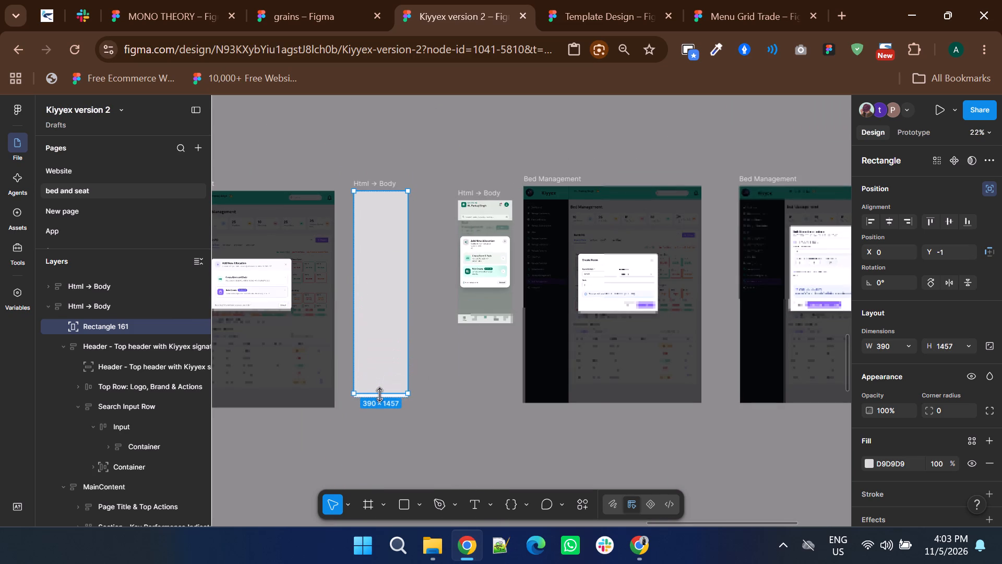
pyautogui.moveTo(379, 394); pyautogui.dragTo(381, 397)
# Set the covering rectangle's fill to black 000000 at about 62% opacity.
pyautogui.scroll(-2, 938, 360)
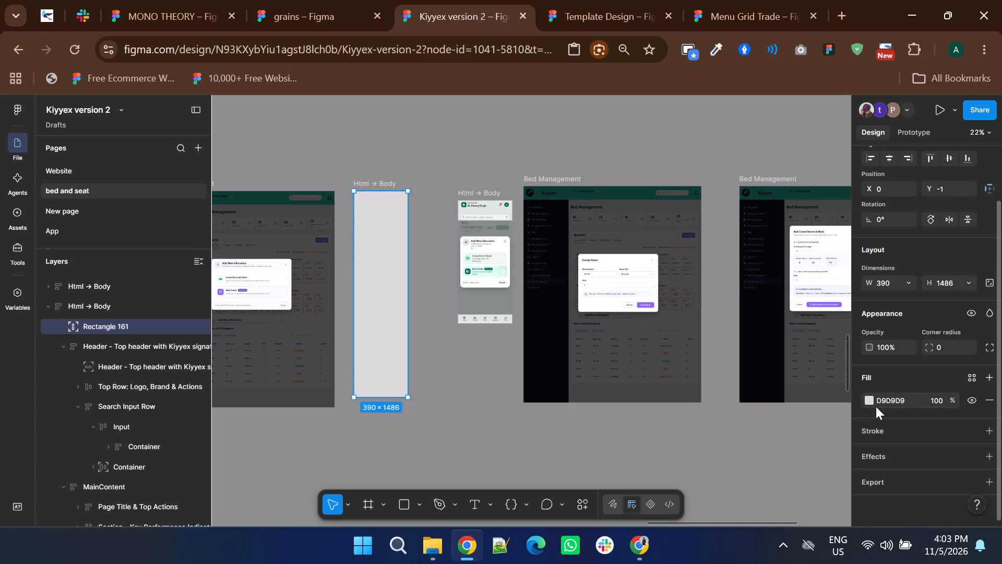
pyautogui.click(870, 401)
pyautogui.moveTo(741, 350); pyautogui.dragTo(651, 412)
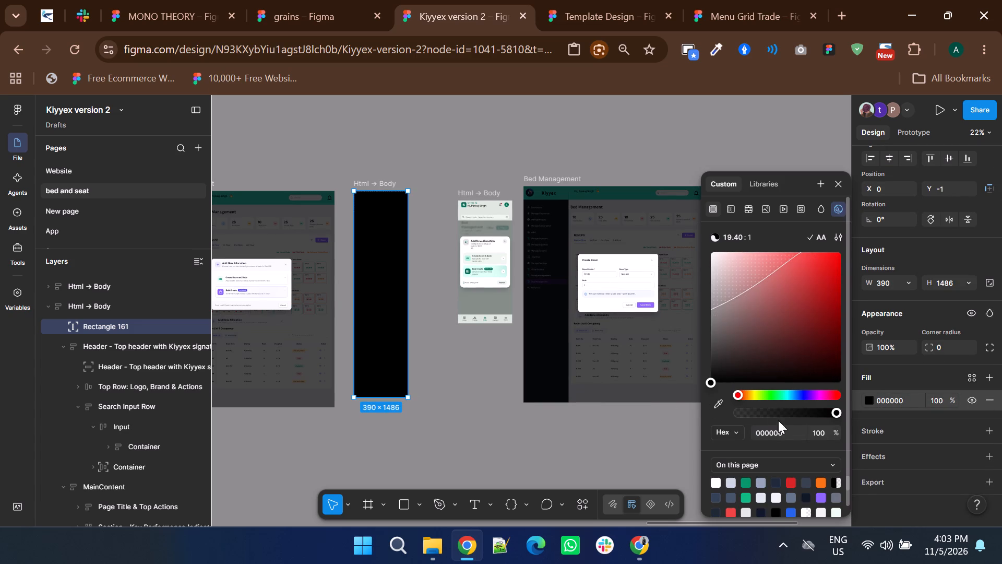
pyautogui.click(777, 405)
pyautogui.click(798, 413)
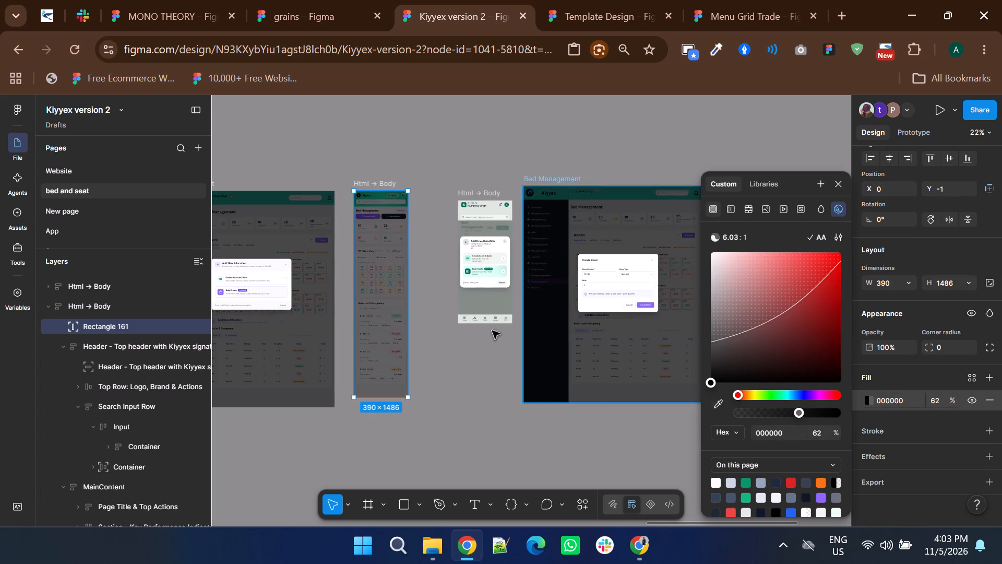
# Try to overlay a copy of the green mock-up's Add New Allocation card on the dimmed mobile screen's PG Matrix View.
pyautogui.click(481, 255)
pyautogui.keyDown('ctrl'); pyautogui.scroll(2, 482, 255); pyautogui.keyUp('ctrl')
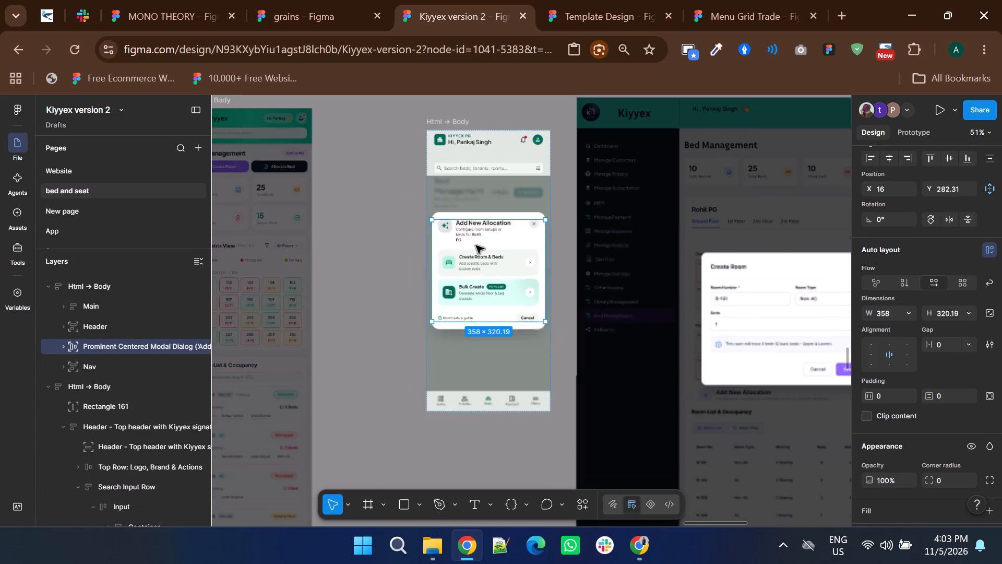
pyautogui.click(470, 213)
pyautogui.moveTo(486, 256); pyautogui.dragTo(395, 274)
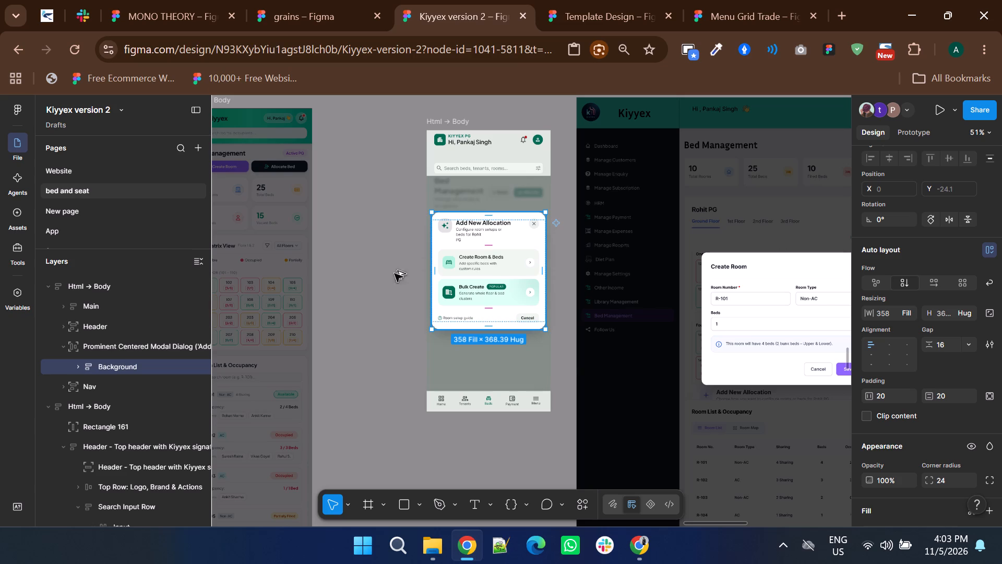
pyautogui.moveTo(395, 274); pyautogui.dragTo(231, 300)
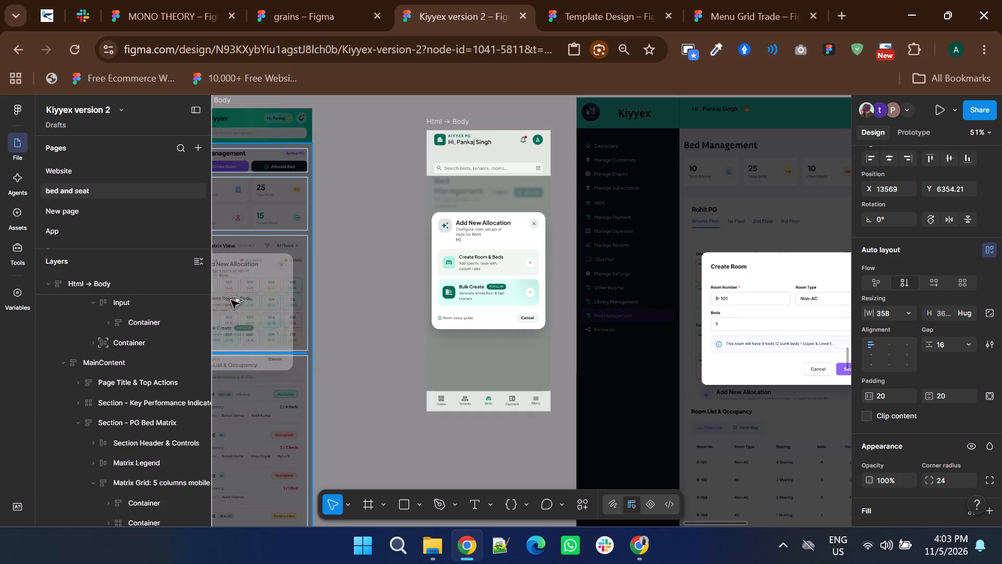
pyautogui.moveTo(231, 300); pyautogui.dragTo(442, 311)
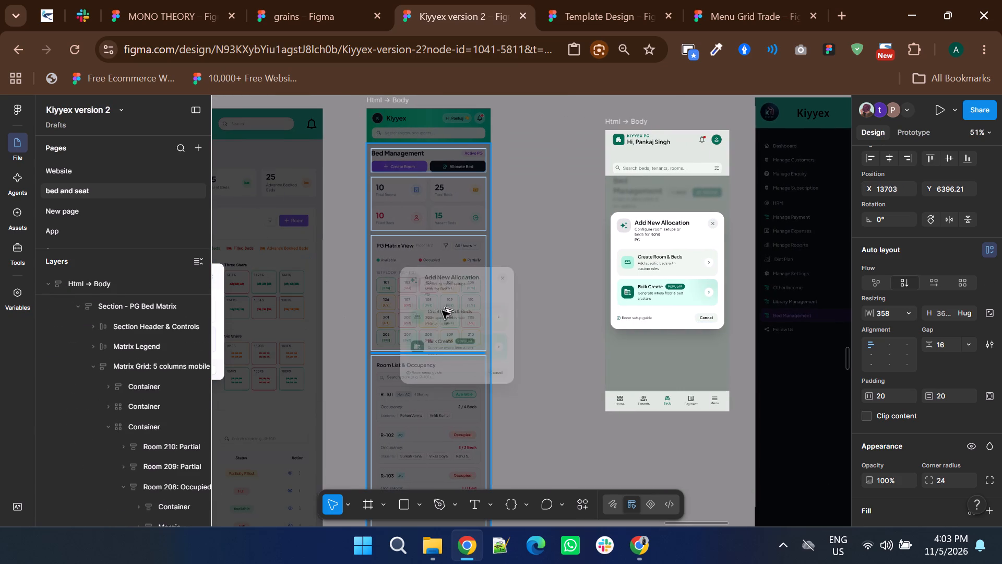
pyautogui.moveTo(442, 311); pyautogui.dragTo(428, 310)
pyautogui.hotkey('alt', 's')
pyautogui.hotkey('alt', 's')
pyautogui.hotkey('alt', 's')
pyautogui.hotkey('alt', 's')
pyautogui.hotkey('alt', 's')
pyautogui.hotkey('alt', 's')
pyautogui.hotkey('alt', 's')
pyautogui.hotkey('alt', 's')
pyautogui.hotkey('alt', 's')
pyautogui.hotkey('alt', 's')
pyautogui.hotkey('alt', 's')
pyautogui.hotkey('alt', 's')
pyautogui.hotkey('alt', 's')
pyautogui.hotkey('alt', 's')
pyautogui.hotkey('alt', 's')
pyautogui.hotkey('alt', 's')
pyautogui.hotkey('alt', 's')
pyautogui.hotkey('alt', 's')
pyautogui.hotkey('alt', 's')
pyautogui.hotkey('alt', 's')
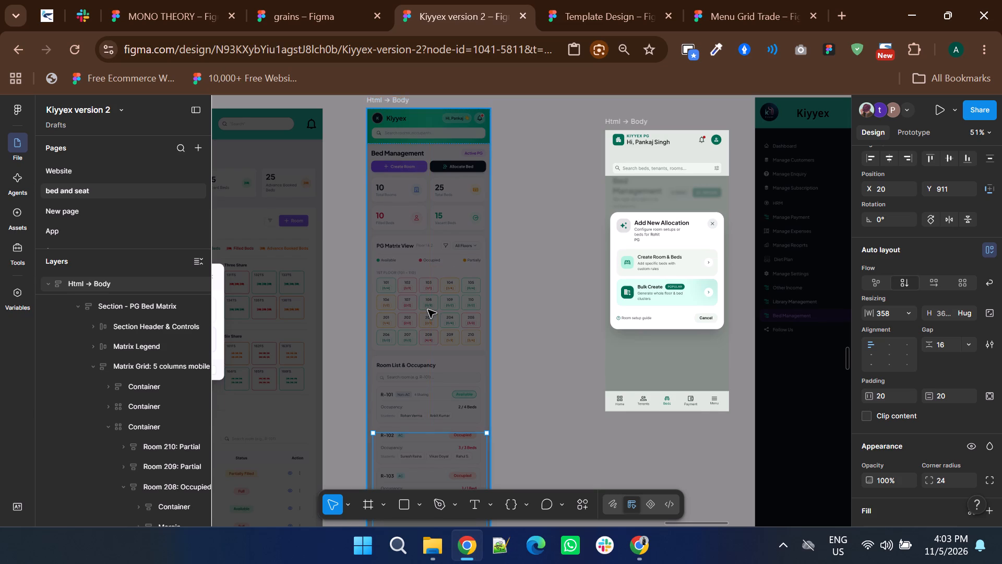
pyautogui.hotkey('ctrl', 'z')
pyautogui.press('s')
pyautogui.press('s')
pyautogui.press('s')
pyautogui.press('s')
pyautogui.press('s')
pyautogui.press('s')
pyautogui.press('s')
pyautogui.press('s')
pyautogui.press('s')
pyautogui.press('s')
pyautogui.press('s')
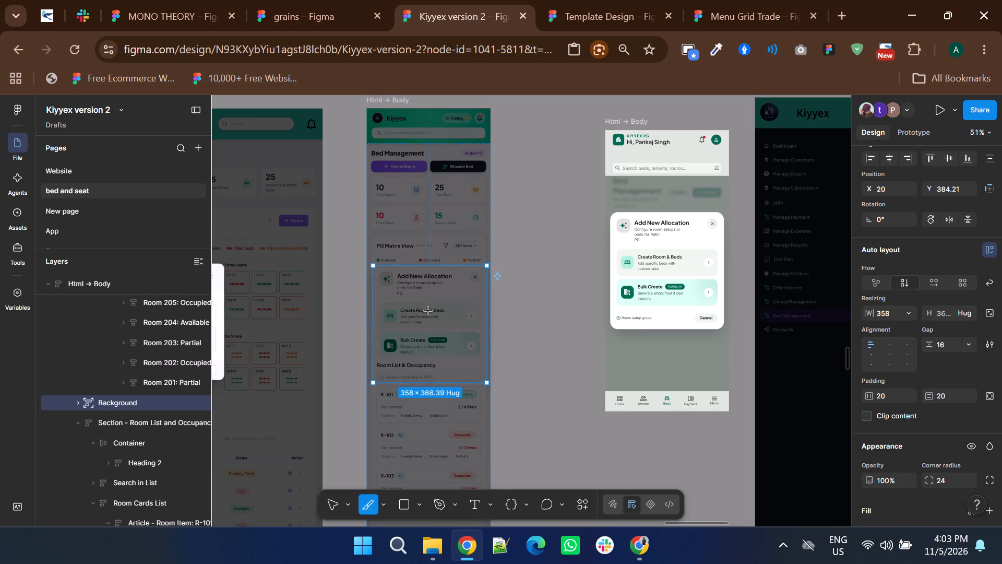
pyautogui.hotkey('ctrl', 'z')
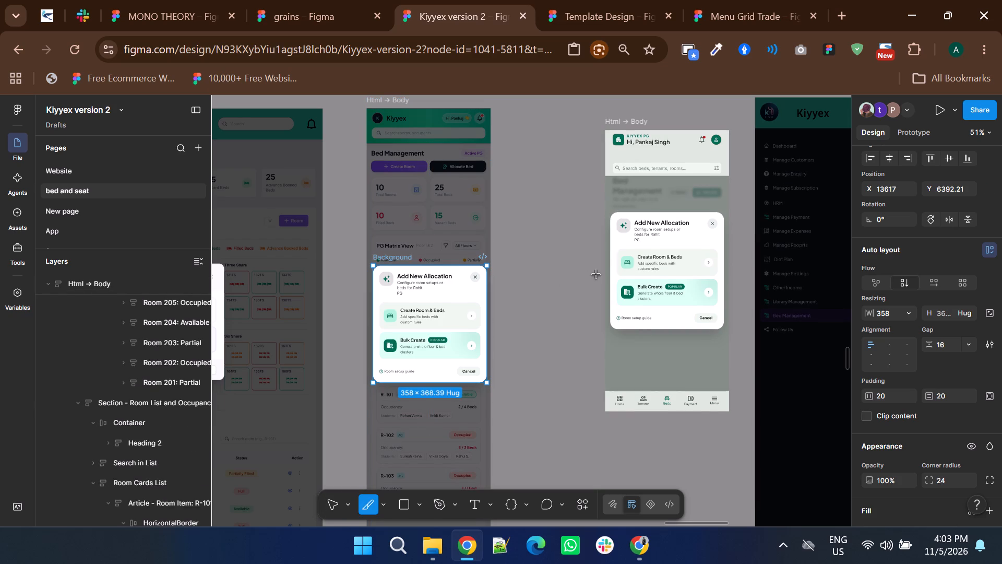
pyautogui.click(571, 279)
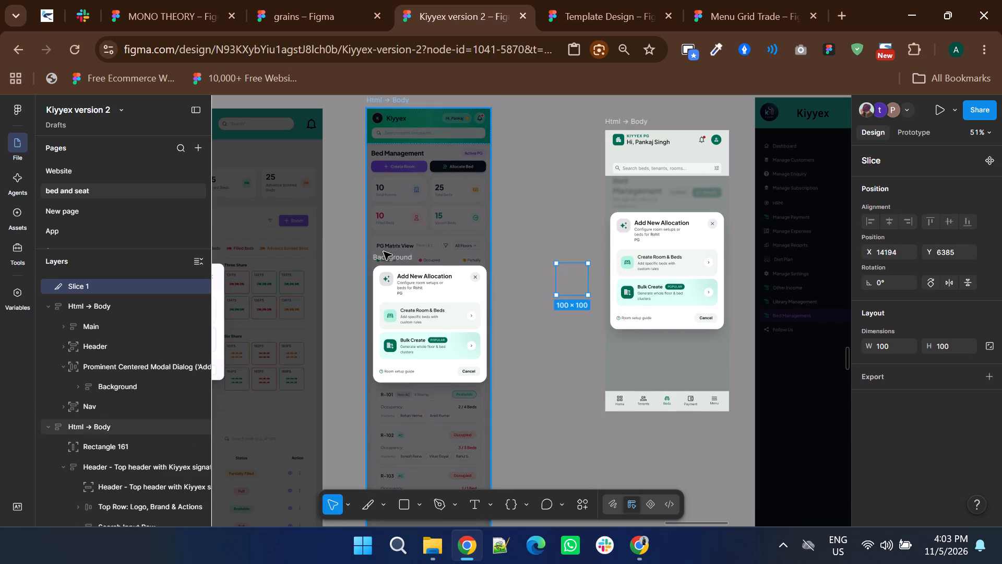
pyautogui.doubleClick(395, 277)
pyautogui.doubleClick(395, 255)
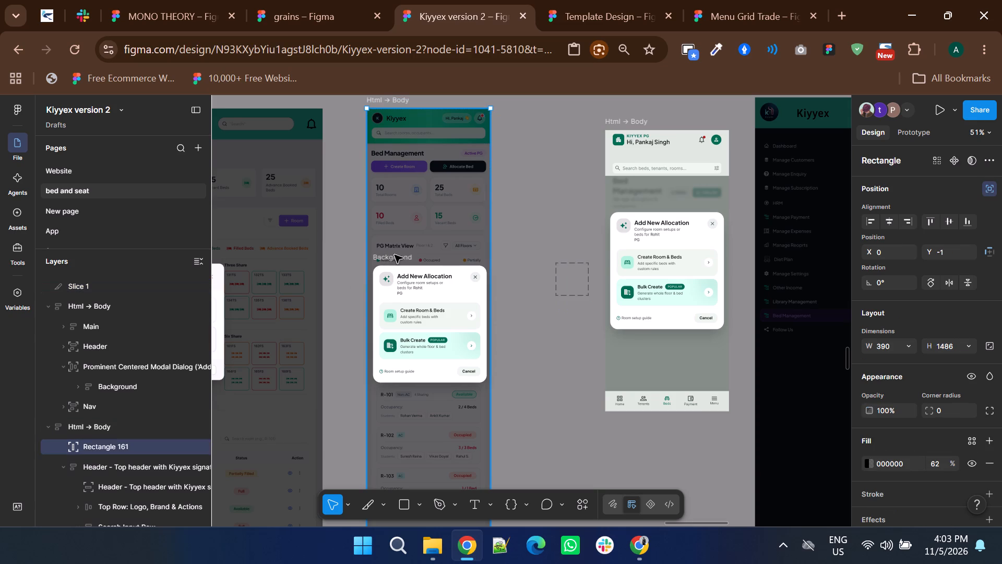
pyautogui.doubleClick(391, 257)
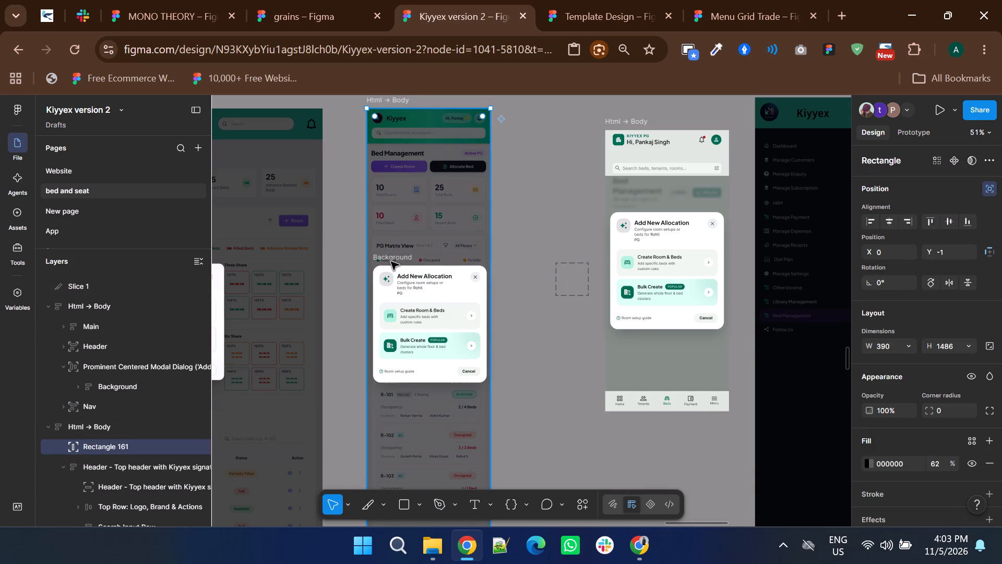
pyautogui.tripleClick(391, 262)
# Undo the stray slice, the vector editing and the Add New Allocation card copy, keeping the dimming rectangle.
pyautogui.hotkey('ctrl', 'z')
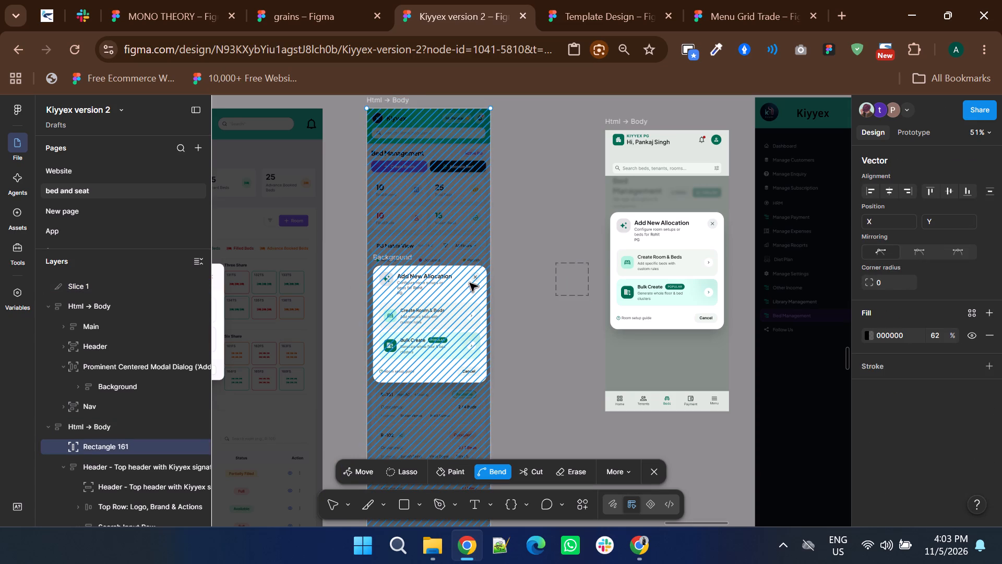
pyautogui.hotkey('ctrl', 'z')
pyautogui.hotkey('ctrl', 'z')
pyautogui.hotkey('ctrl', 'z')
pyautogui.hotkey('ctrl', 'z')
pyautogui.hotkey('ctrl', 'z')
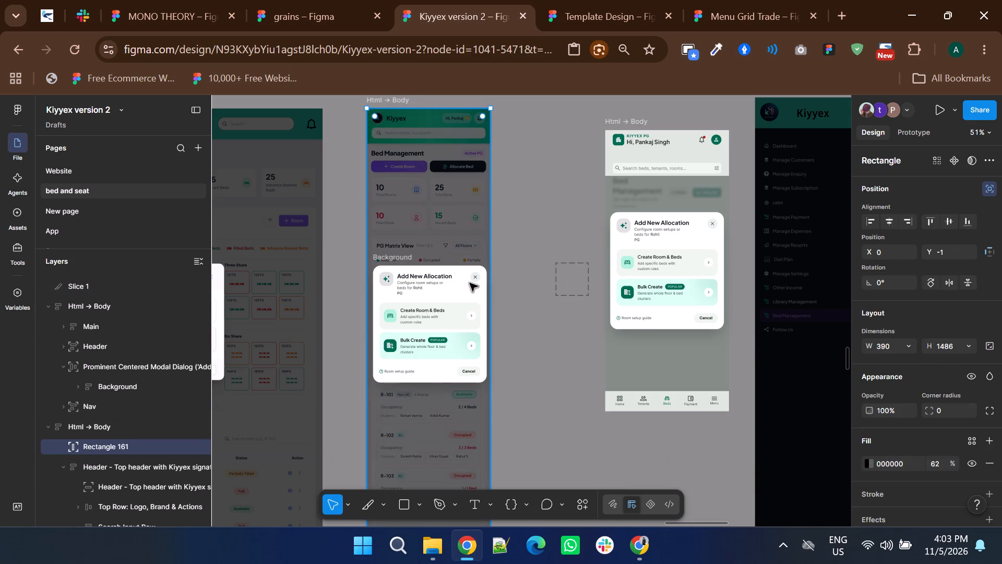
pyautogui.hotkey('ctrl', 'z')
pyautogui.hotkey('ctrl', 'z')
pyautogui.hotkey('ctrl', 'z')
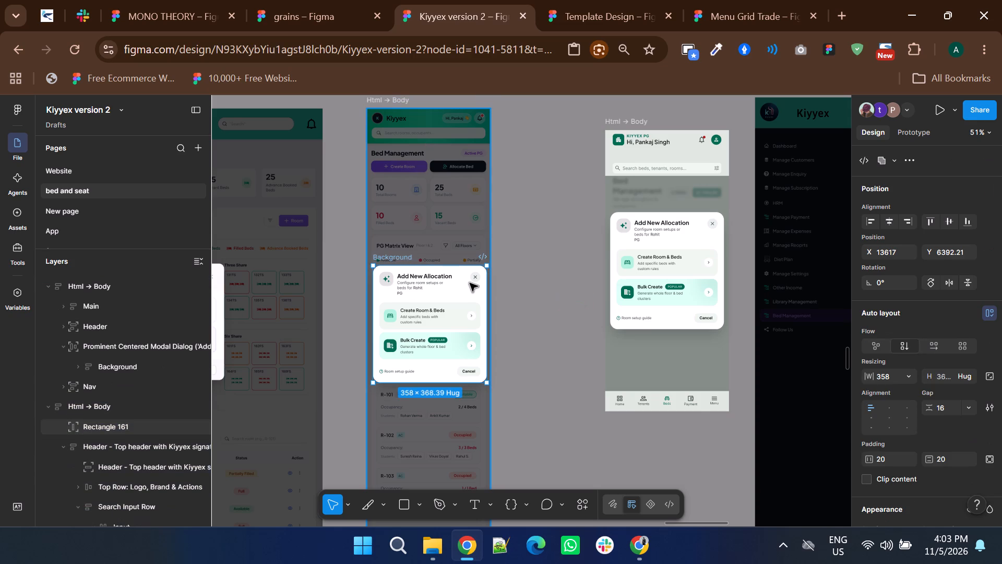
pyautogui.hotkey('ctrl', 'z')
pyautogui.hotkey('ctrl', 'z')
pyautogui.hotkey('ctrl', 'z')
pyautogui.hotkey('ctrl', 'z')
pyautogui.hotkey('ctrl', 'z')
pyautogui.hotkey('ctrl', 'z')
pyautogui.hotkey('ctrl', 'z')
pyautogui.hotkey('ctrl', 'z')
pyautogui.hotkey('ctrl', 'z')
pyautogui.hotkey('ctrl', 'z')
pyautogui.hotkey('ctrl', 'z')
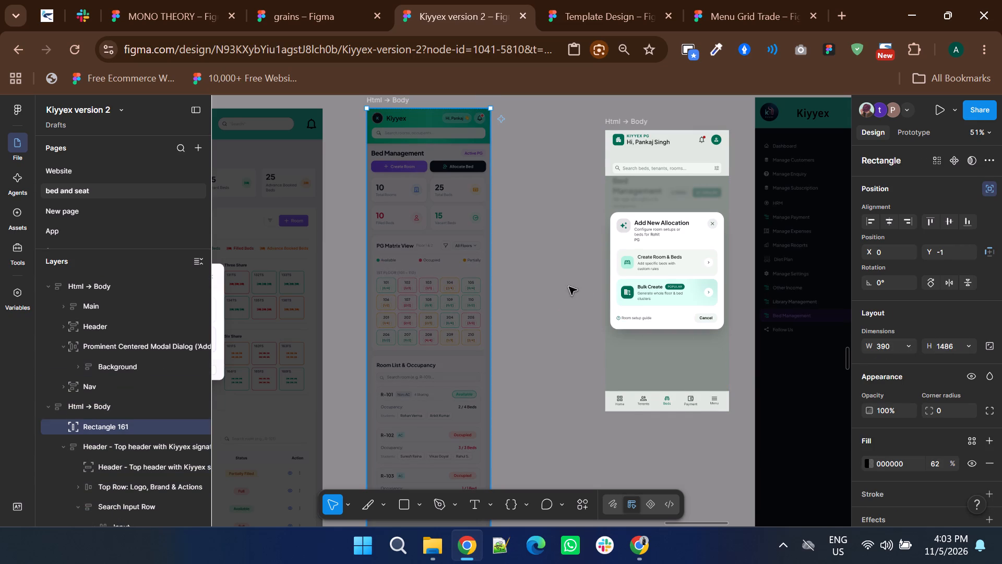
# Duplicate the white Add New Allocation card from the green mobile mock-up into the dimmed Bed Management mobile screen.
pyautogui.click(636, 261)
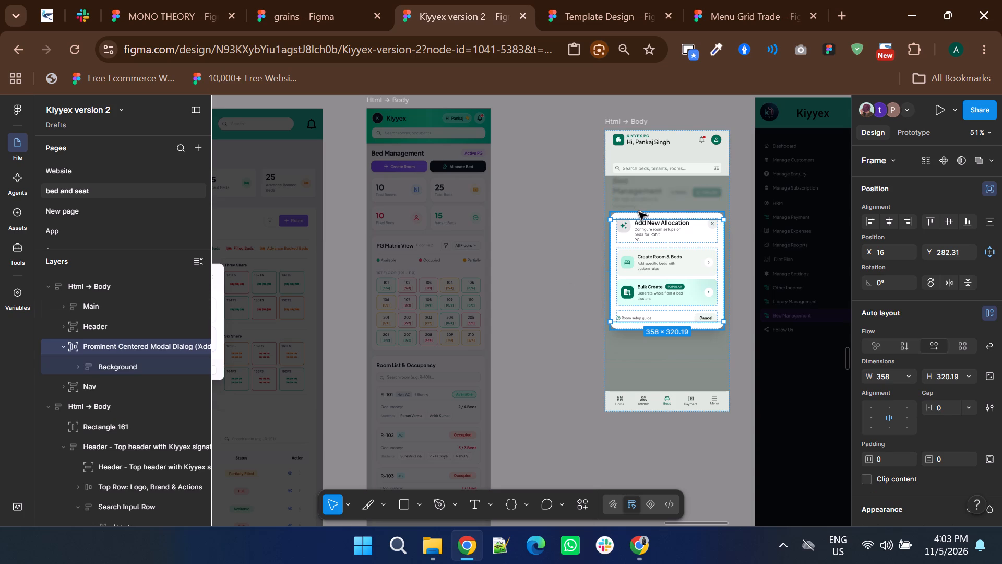
pyautogui.click(639, 212)
pyautogui.moveTo(665, 256); pyautogui.dragTo(384, 285)
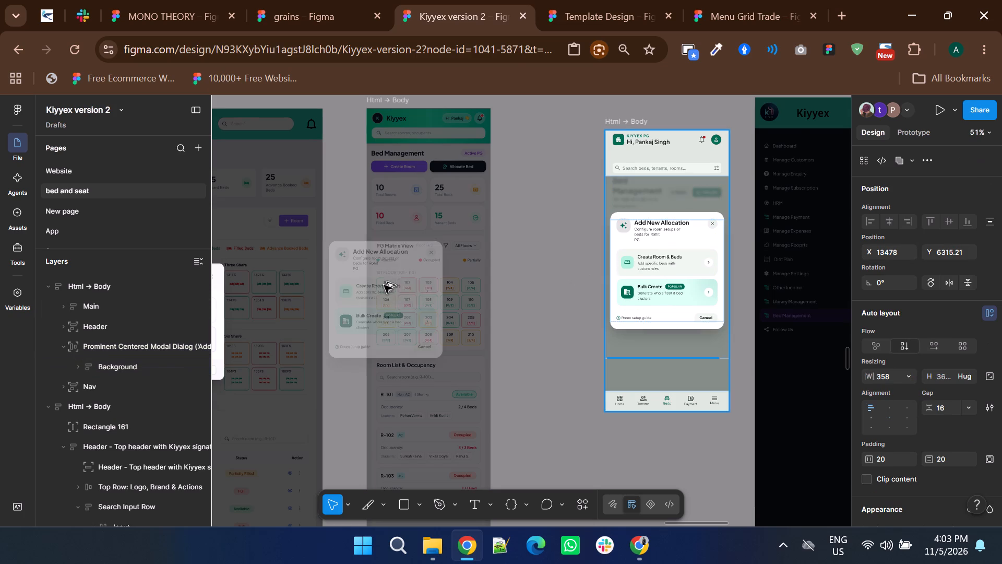
pyautogui.moveTo(384, 285); pyautogui.dragTo(424, 296)
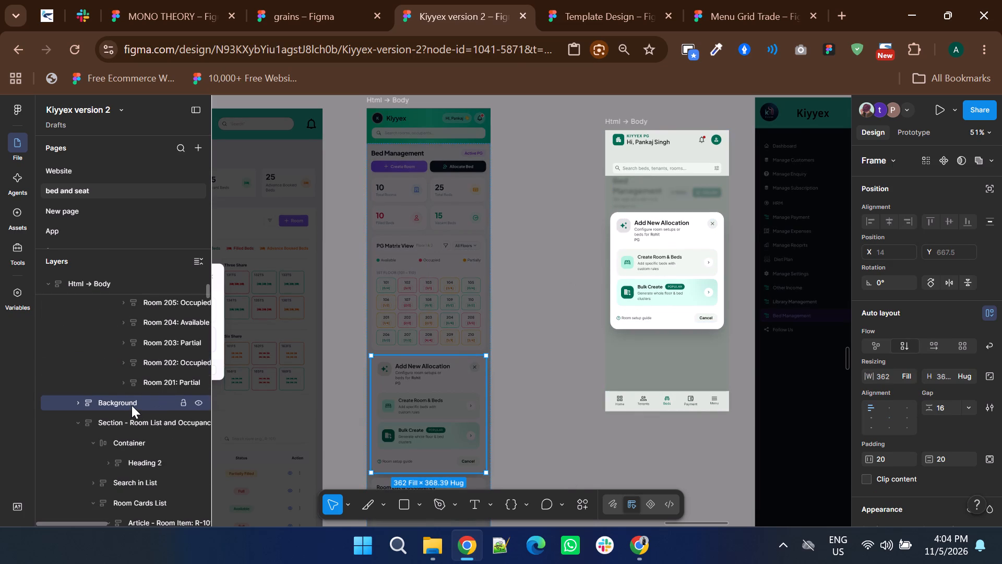
# Move the copied card's Background layer to the top level of the dimmed Html → Body screen, above Rectangle 161.
pyautogui.moveTo(132, 405); pyautogui.dragTo(140, 281)
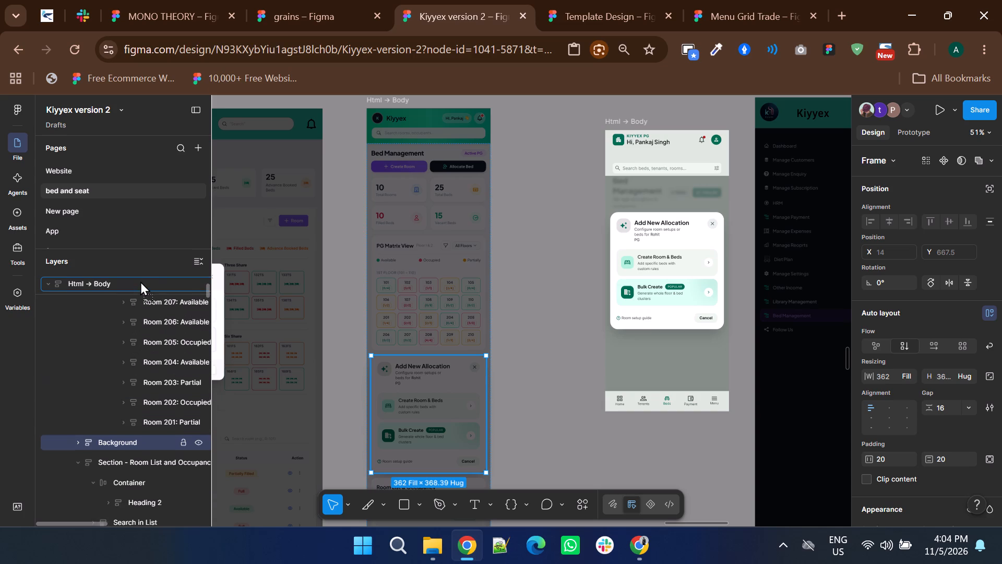
pyautogui.moveTo(140, 281); pyautogui.dragTo(140, 309)
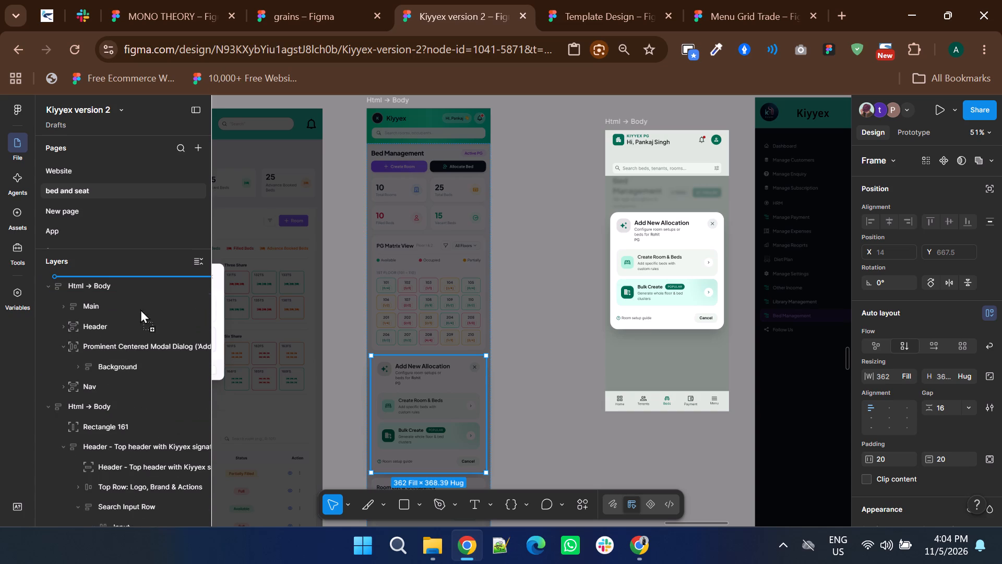
pyautogui.moveTo(140, 309); pyautogui.dragTo(124, 419)
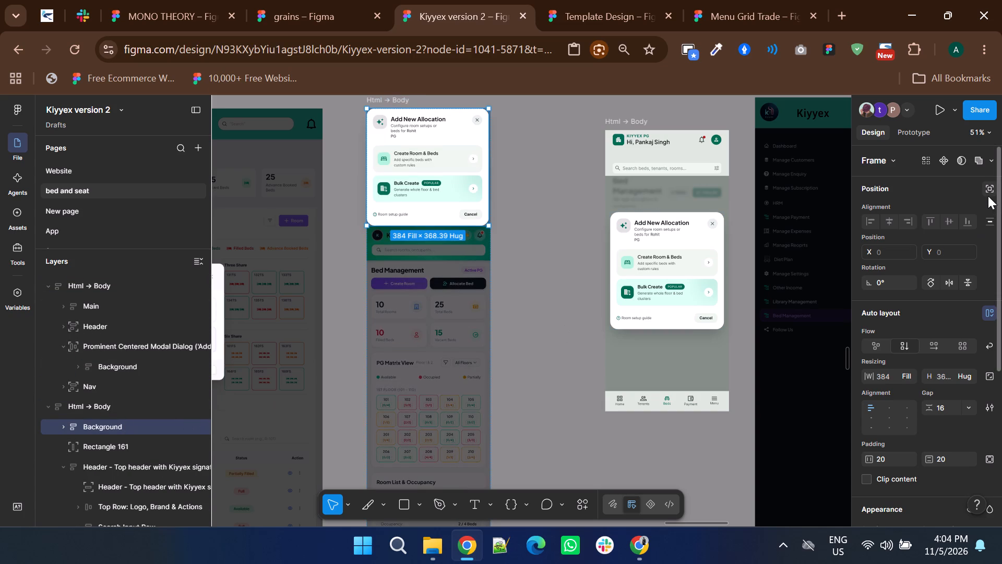
# Make the card ignore auto layout and centre it horizontally over the dimmed screen, at about X 3, Y 556.
pyautogui.click(987, 191)
pyautogui.moveTo(451, 158); pyautogui.dragTo(446, 257)
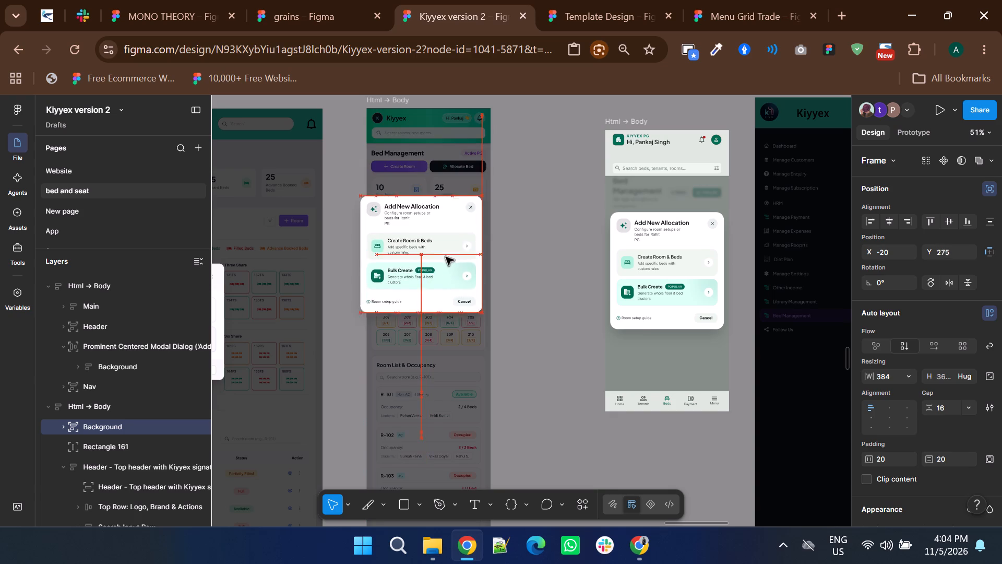
pyautogui.moveTo(446, 257); pyautogui.dragTo(452, 335)
# Narrow the white Add New Allocation card on the dimmed mobile screen to 362 wide, with its left edge at X 14.
pyautogui.keyDown('ctrl'); pyautogui.scroll(2, 452, 335); pyautogui.keyUp('ctrl')
pyautogui.click(536, 340)
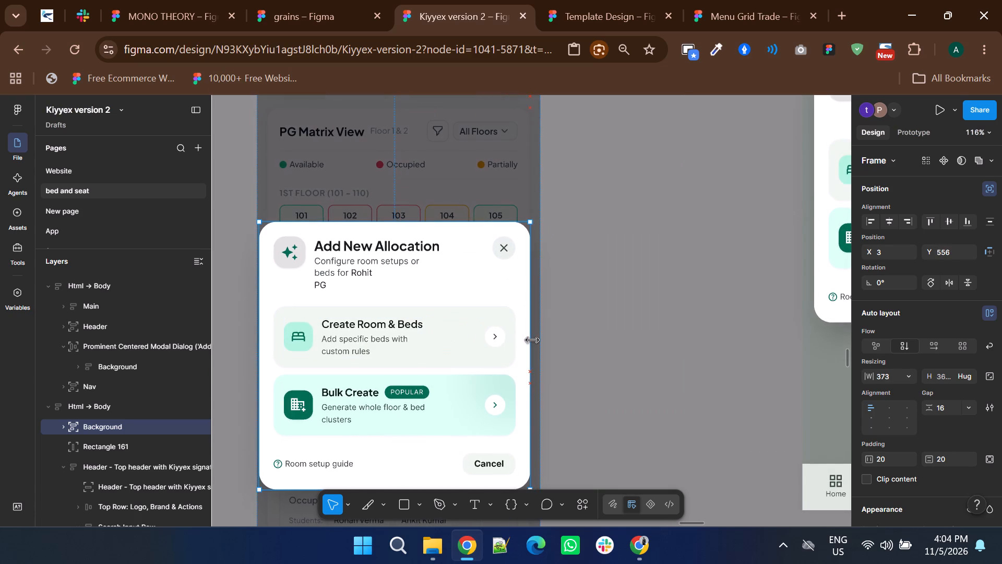
pyautogui.click(262, 351)
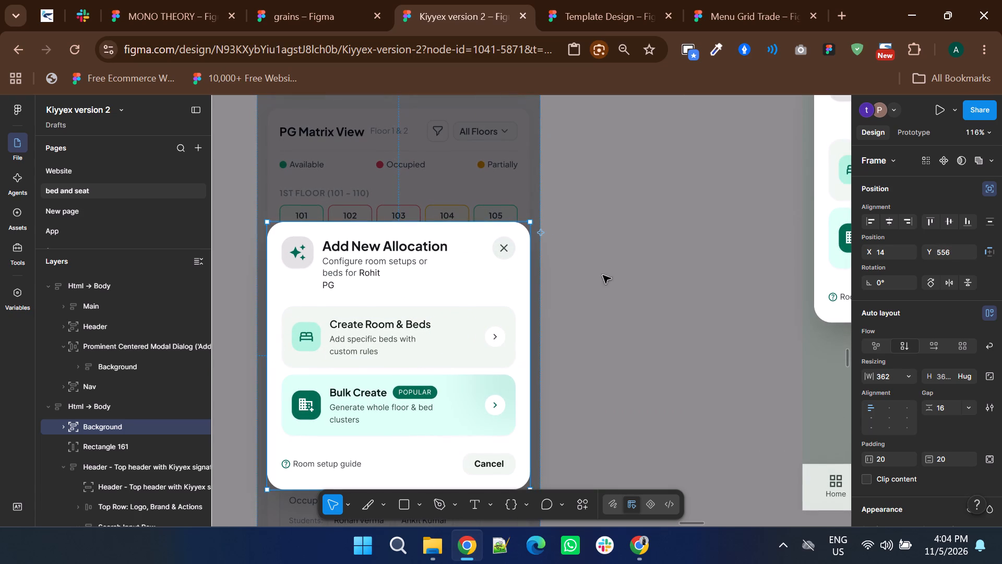
pyautogui.click(603, 275)
# Replace the sparkle icon badge in the mobile card's header with the purple plus badge copied from the desktop Add New Allocation dialog.
pyautogui.keyDown('ctrl'); pyautogui.scroll(-1, 606, 275); pyautogui.keyUp('ctrl')
pyautogui.keyDown('shift'); pyautogui.scroll(-2, 533, 322); pyautogui.keyUp('shift')
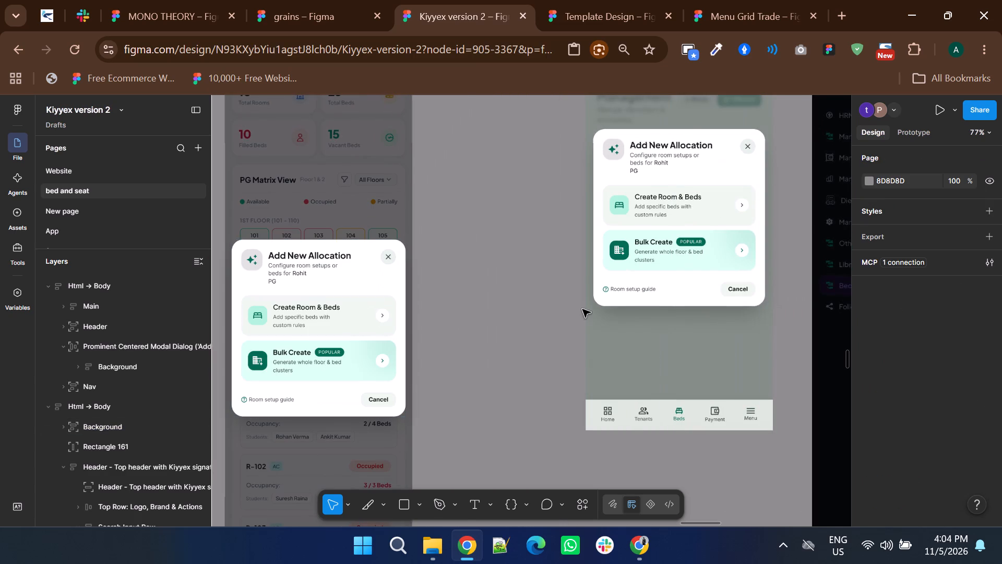
pyautogui.keyDown('ctrl'); pyautogui.scroll(-1, 582, 309); pyautogui.keyUp('ctrl')
pyautogui.keyDown('shift'); pyautogui.scroll(2, 442, 362); pyautogui.keyUp('shift')
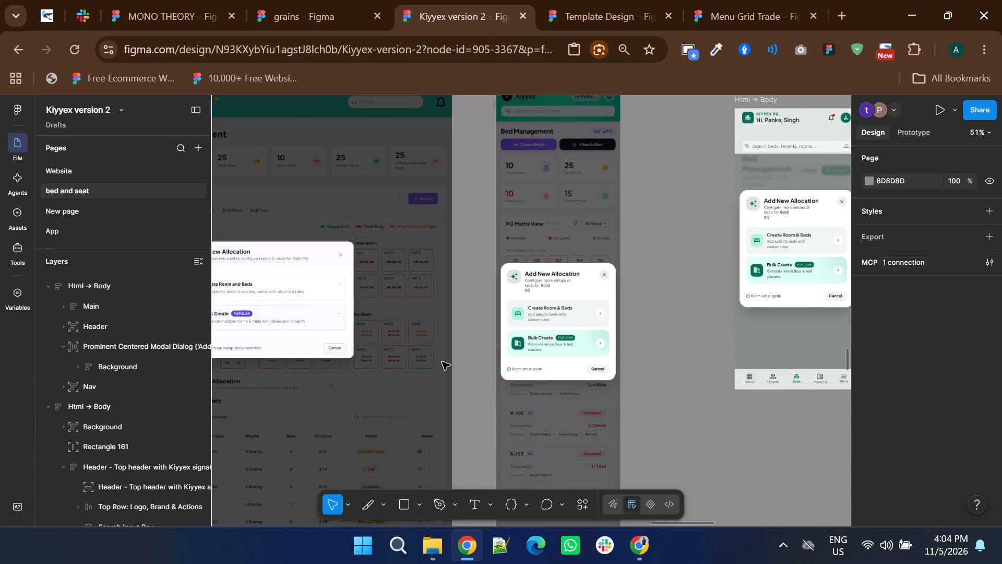
pyautogui.keyDown('shift'); pyautogui.scroll(2, 442, 362); pyautogui.keyUp('shift')
pyautogui.keyDown('shift'); pyautogui.scroll(-1, 442, 362); pyautogui.keyUp('shift')
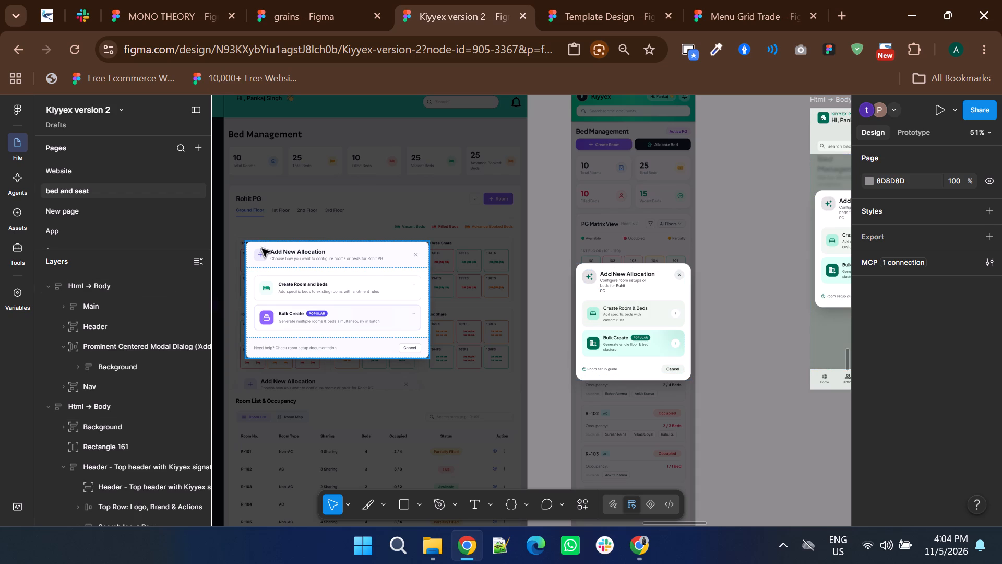
pyautogui.keyDown('ctrl'); pyautogui.scroll(2, 262, 250); pyautogui.keyUp('ctrl')
pyautogui.tripleClick(257, 264)
pyautogui.click(257, 264)
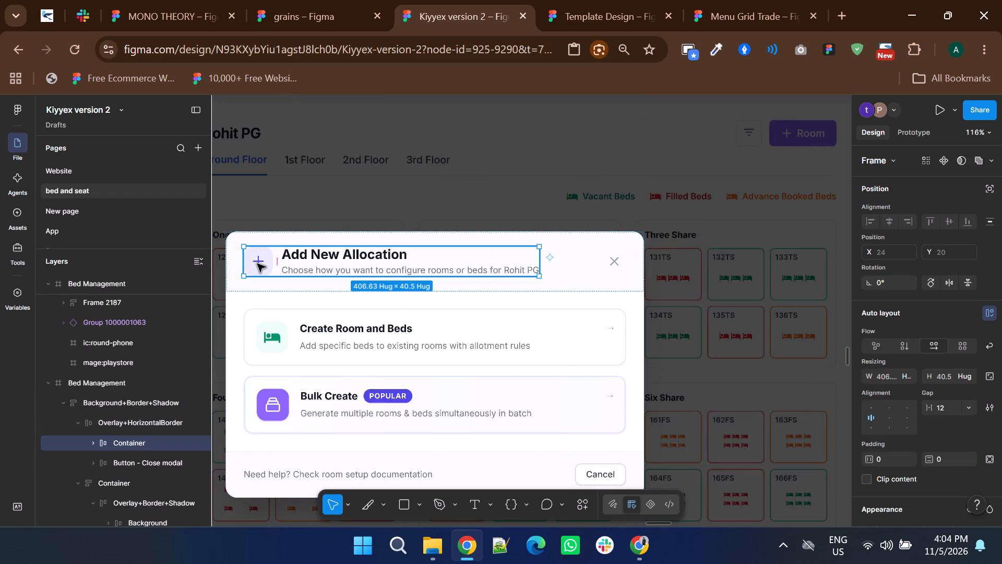
pyautogui.doubleClick(257, 264)
pyautogui.rightClick(257, 264)
pyautogui.click(279, 150)
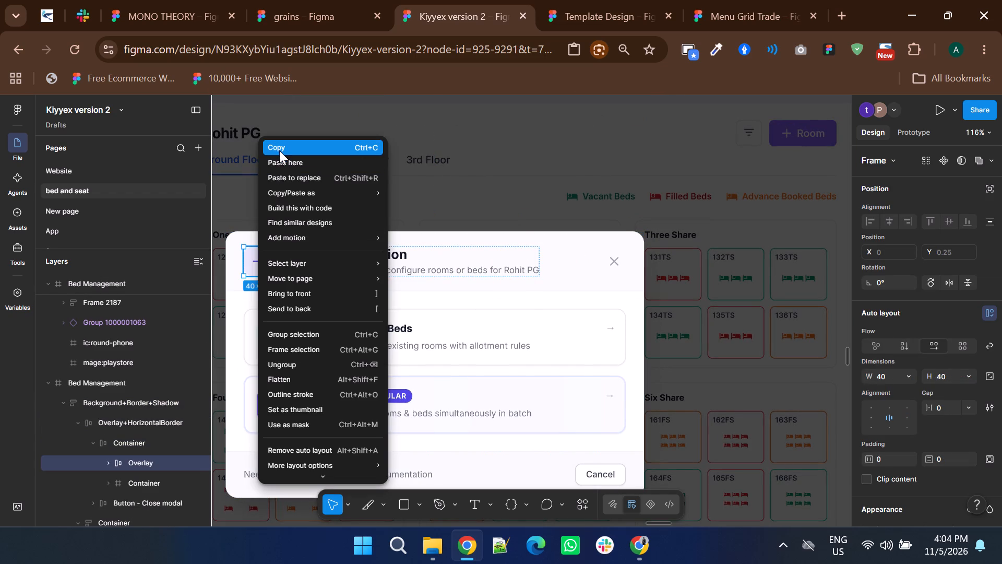
pyautogui.keyDown('ctrl'); pyautogui.scroll(-2, 312, 251); pyautogui.keyUp('ctrl')
pyautogui.keyDown('shift'); pyautogui.scroll(-3, 325, 276); pyautogui.keyUp('shift')
pyautogui.keyDown('ctrl'); pyautogui.scroll(3, 401, 276); pyautogui.keyUp('ctrl')
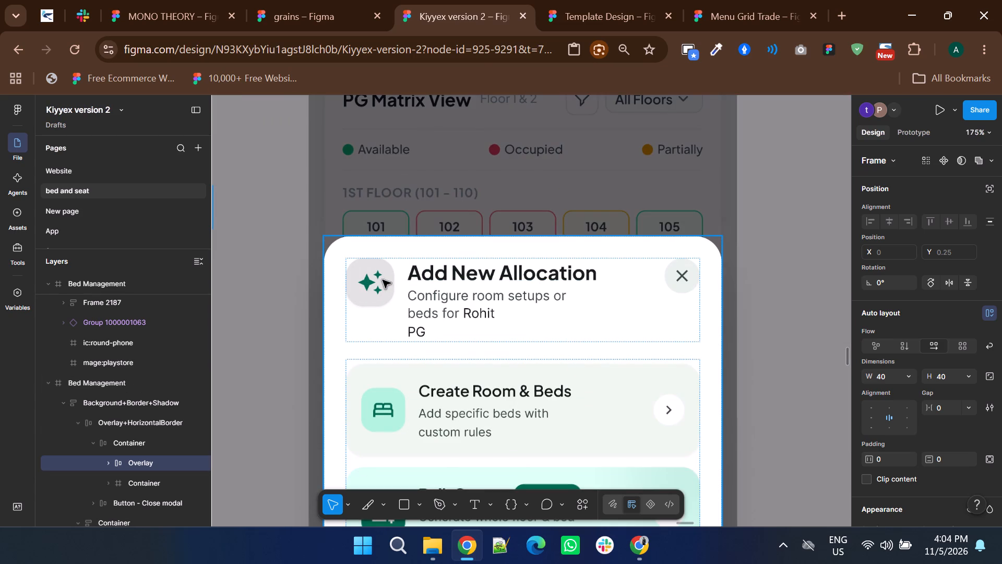
pyautogui.tripleClick(383, 280)
pyautogui.click(383, 280)
pyautogui.rightClick(383, 280)
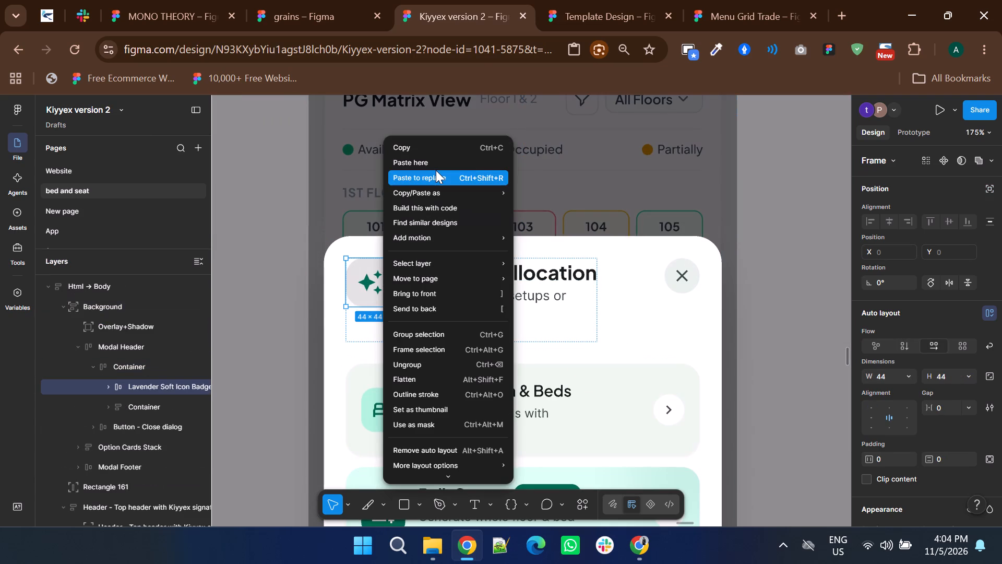
pyautogui.click(436, 170)
# Group the Create Room and Beds and Bulk Create option cards in the desktop Add New Allocation dialog.
pyautogui.keyDown('ctrl'); pyautogui.scroll(-2, 495, 233); pyautogui.keyUp('ctrl')
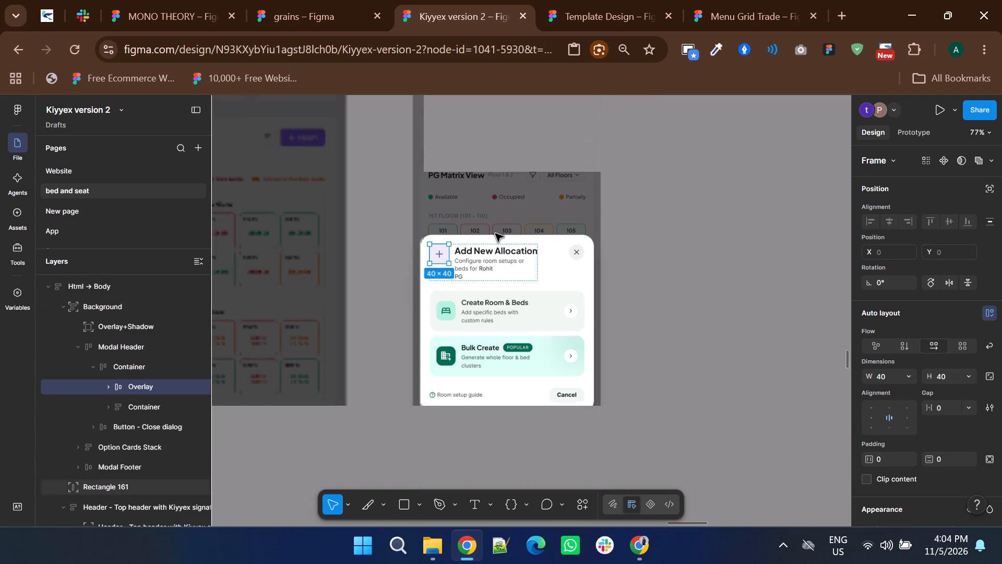
pyautogui.keyDown('ctrl'); pyautogui.scroll(-1, 565, 356); pyautogui.keyUp('ctrl')
pyautogui.keyDown('shift'); pyautogui.scroll(1, 565, 358); pyautogui.keyUp('shift')
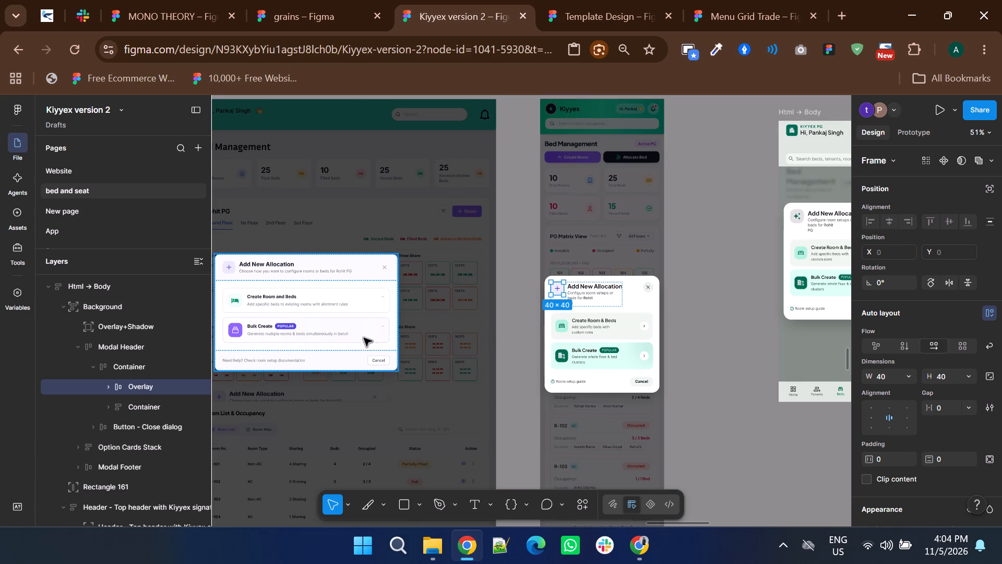
pyautogui.doubleClick(334, 328)
pyautogui.doubleClick(332, 320)
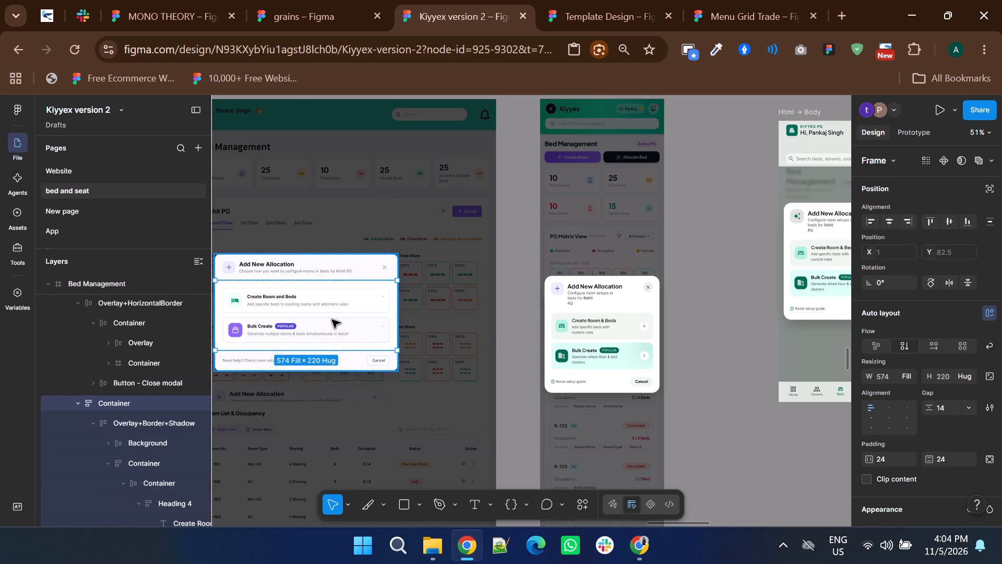
pyautogui.doubleClick(332, 320)
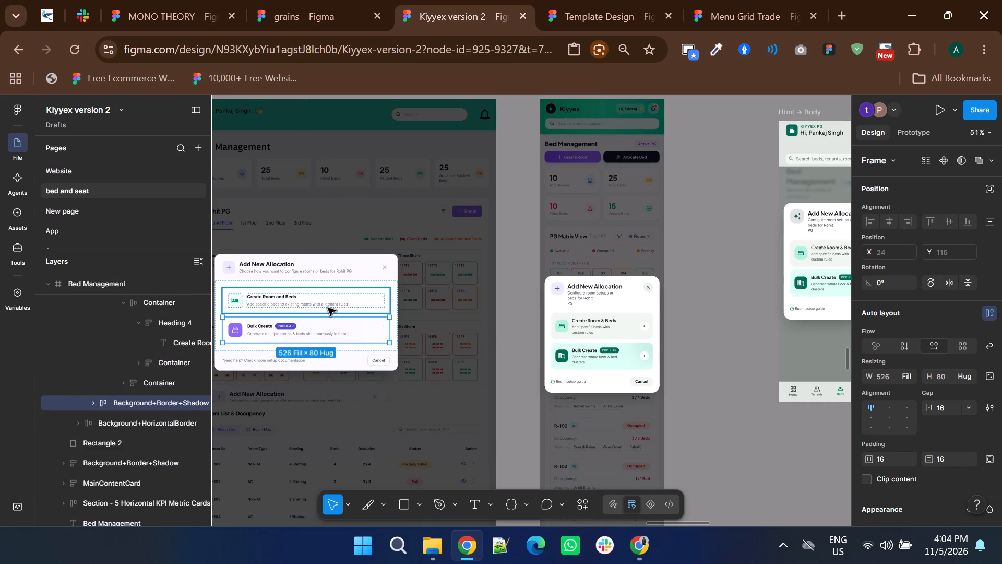
pyautogui.keyDown('shift'); pyautogui.click(328, 308); pyautogui.keyUp('shift')
pyautogui.hotkey('ctrl', 'g')
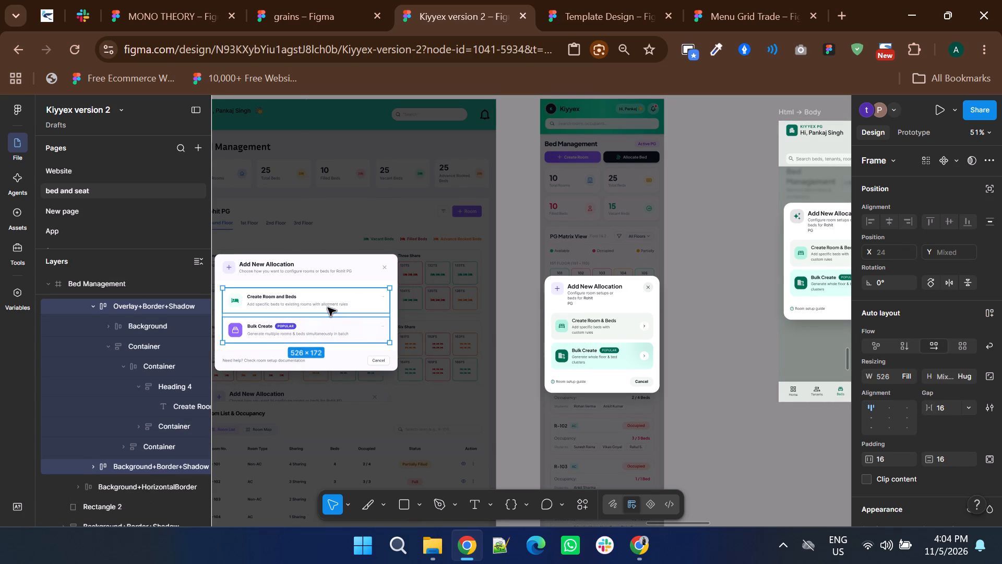
# Replace the mobile card's green Option Cards Stack with a copy of the grouped desktop option cards.
pyautogui.rightClick(319, 304)
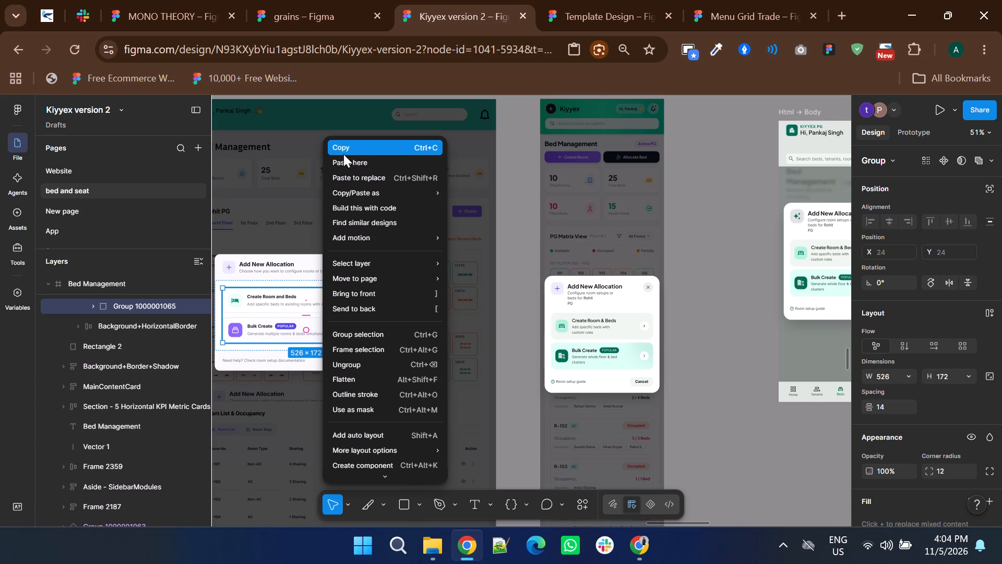
pyautogui.click(343, 152)
pyautogui.doubleClick(616, 334)
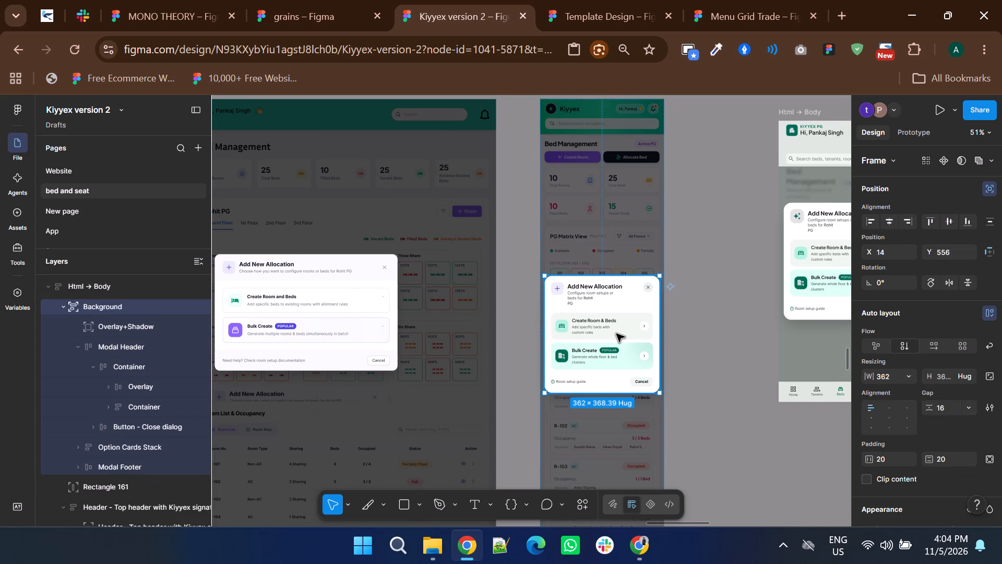
pyautogui.doubleClick(616, 334)
pyautogui.rightClick(616, 334)
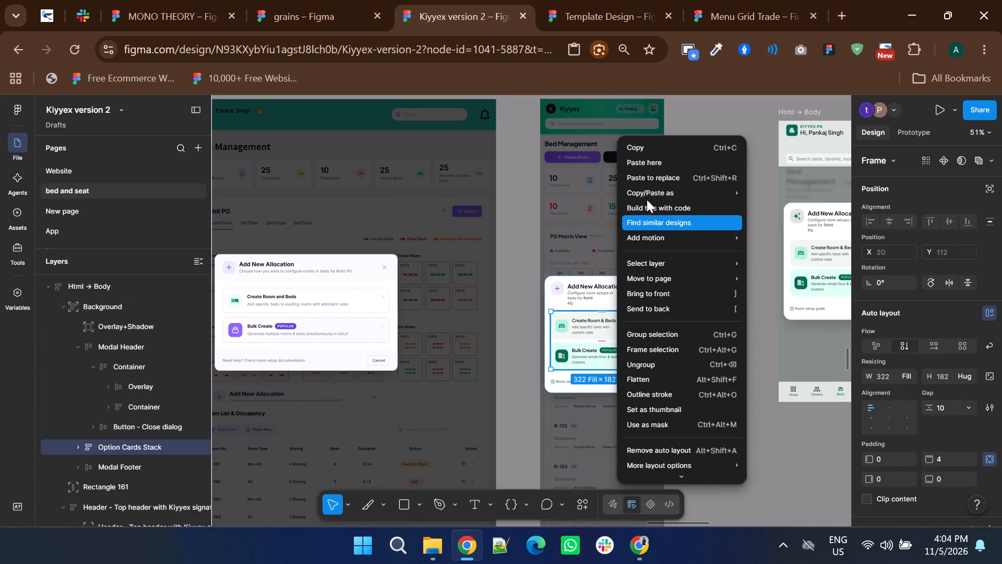
pyautogui.click(649, 182)
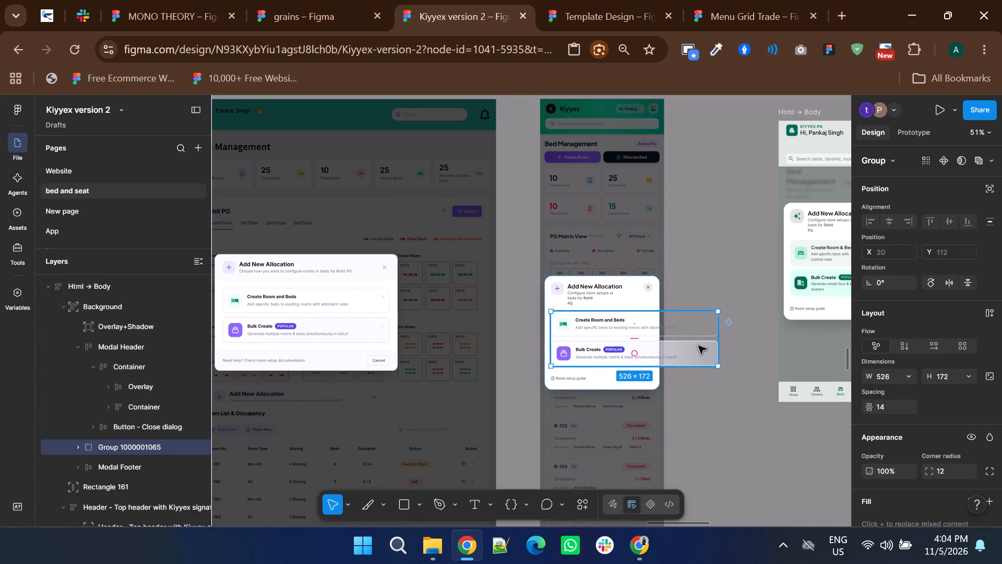
# Narrow the pasted option group to 322 wide so it fits inside the mobile card's side padding.
pyautogui.moveTo(718, 336); pyautogui.dragTo(658, 343)
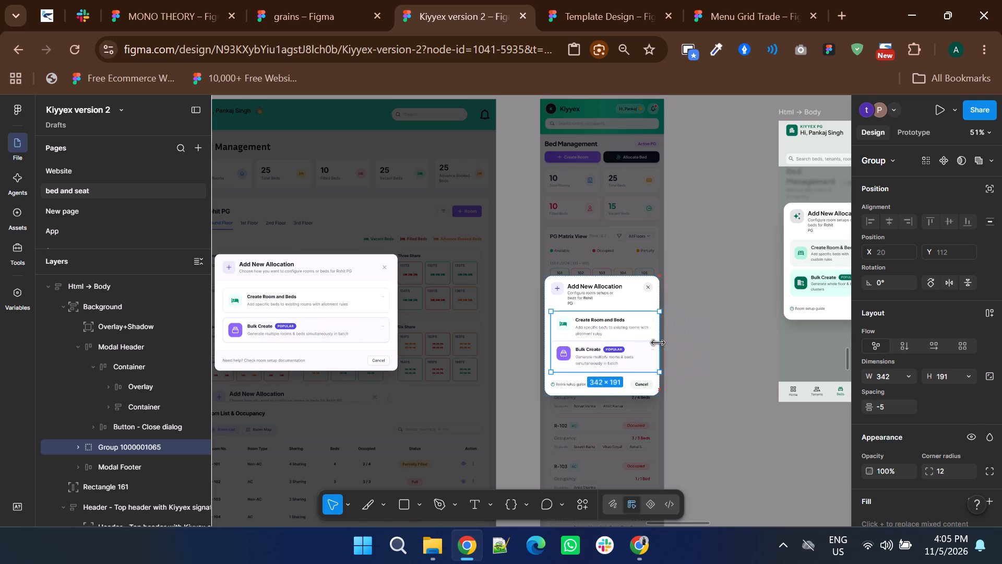
pyautogui.moveTo(658, 343); pyautogui.dragTo(657, 343)
pyautogui.click(698, 350)
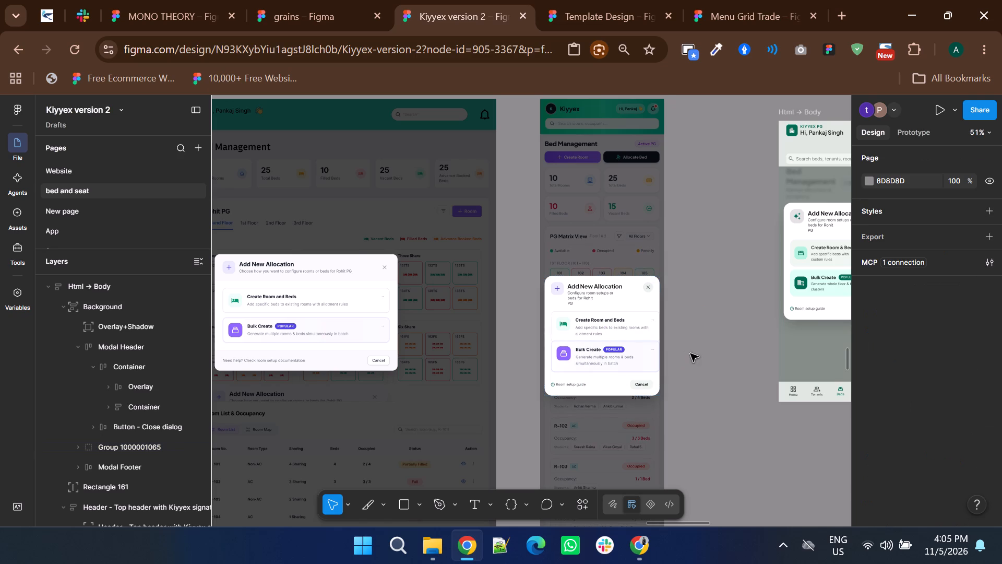
pyautogui.keyDown('ctrl'); pyautogui.scroll(2, 690, 354); pyautogui.keyUp('ctrl')
pyautogui.doubleClick(591, 298)
pyautogui.click(591, 298)
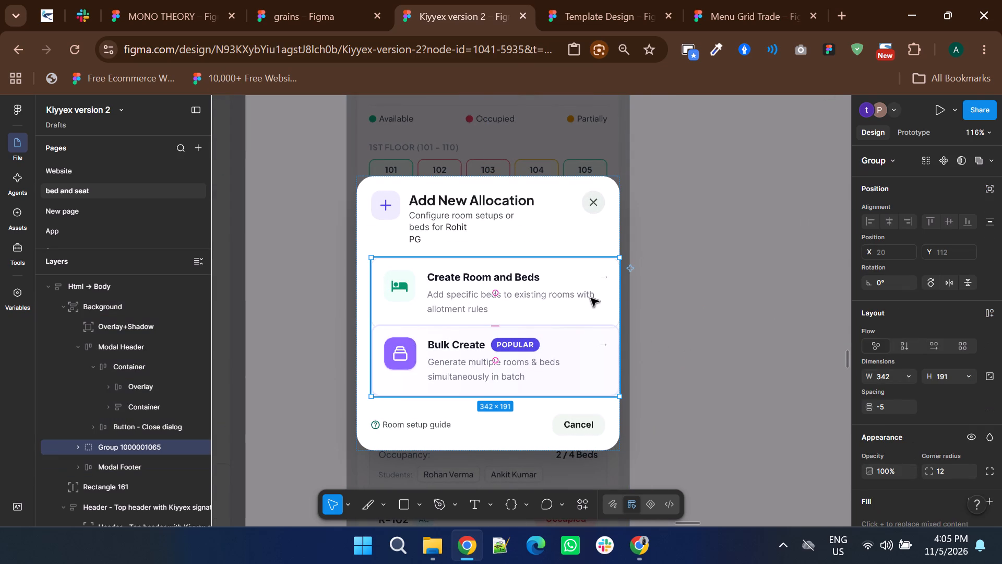
pyautogui.moveTo(617, 314); pyautogui.dragTo(605, 318)
pyautogui.click(677, 318)
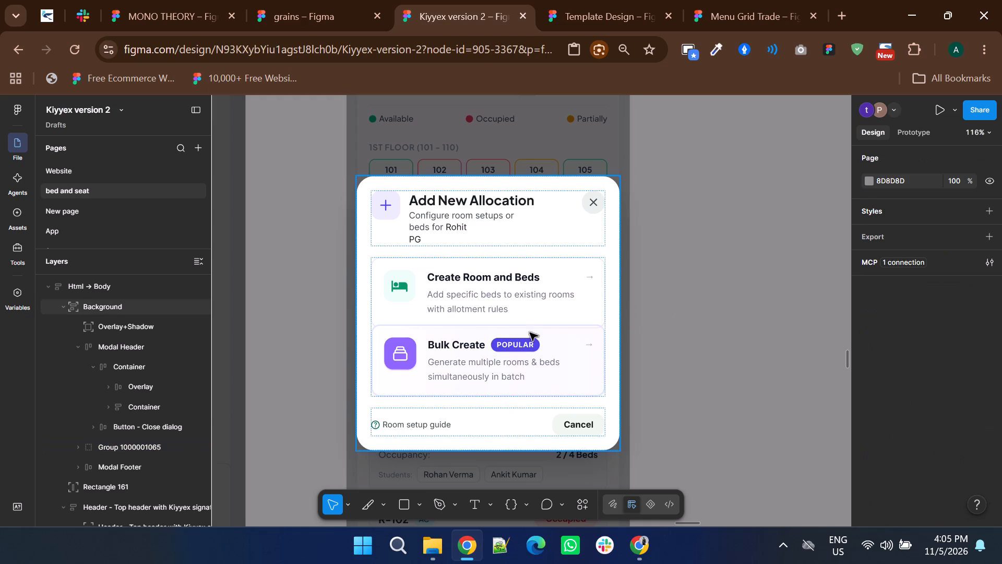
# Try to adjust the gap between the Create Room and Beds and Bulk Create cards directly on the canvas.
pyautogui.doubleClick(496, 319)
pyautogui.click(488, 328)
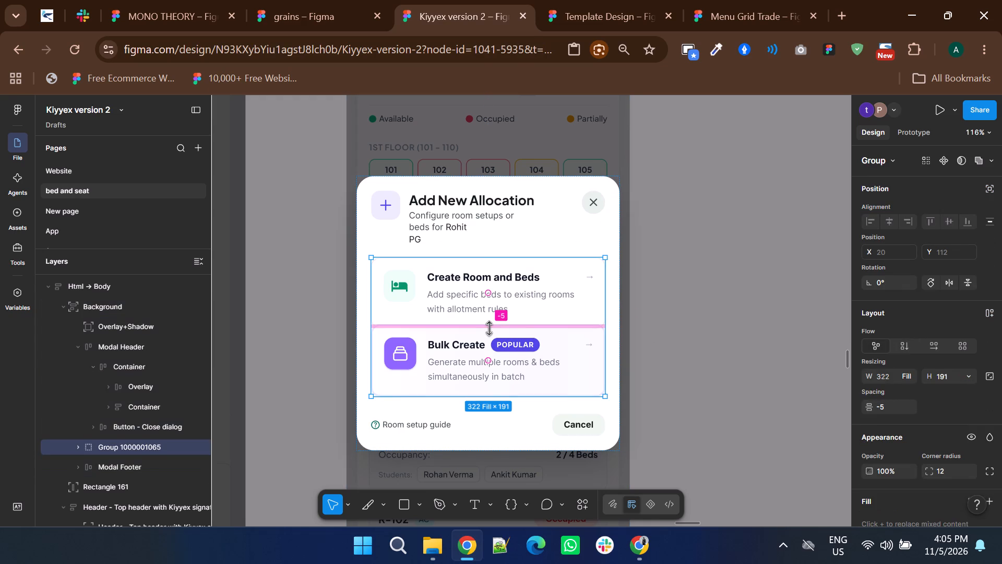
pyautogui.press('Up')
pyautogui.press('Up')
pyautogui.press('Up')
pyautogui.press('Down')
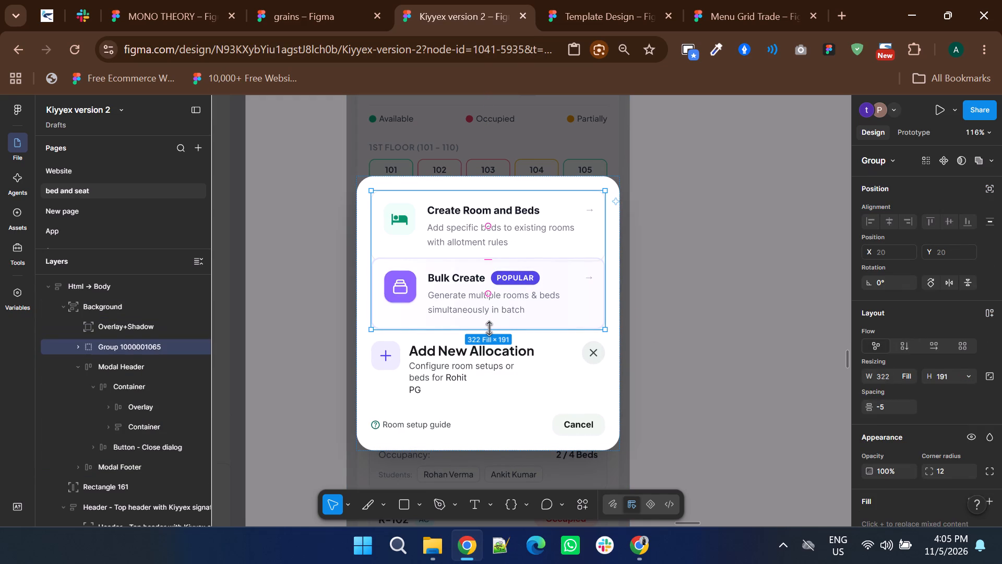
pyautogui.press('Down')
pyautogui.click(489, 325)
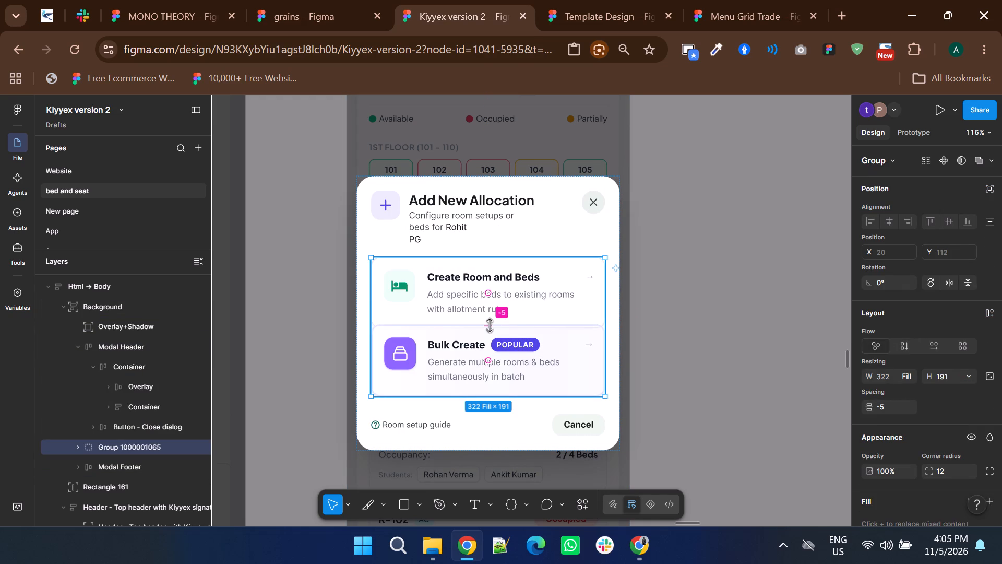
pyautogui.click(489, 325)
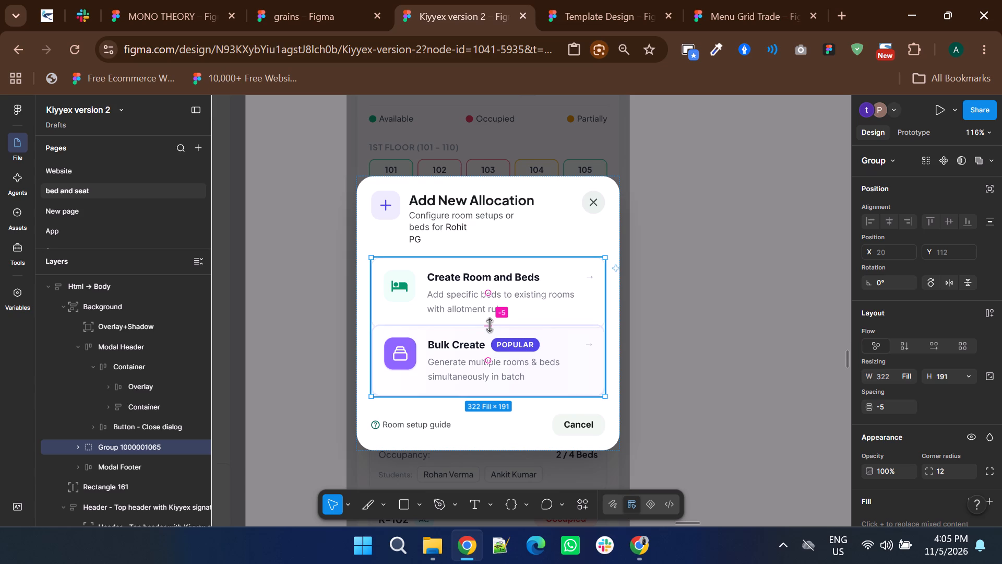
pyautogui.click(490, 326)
# Increase the option group's spacing to somewhat more than 10, separating the Create Room and Beds card from Bulk Create.
pyautogui.click(887, 404)
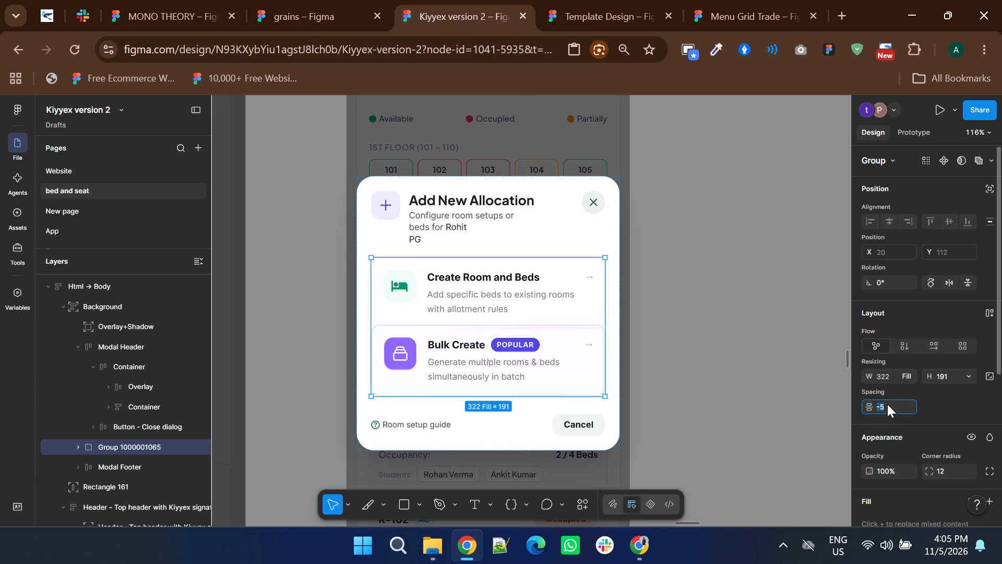
pyautogui.press('Up')
pyautogui.press('Up')
pyautogui.press('Up')
pyautogui.press('Up')
pyautogui.press('Up')
pyautogui.press('Up')
pyautogui.press('Up')
pyautogui.press('Up')
pyautogui.press('Up')
pyautogui.press('Up')
pyautogui.press('Up')
pyautogui.press('Up')
pyautogui.press('Up')
pyautogui.press('Up')
pyautogui.press('Up')
pyautogui.press('Up')
pyautogui.press('Up')
pyautogui.press('Up')
pyautogui.press('Up')
pyautogui.press('Up')
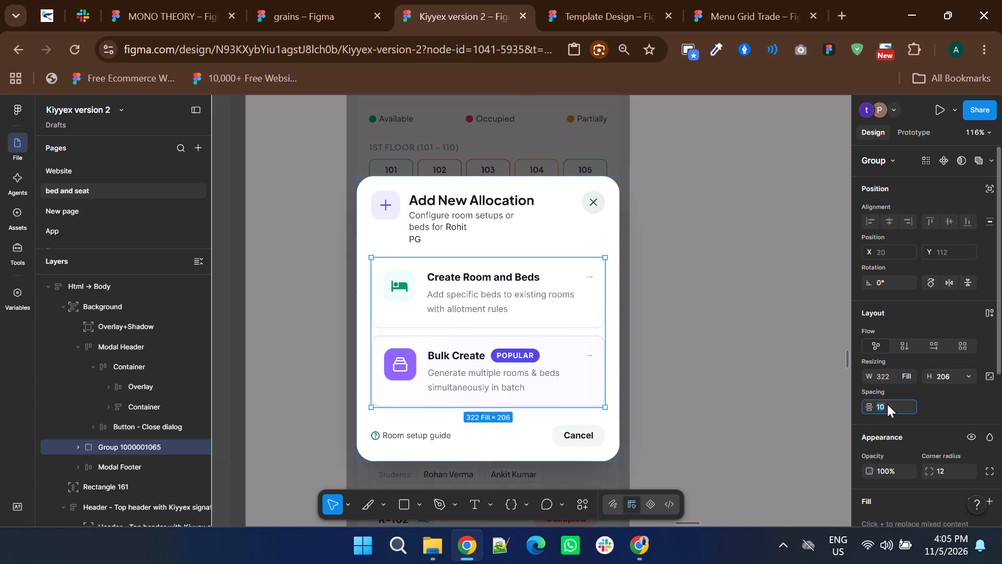
pyautogui.click(817, 341)
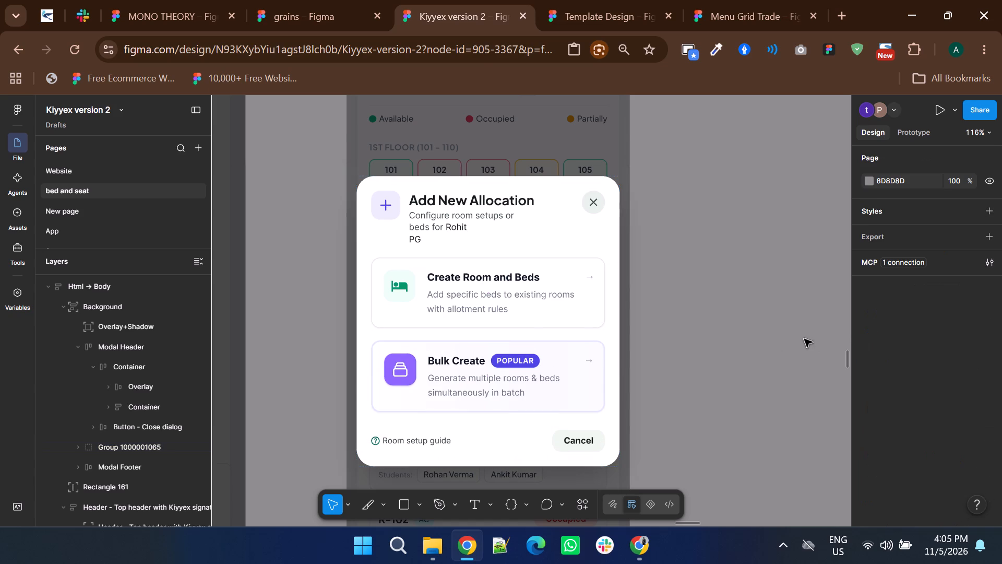
# Delete the green Html → Body mobile mock-up beside the finished Add New Allocation mobile screen.
pyautogui.keyDown('ctrl'); pyautogui.scroll(-2, 804, 339); pyautogui.keyUp('ctrl')
pyautogui.keyDown('shift'); pyautogui.scroll(-1, 804, 339); pyautogui.keyUp('shift')
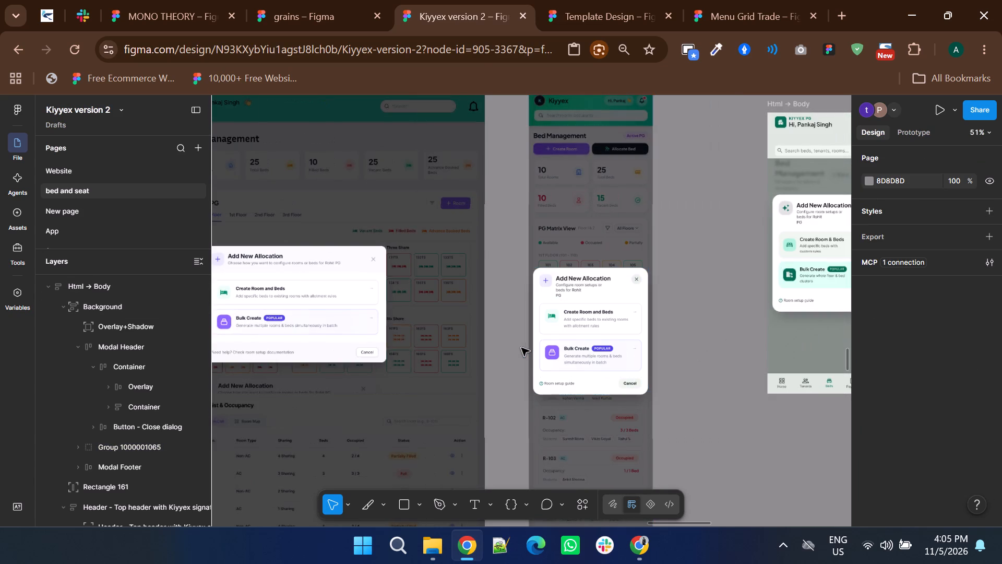
pyautogui.keyDown('ctrl'); pyautogui.scroll(-1, 518, 348); pyautogui.keyUp('ctrl')
pyautogui.keyDown('shift'); pyautogui.scroll(-1, 517, 348); pyautogui.keyUp('shift')
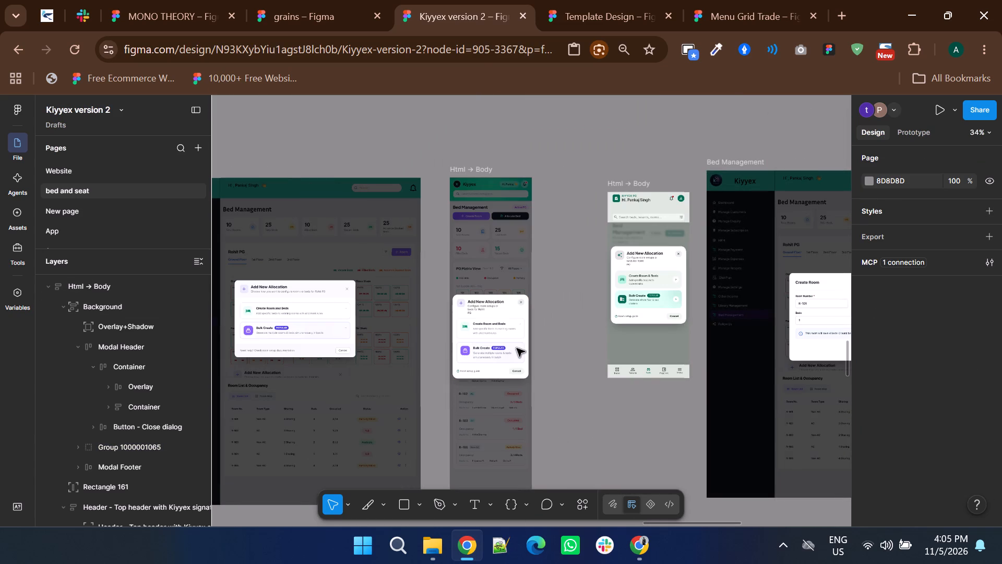
pyautogui.keyDown('ctrl'); pyautogui.scroll(-1, 517, 348); pyautogui.keyUp('ctrl')
pyautogui.keyDown('shift'); pyautogui.scroll(-1, 517, 348); pyautogui.keyUp('shift')
pyautogui.click(519, 235)
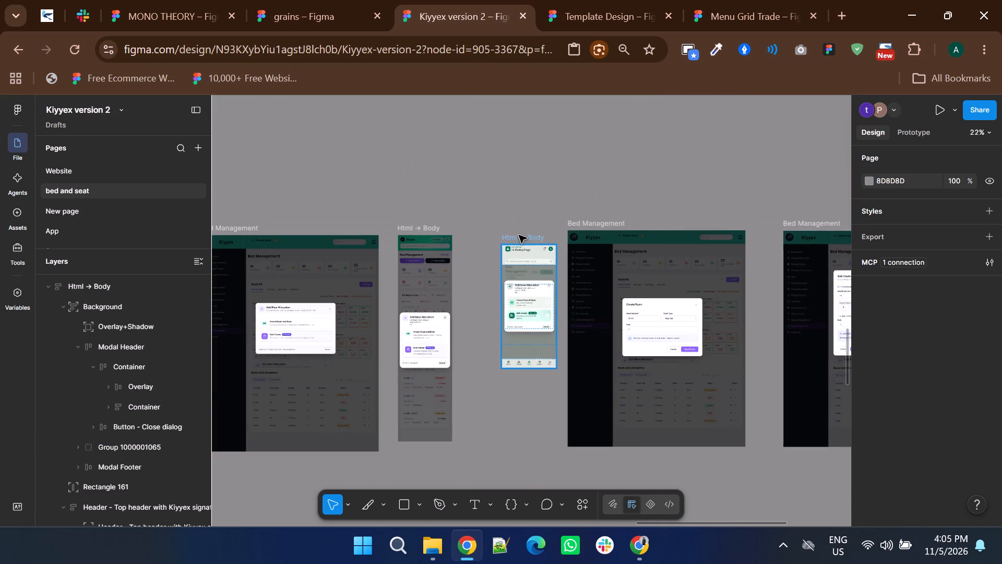
pyautogui.press('Delete')
# Move the desktop Bed Management frame with the bulk create dialog further right to X 17800, making room beside the Create Room frame.
pyautogui.keyDown('shift'); pyautogui.scroll(-3, 644, 333); pyautogui.keyUp('shift')
pyautogui.keyDown('ctrl'); pyautogui.scroll(2, 438, 336); pyautogui.keyUp('ctrl')
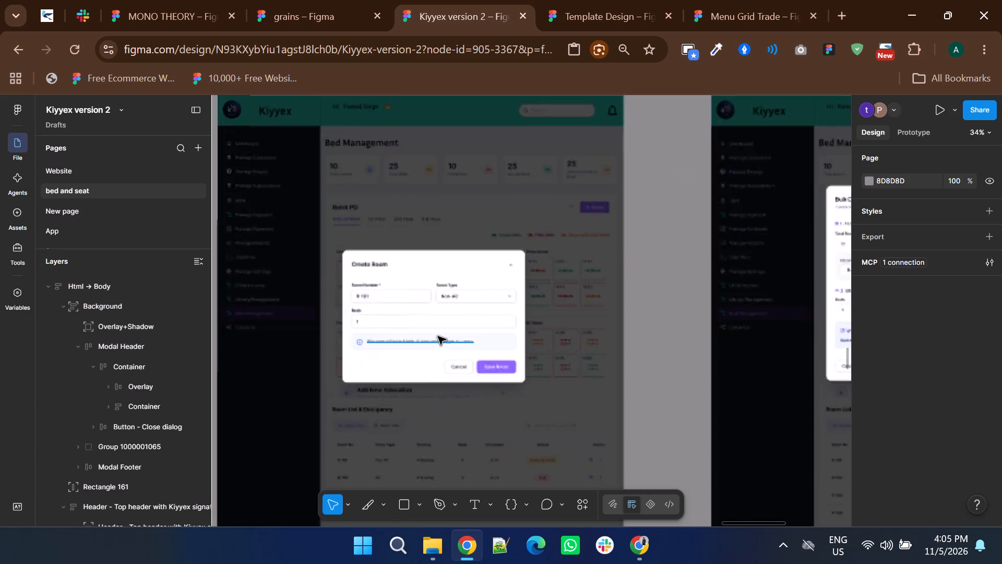
pyautogui.keyDown('ctrl'); pyautogui.scroll(1, 438, 336); pyautogui.keyUp('ctrl')
pyautogui.keyDown('ctrl'); pyautogui.scroll(-1, 438, 336); pyautogui.keyUp('ctrl')
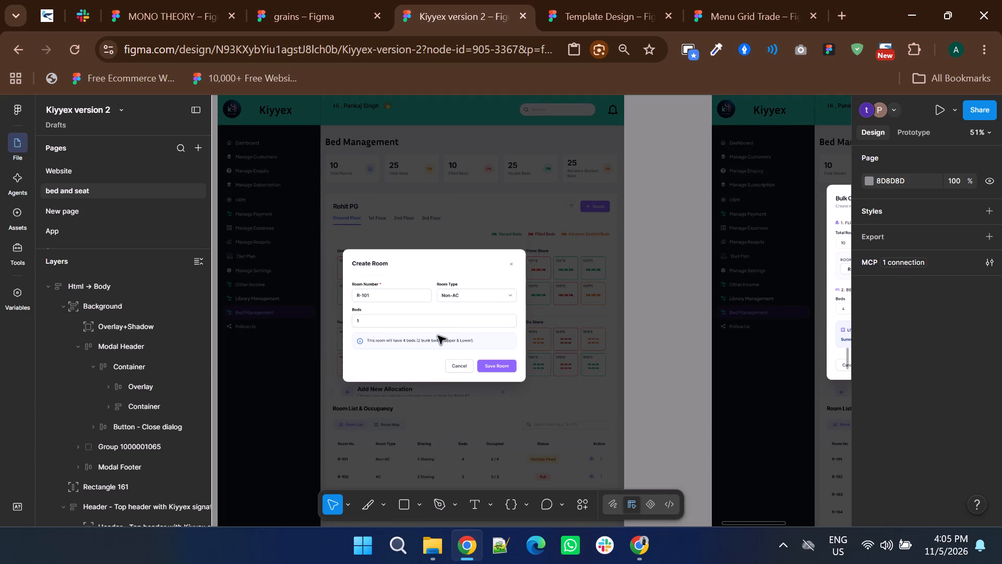
pyautogui.keyDown('ctrl'); pyautogui.scroll(-4, 438, 336); pyautogui.keyUp('ctrl')
pyautogui.moveTo(510, 279); pyautogui.dragTo(512, 281)
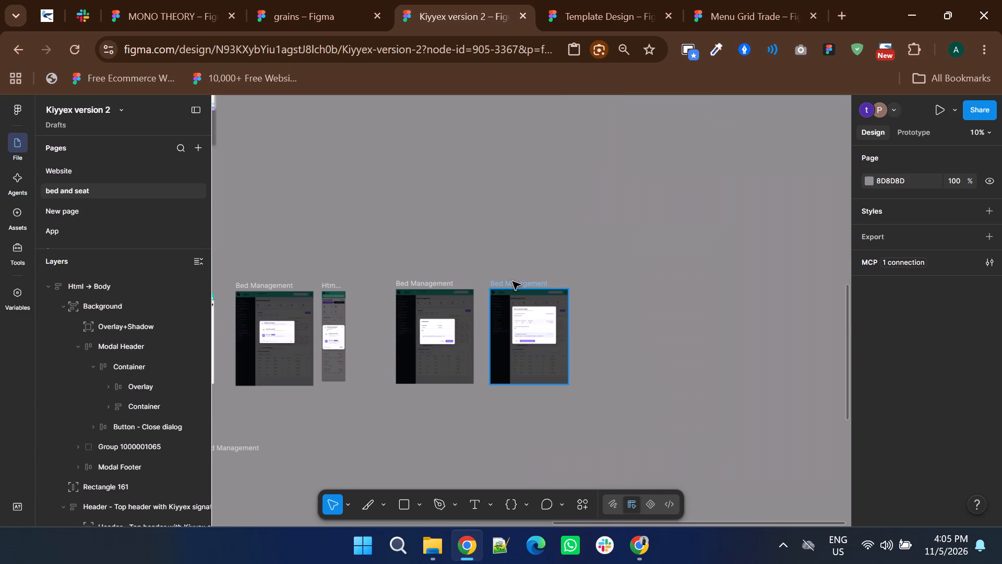
pyautogui.moveTo(512, 281); pyautogui.dragTo(597, 280)
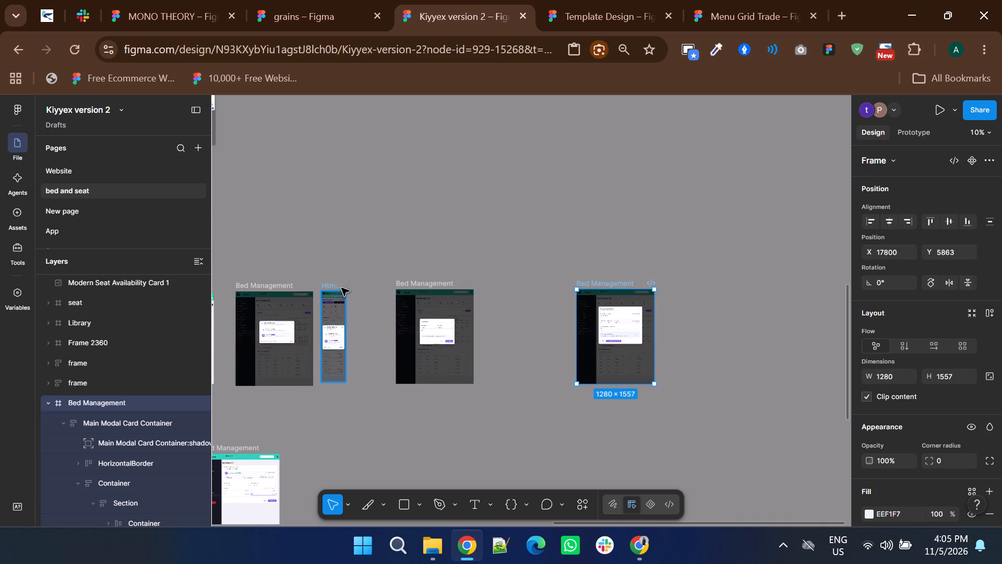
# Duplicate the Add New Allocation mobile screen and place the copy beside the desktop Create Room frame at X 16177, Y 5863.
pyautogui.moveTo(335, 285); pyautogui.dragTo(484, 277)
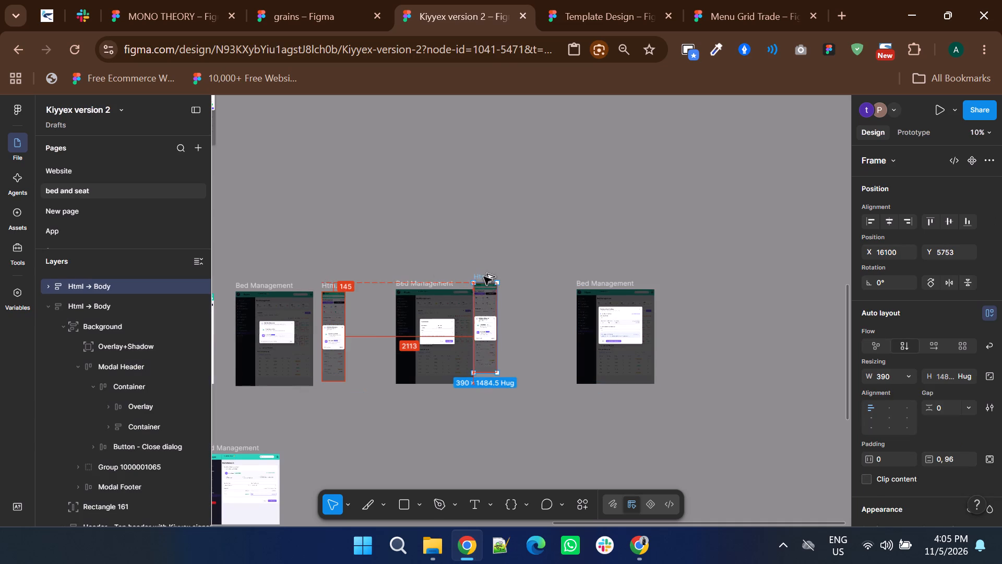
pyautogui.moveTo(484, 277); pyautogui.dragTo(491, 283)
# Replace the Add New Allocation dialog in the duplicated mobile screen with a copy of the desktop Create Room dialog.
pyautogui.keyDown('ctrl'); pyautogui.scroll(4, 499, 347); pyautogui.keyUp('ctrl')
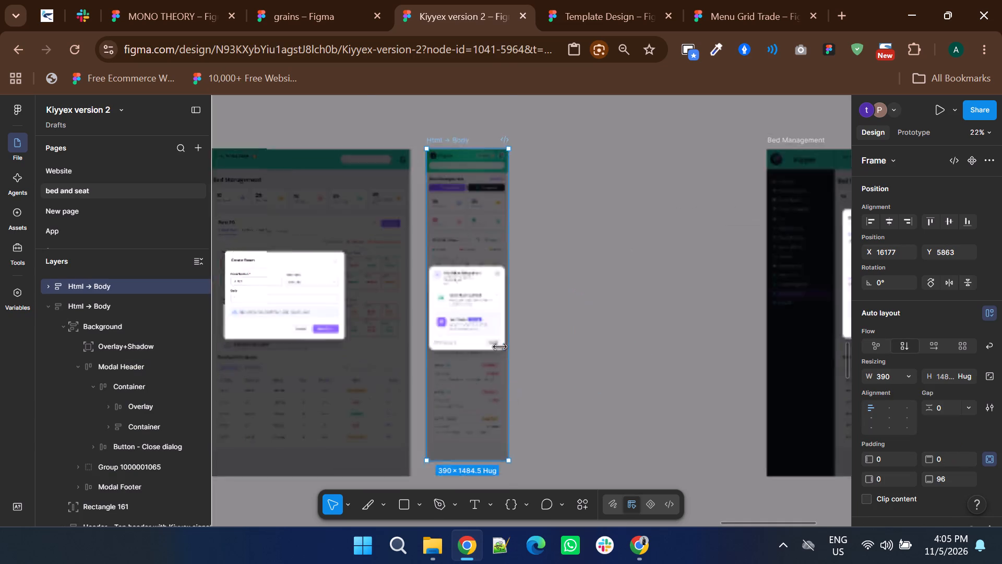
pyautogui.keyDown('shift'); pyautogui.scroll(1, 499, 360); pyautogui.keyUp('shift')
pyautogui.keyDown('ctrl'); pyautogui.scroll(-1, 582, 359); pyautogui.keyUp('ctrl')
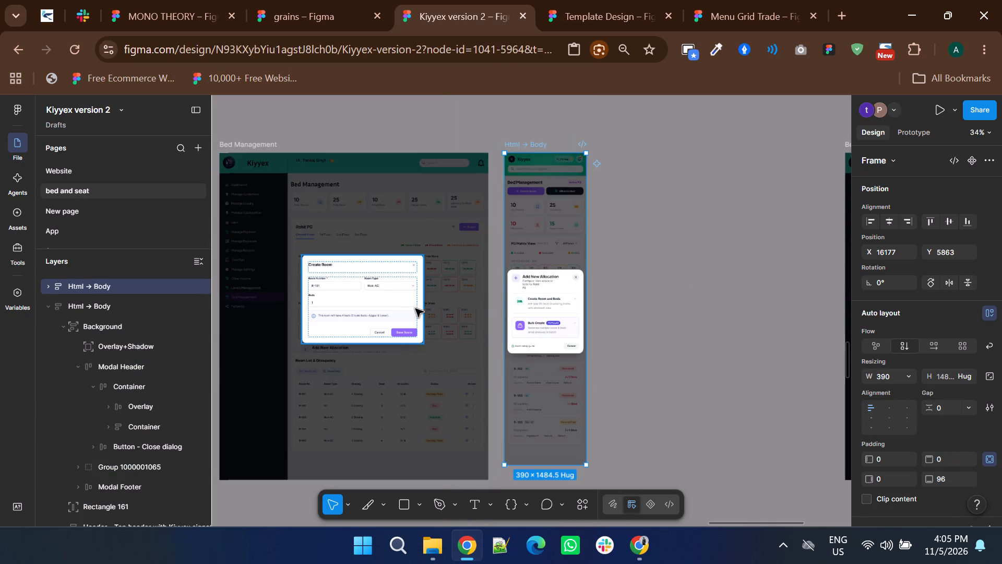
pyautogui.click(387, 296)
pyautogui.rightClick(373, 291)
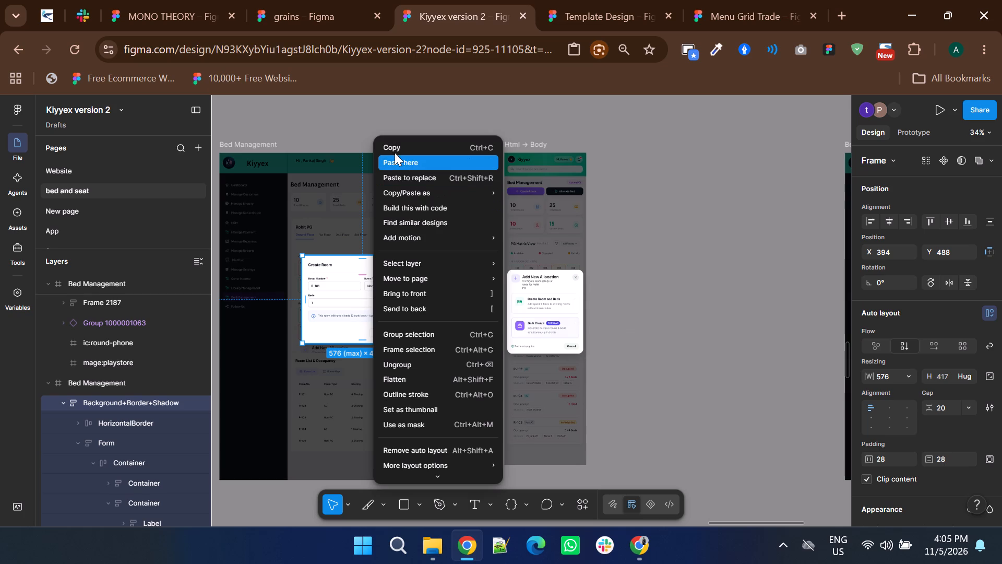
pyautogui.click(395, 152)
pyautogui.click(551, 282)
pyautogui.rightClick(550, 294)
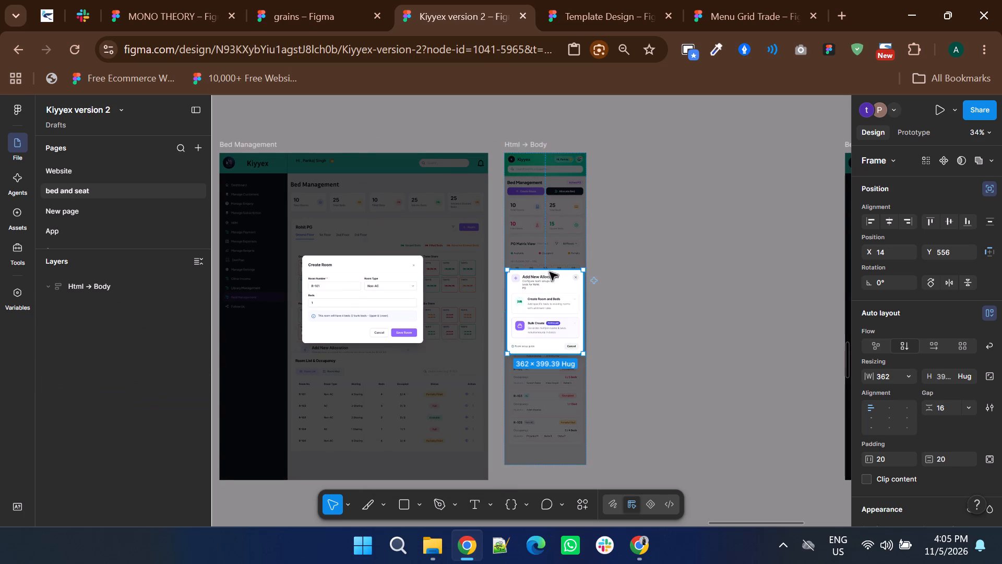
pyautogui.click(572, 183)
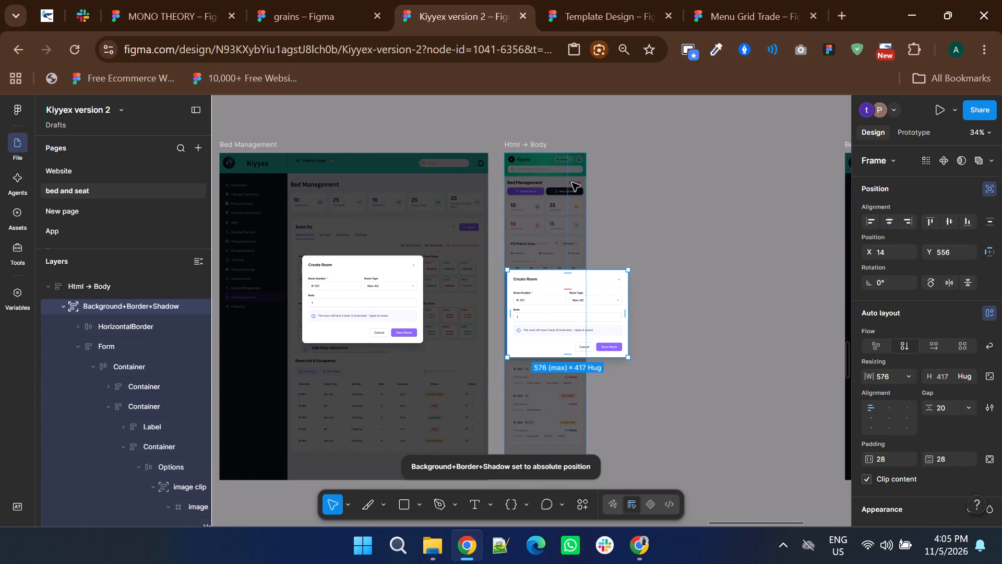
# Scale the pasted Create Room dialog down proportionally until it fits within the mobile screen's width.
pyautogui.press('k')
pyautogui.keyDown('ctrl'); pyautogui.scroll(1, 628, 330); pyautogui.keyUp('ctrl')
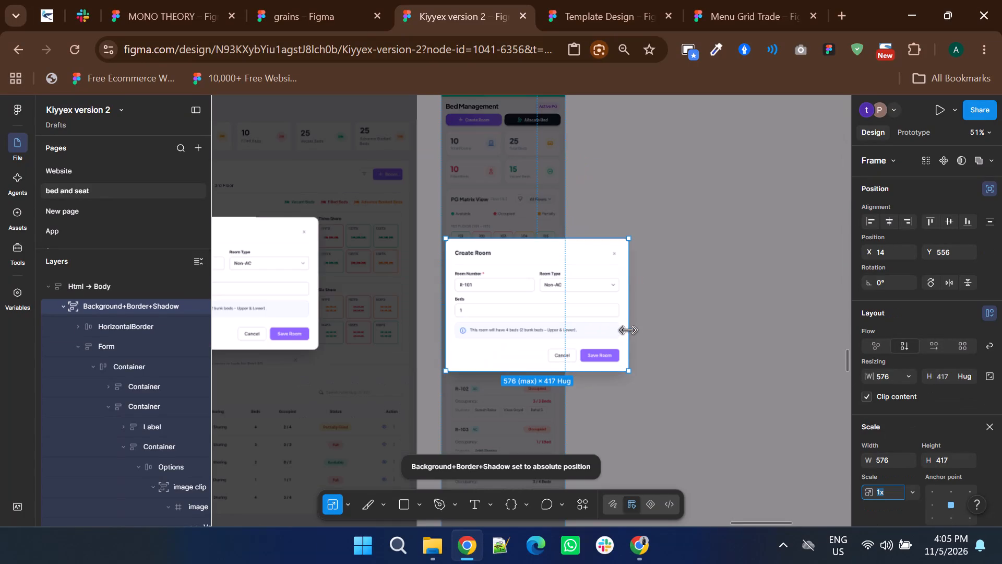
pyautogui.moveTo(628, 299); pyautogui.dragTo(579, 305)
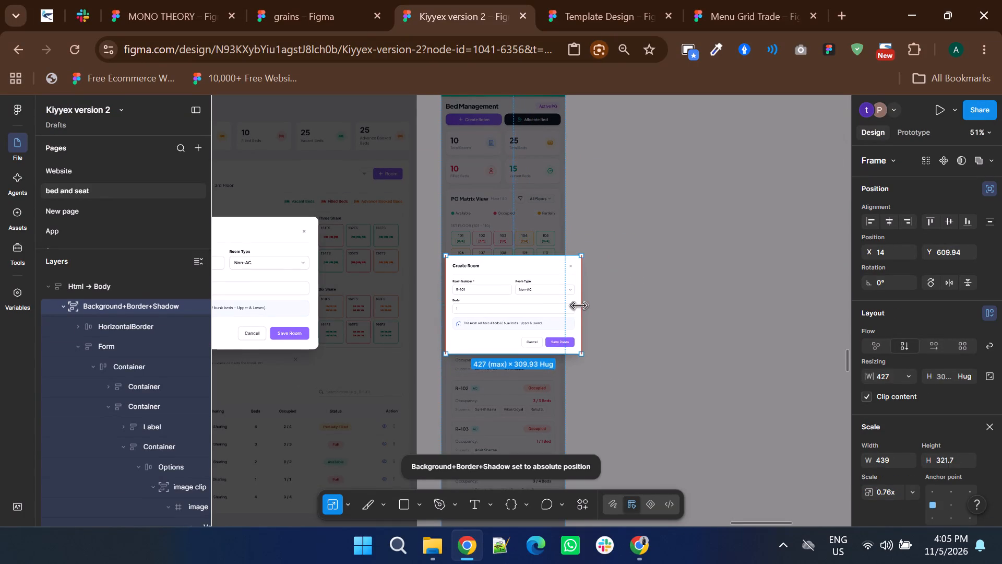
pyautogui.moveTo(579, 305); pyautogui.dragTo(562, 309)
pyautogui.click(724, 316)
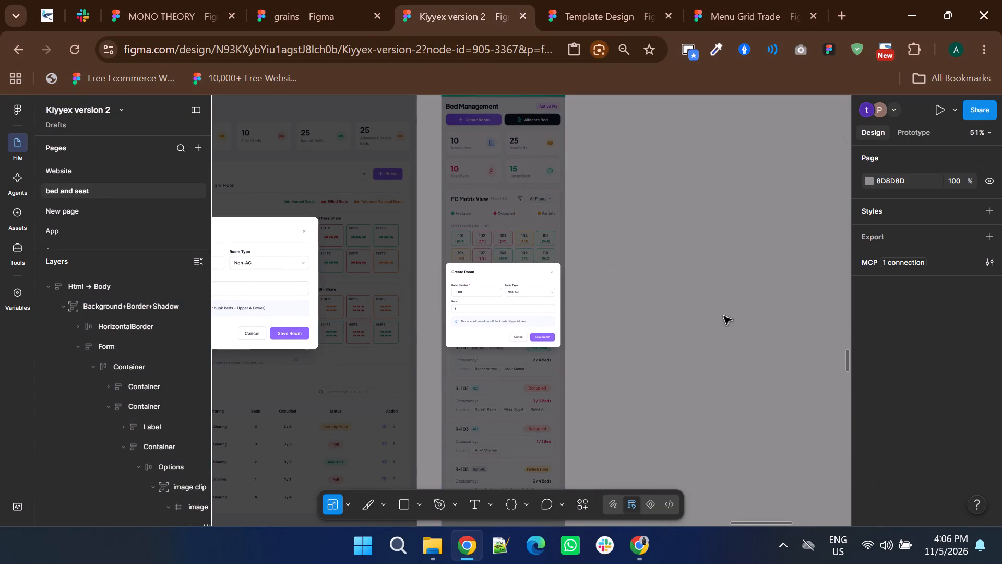
# Examine the scaled Create Room dialog's labels and fields, comparing their text size with the Add New Allocation mobile dialog.
pyautogui.keyDown('ctrl'); pyautogui.scroll(-2, 724, 316); pyautogui.keyUp('ctrl')
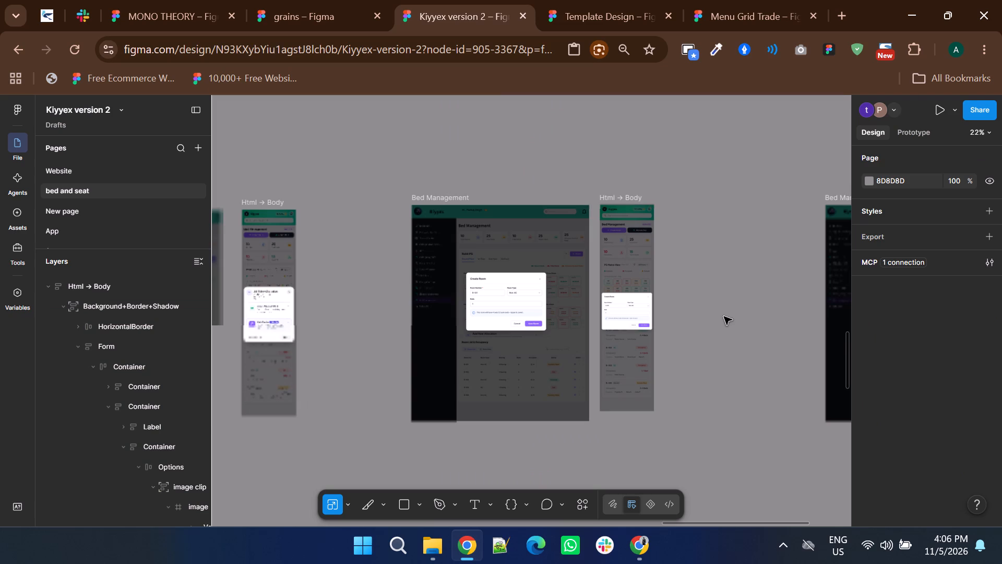
pyautogui.keyDown('ctrl'); pyautogui.scroll(5, 647, 300); pyautogui.keyUp('ctrl')
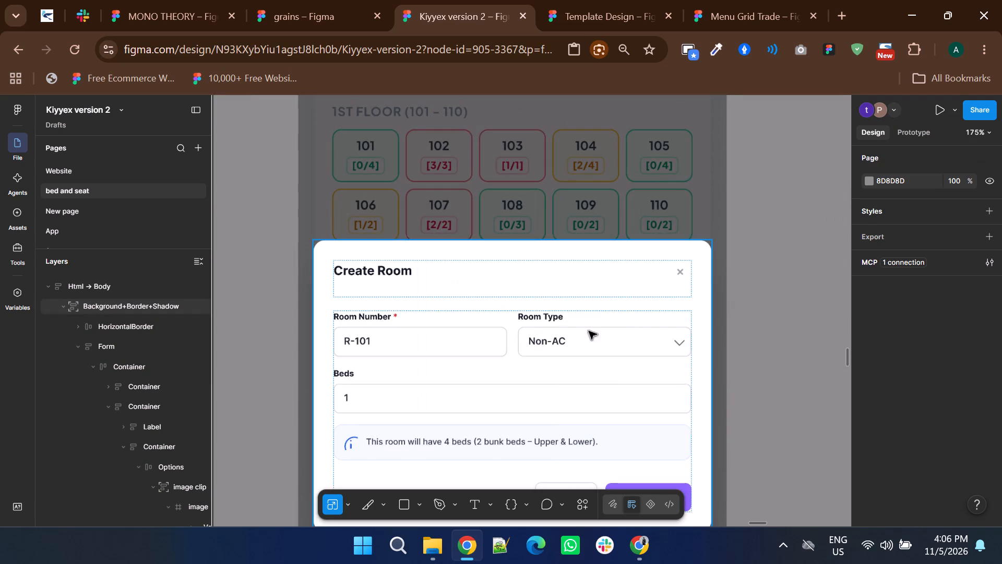
pyautogui.keyDown('ctrl'); pyautogui.click(380, 315); pyautogui.keyUp('ctrl')
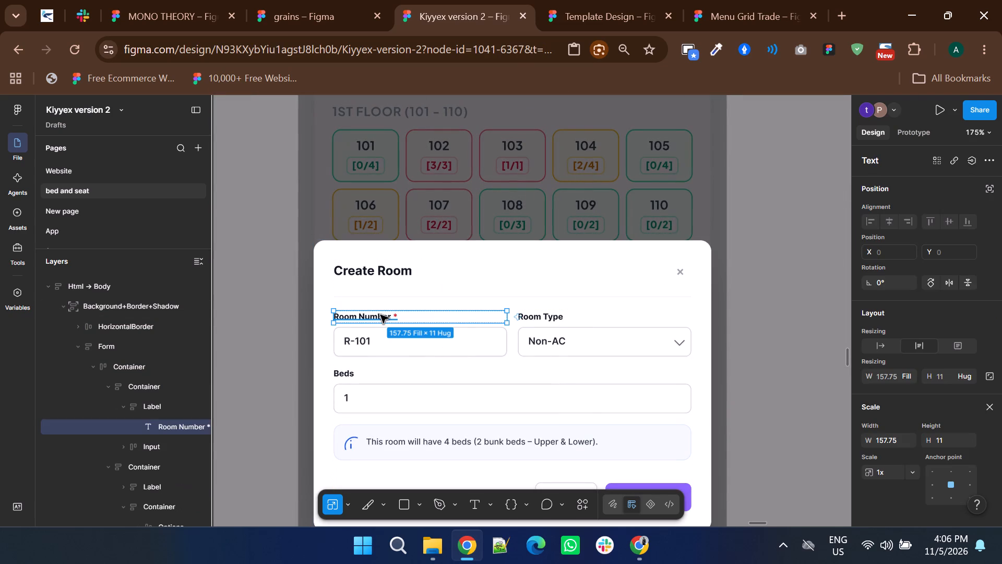
pyautogui.click(988, 404)
pyautogui.click(830, 337)
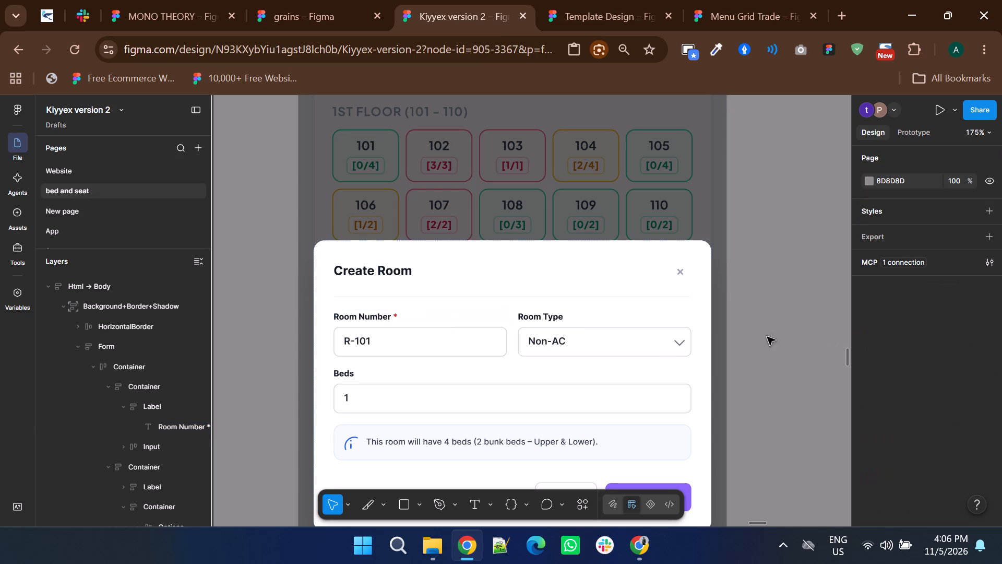
pyautogui.keyDown('ctrl'); pyautogui.scroll(-3, 613, 345); pyautogui.keyUp('ctrl')
pyautogui.keyDown('shift'); pyautogui.scroll(8, 562, 373); pyautogui.keyUp('shift')
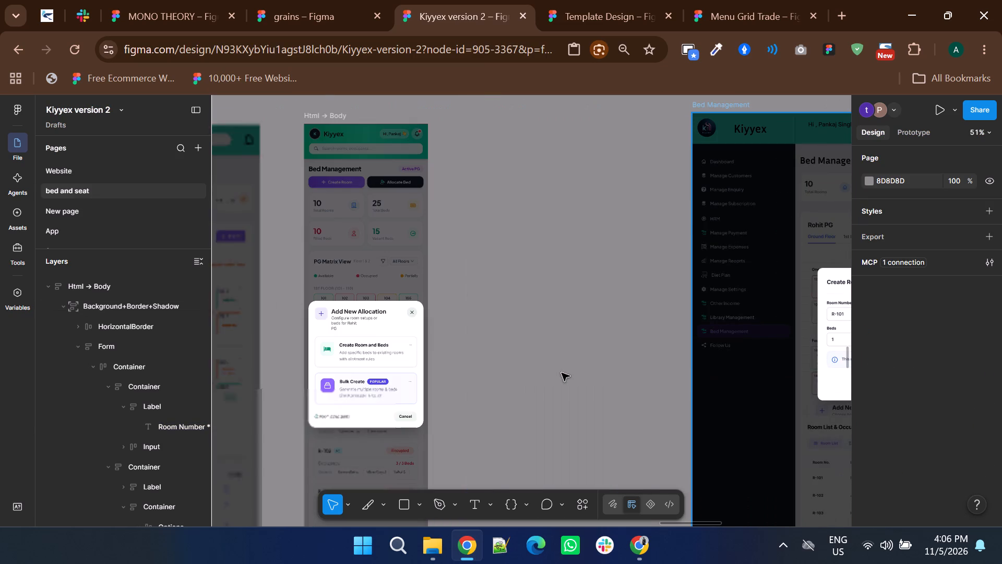
pyautogui.keyDown('shift'); pyautogui.scroll(2, 516, 374); pyautogui.keyUp('shift')
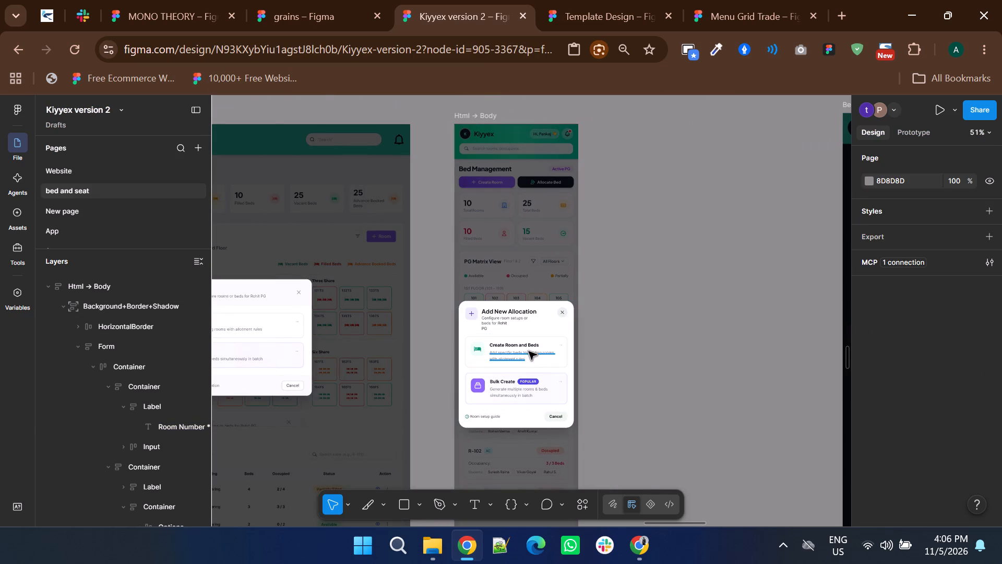
pyautogui.keyDown('ctrl'); pyautogui.click(522, 346); pyautogui.keyUp('ctrl')
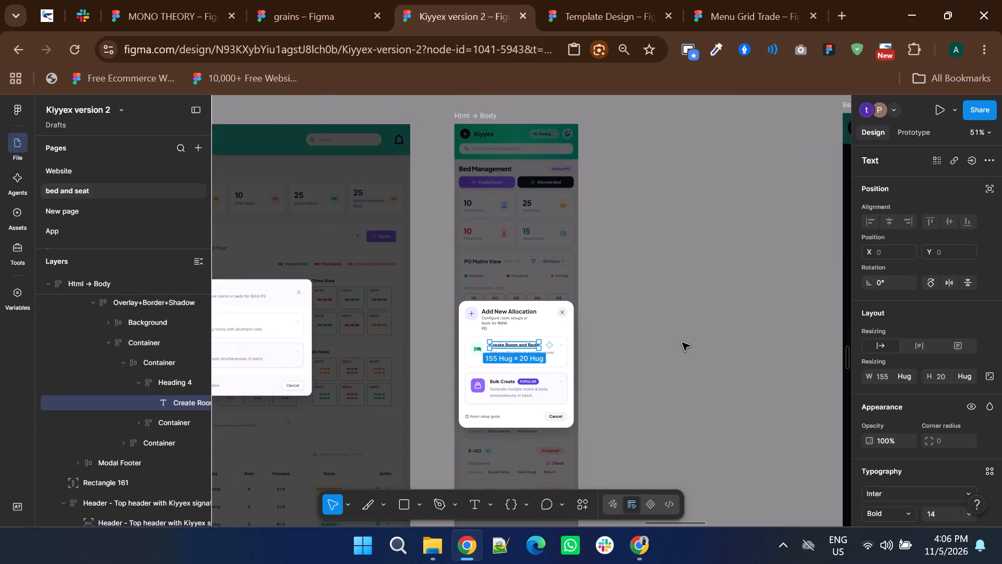
pyautogui.click(682, 343)
pyautogui.keyDown('shift'); pyautogui.scroll(-10, 682, 343); pyautogui.keyUp('shift')
pyautogui.keyDown('shift'); pyautogui.scroll(-3, 576, 348); pyautogui.keyUp('shift')
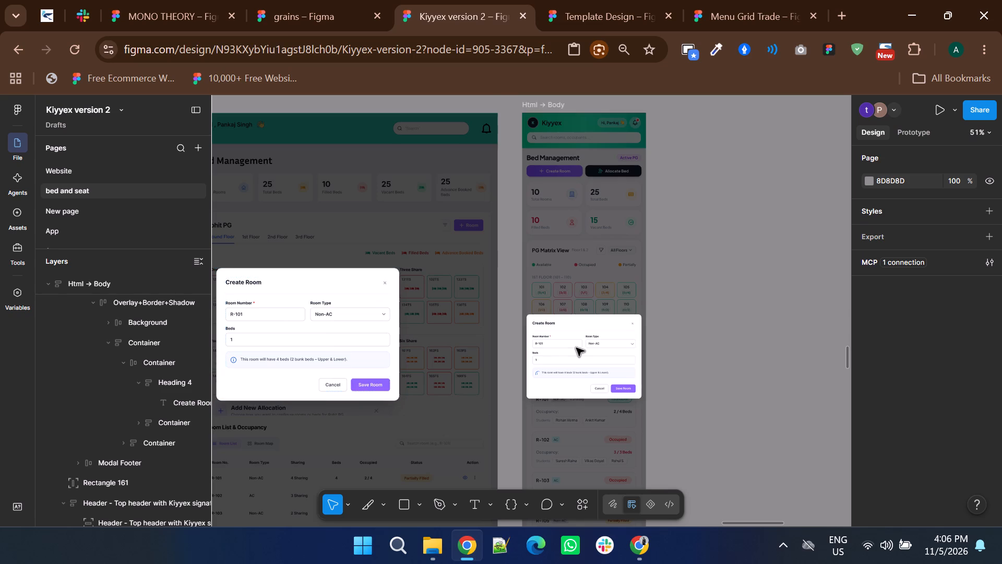
pyautogui.keyDown('ctrl'); pyautogui.scroll(1, 554, 333); pyautogui.keyUp('ctrl')
pyautogui.keyDown('ctrl'); pyautogui.scroll(-2, 554, 332); pyautogui.keyUp('ctrl')
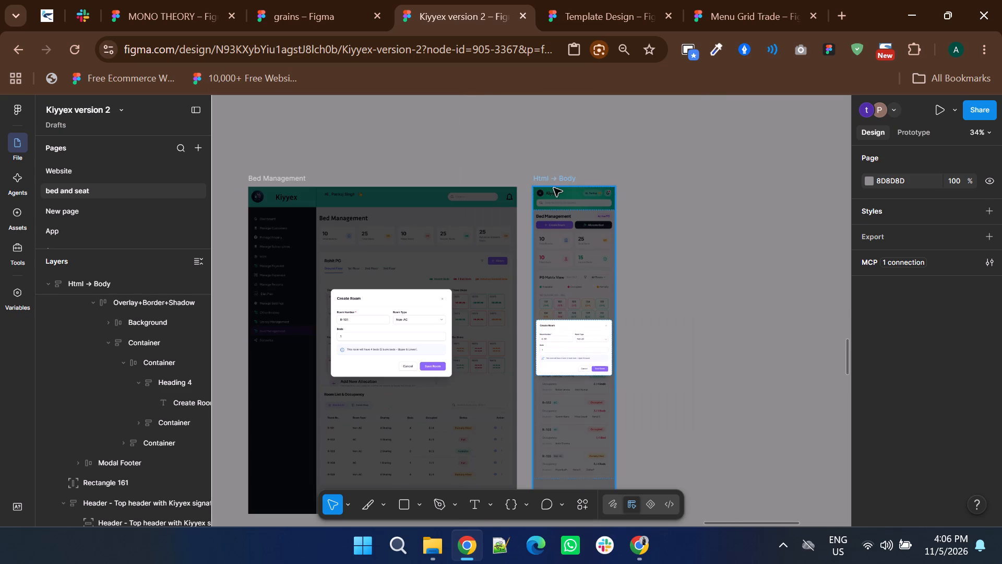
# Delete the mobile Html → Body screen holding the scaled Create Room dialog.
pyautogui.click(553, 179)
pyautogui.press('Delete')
# Capture a screenshot of the whole desktop Bed Management frame showing the Create Room dialog.
pyautogui.keyDown('ctrl'); pyautogui.scroll(-1, 553, 179); pyautogui.keyUp('ctrl')
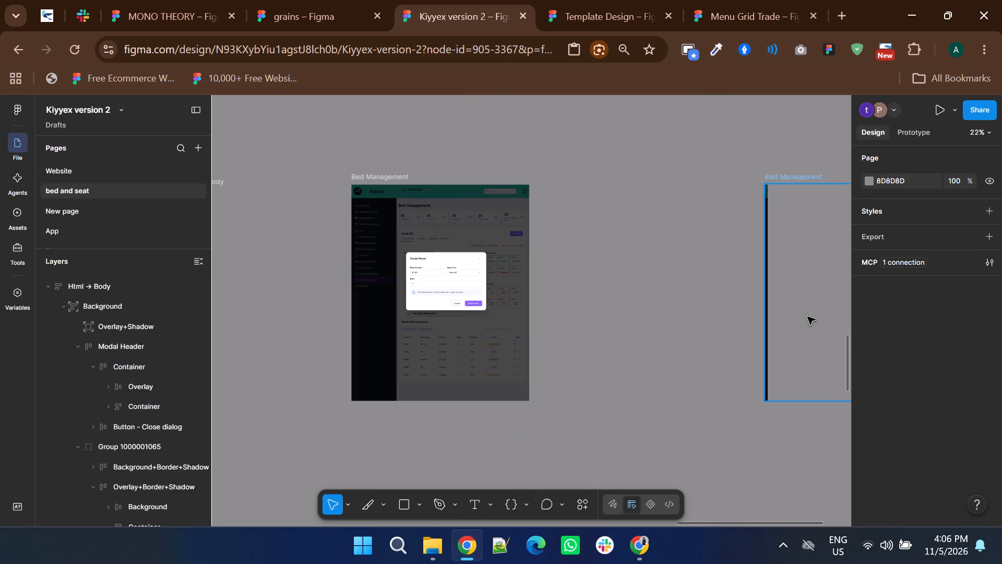
pyautogui.keyDown('shift'); pyautogui.scroll(-1, 807, 316); pyautogui.keyUp('shift')
pyautogui.click(617, 300)
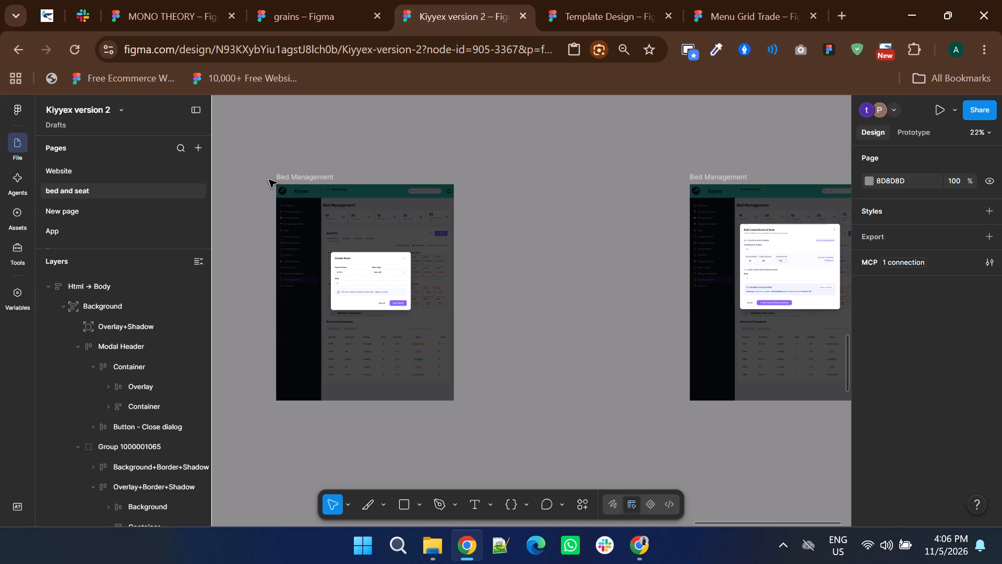
pyautogui.press('Print')
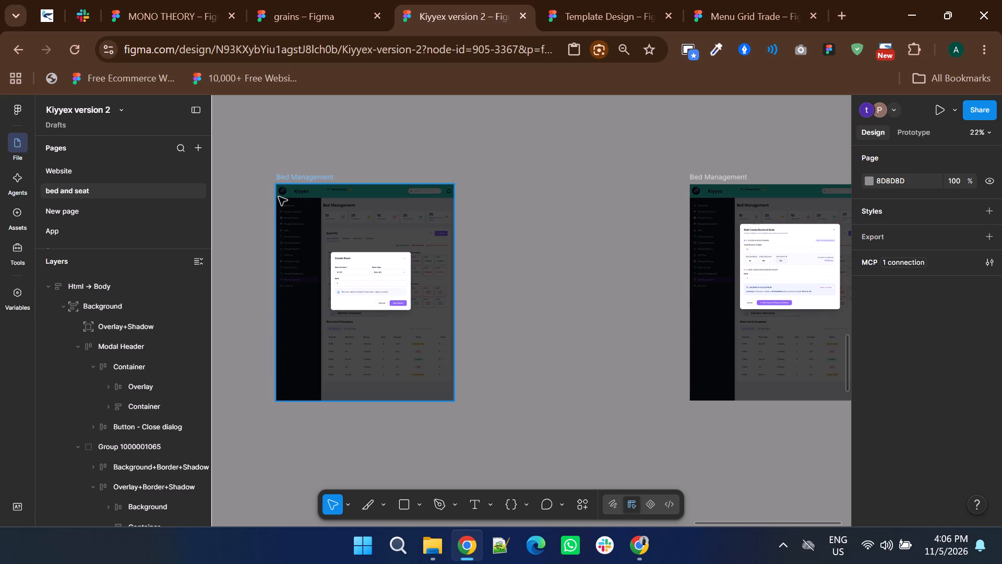
pyautogui.moveTo(269, 180); pyautogui.dragTo(401, 305)
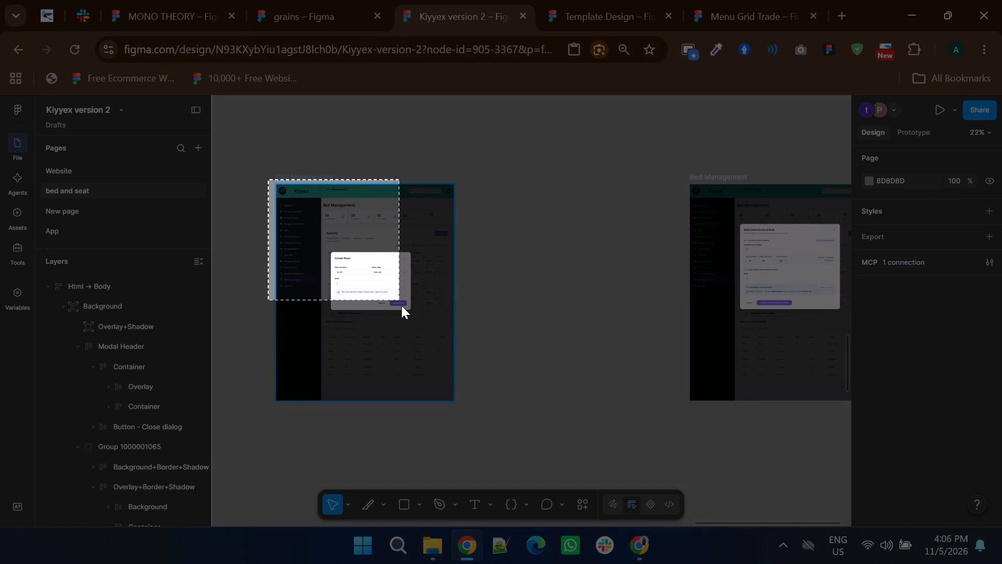
pyautogui.moveTo(401, 305); pyautogui.dragTo(454, 405)
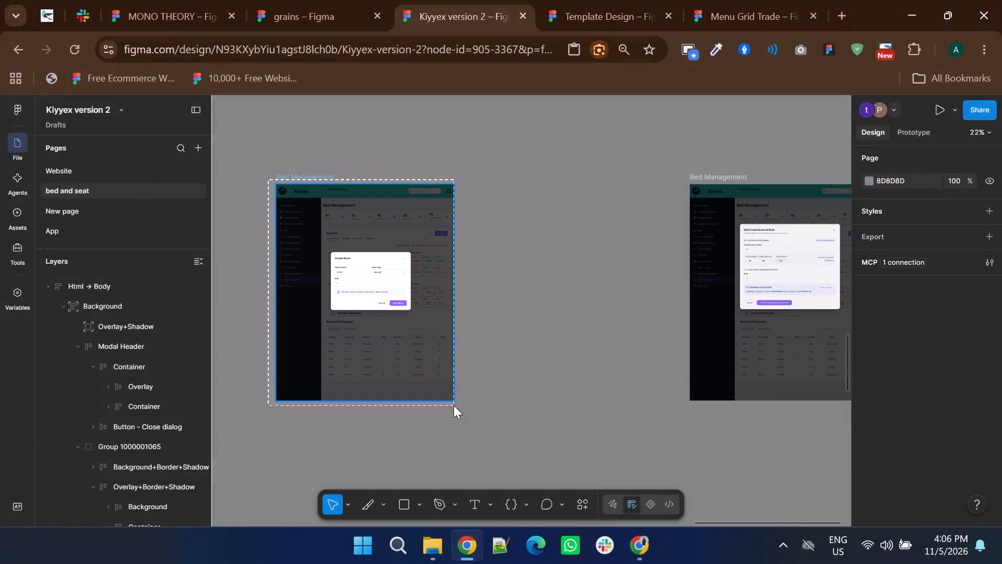
# Replace the asterisk in the desktop Bulk Create form's Seat Number Prefix label so it reads "Seat Number Prefix(Optional)".
pyautogui.keyDown('ctrl'); pyautogui.scroll(-2, 506, 398); pyautogui.keyUp('ctrl')
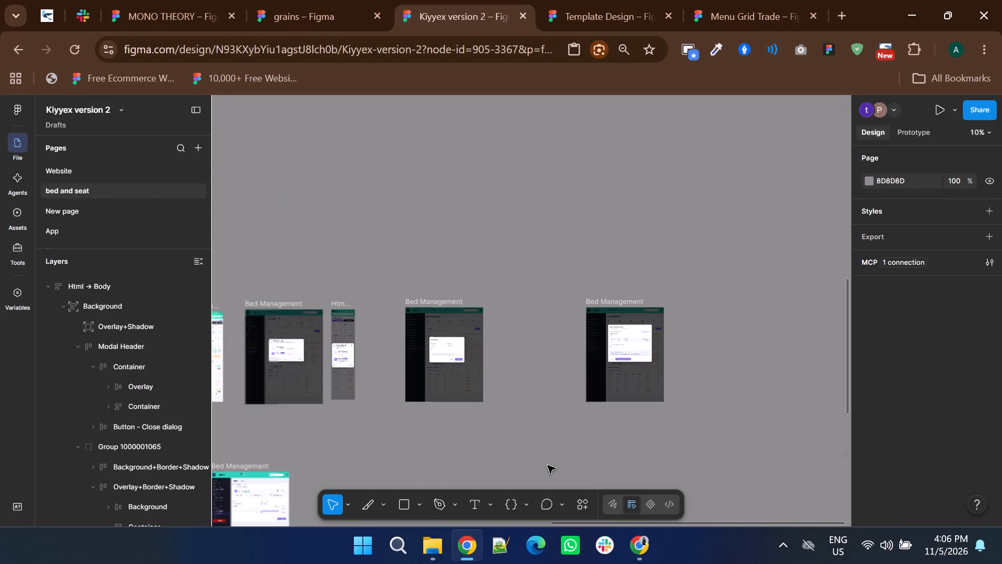
pyautogui.keyDown('ctrl'); pyautogui.scroll(-2, 541, 443); pyautogui.keyUp('ctrl')
pyautogui.keyDown('ctrl'); pyautogui.scroll(3, 481, 223); pyautogui.keyUp('ctrl')
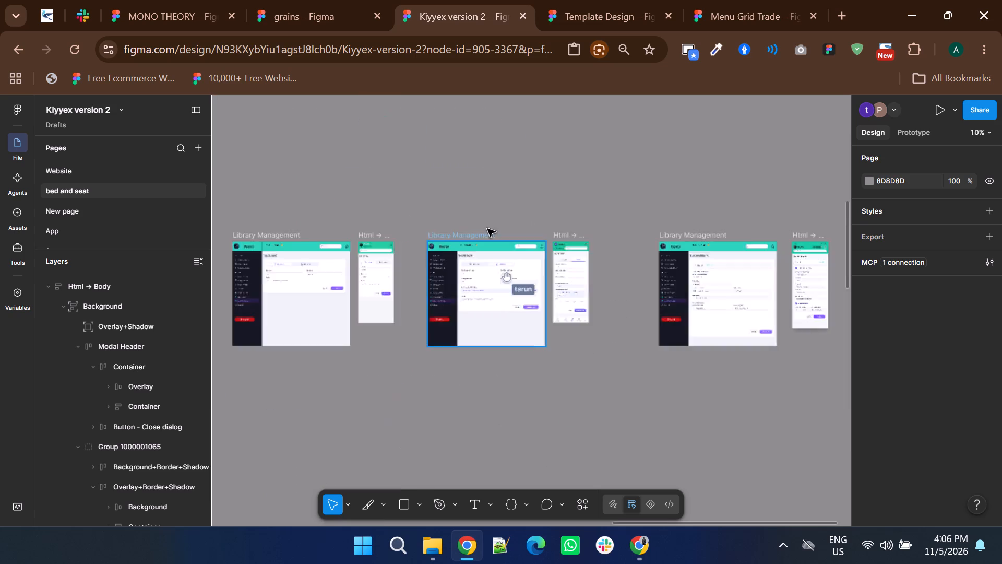
pyautogui.keyDown('ctrl'); pyautogui.scroll(3, 487, 229); pyautogui.keyUp('ctrl')
pyautogui.keyDown('ctrl'); pyautogui.scroll(2, 569, 387); pyautogui.keyUp('ctrl')
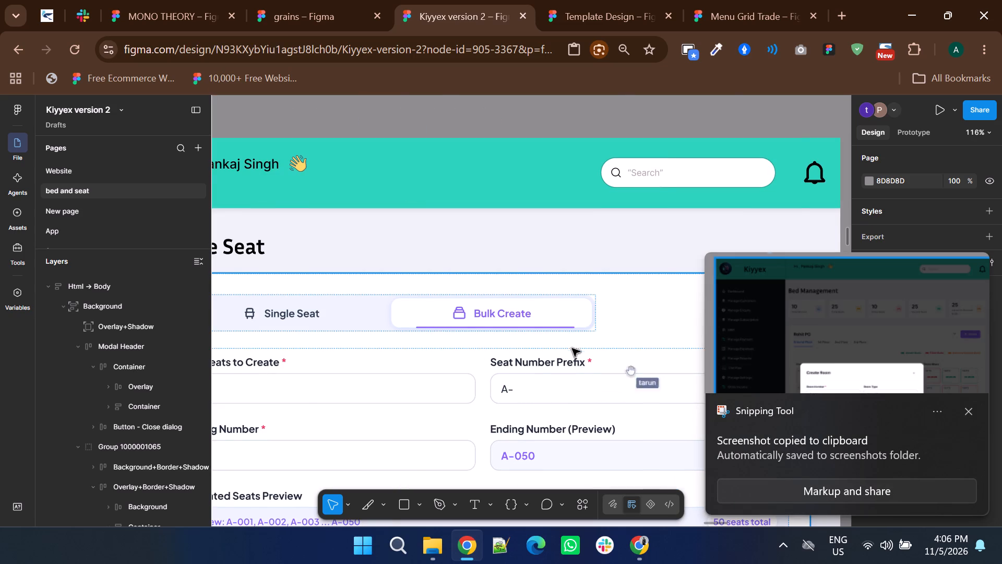
pyautogui.keyDown('ctrl'); pyautogui.scroll(-1, 569, 346); pyautogui.keyUp('ctrl')
pyautogui.keyDown('ctrl'); pyautogui.scroll(3, 584, 366); pyautogui.keyUp('ctrl')
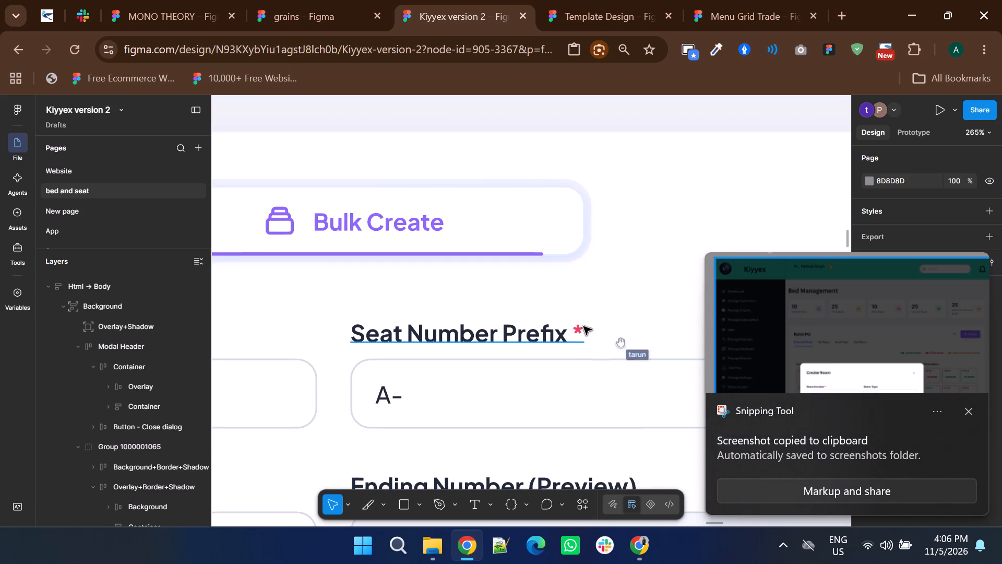
pyautogui.keyDown('ctrl'); pyautogui.click(583, 326); pyautogui.keyUp('ctrl')
pyautogui.keyDown('ctrl'); pyautogui.doubleClick(576, 332); pyautogui.keyUp('ctrl')
pyautogui.moveTo(570, 332); pyautogui.dragTo(582, 340)
pyautogui.press('BackSpace')
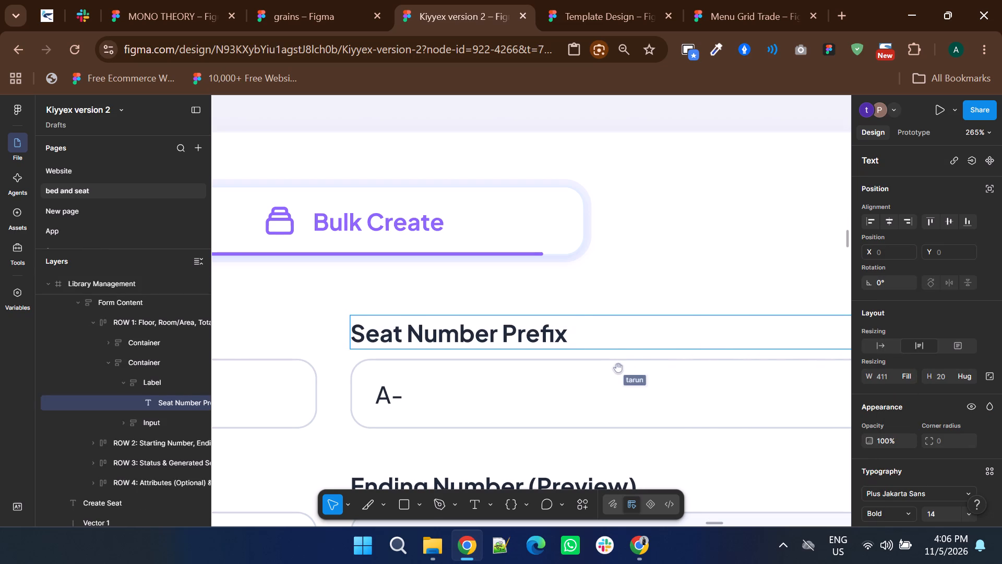
pyautogui.click(566, 337)
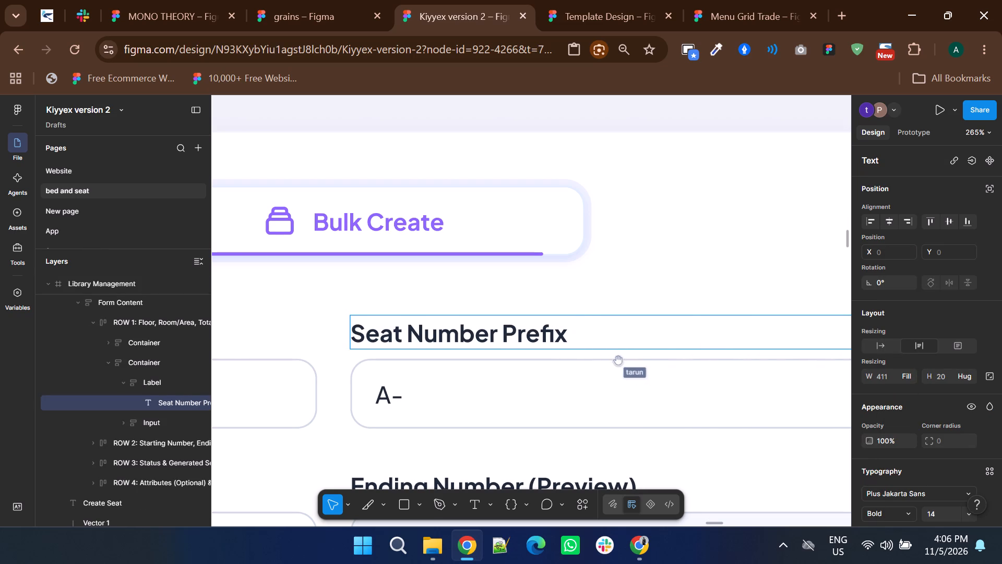
pyautogui.hotkey('shift', '(')
pyautogui.write('Op')
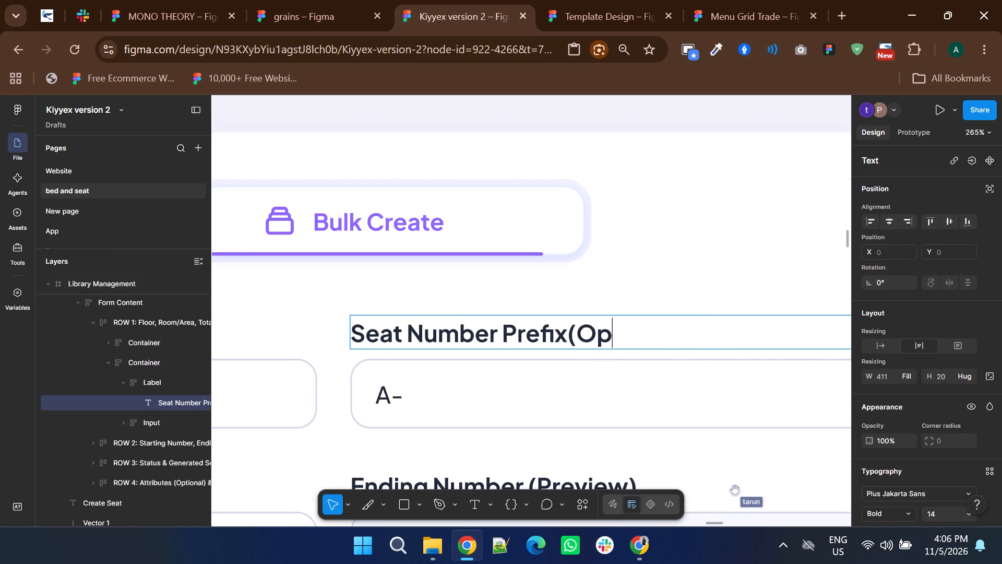
pyautogui.write('tional')
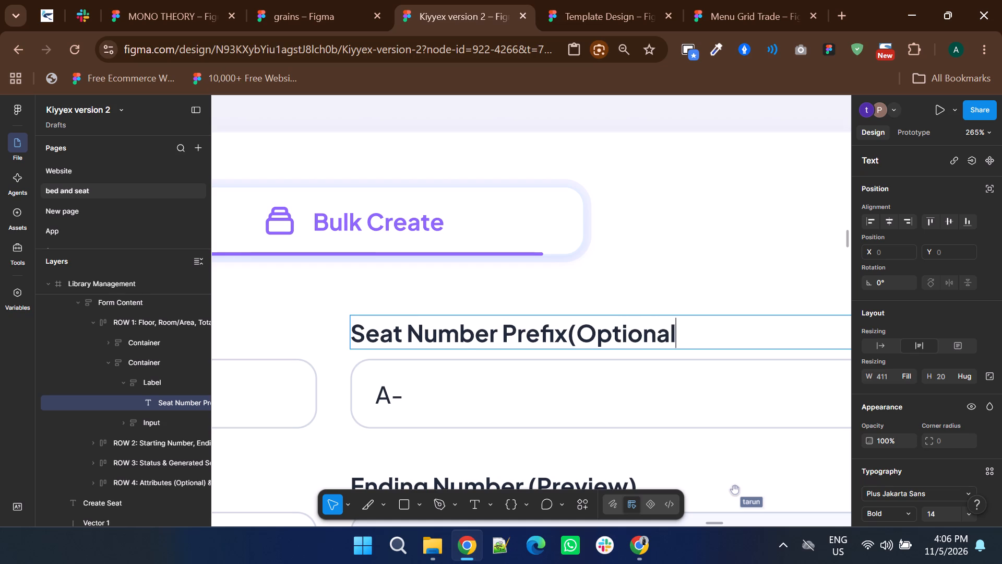
pyautogui.hotkey('shift', ')')
pyautogui.keyDown('ctrl'); pyautogui.scroll(-1, 454, 299); pyautogui.keyUp('ctrl')
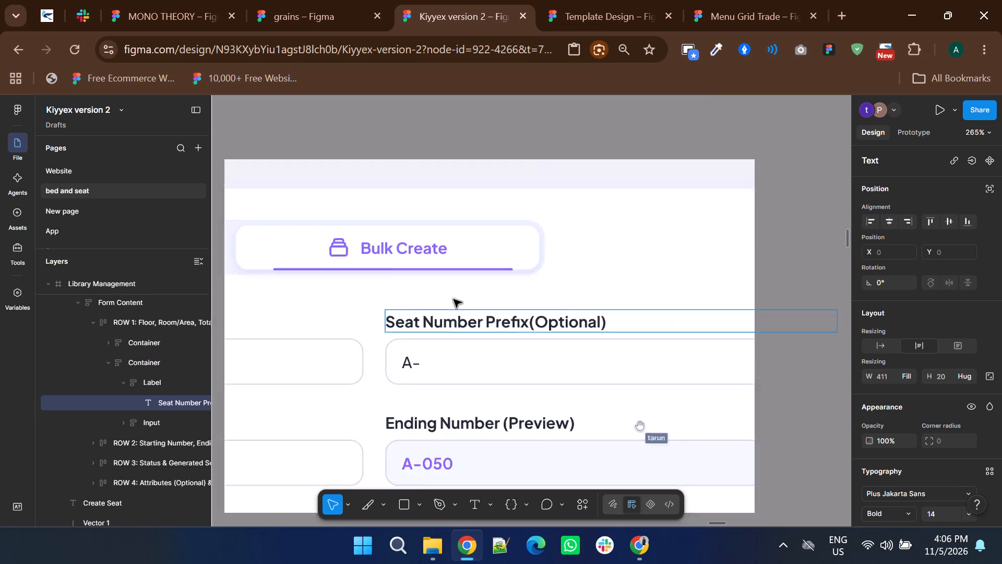
pyautogui.keyDown('ctrl'); pyautogui.scroll(-5, 454, 299); pyautogui.keyUp('ctrl')
pyautogui.click(498, 218)
pyautogui.click(498, 218)
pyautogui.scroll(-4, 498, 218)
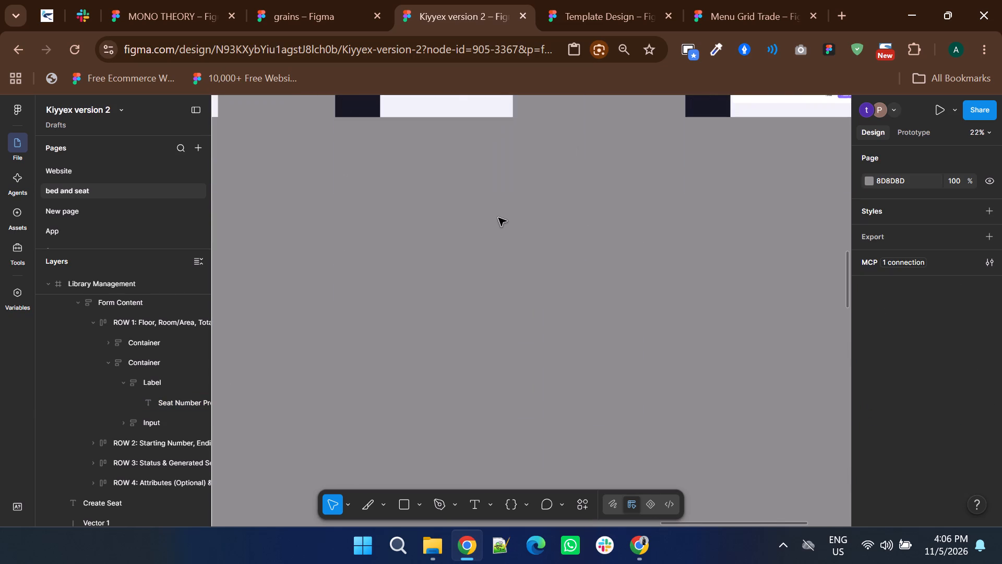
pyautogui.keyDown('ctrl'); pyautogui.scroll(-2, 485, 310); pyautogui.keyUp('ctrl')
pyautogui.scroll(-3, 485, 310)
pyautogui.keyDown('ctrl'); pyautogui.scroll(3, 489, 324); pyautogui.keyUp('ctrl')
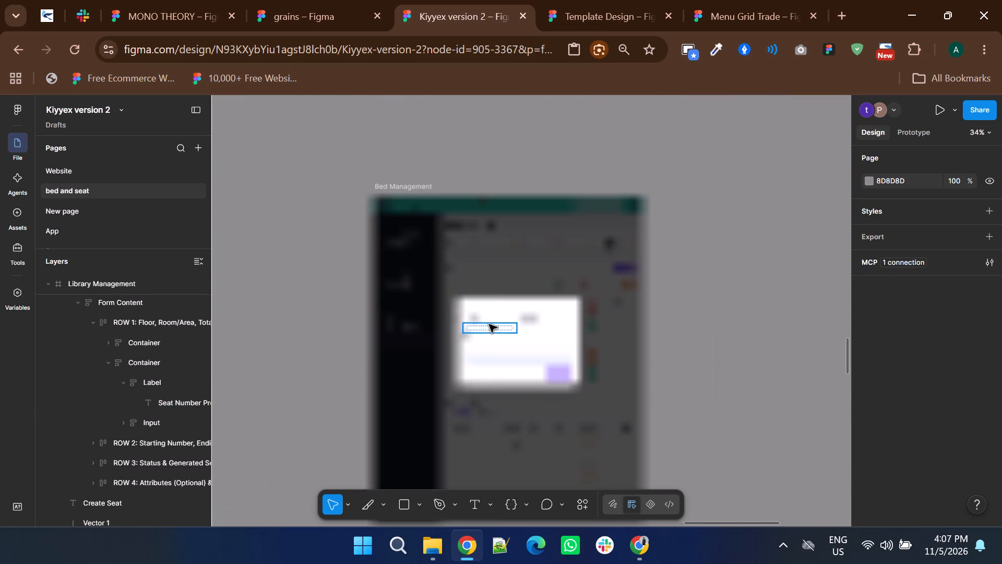
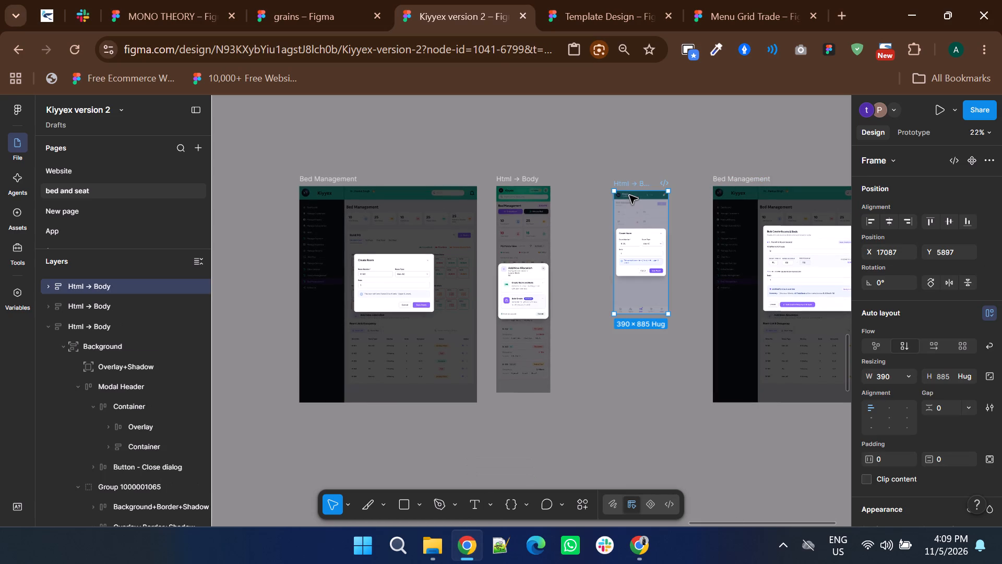
# Copy the Create Room dialog card from the pasted screen and replace the duplicated frame's Add New Allocation dialog with it.
pyautogui.keyDown('ctrl'); pyautogui.scroll(2, 632, 234); pyautogui.keyUp('ctrl')
pyautogui.doubleClick(638, 258)
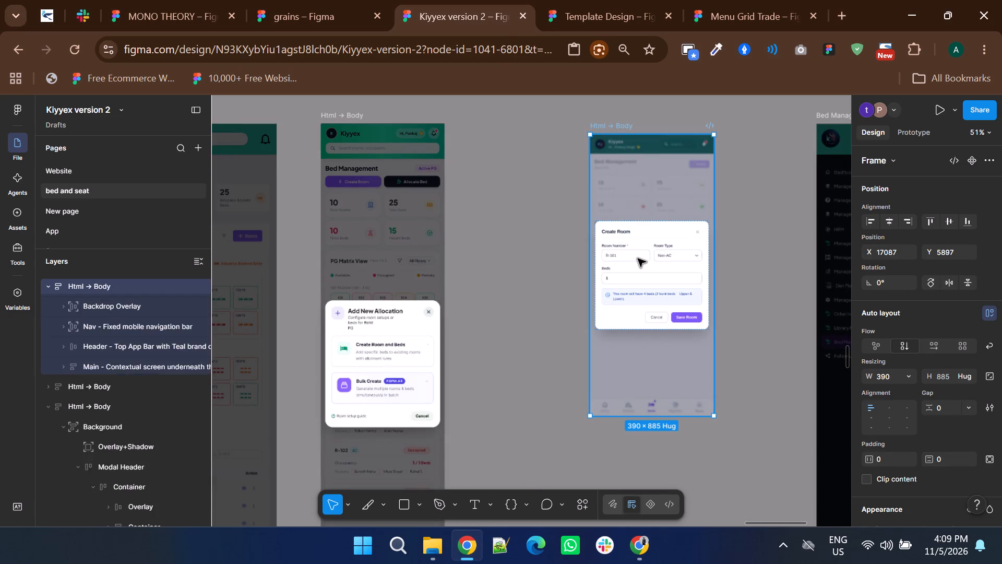
pyautogui.rightClick(638, 258)
pyautogui.click(652, 143)
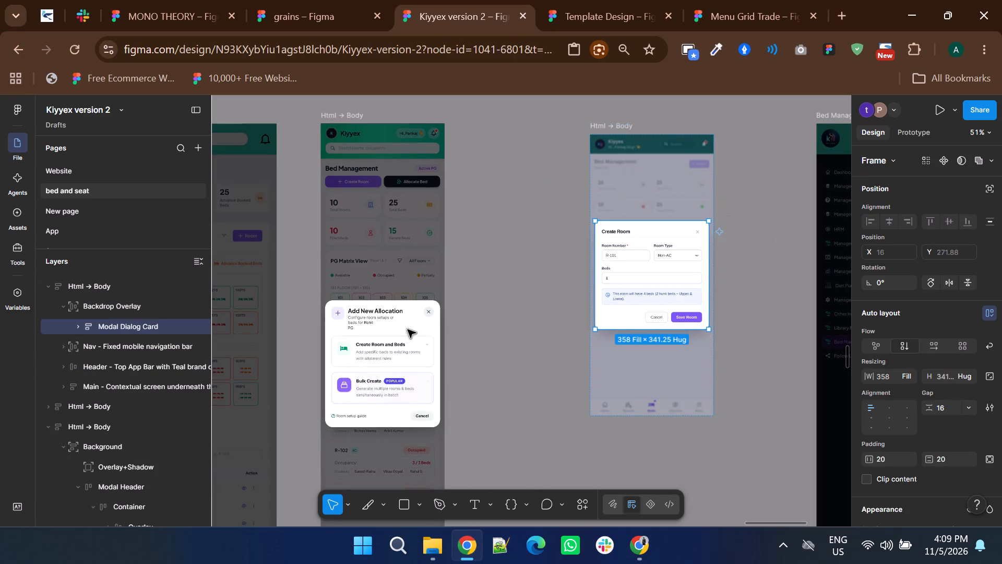
pyautogui.click(373, 344)
pyautogui.rightClick(373, 344)
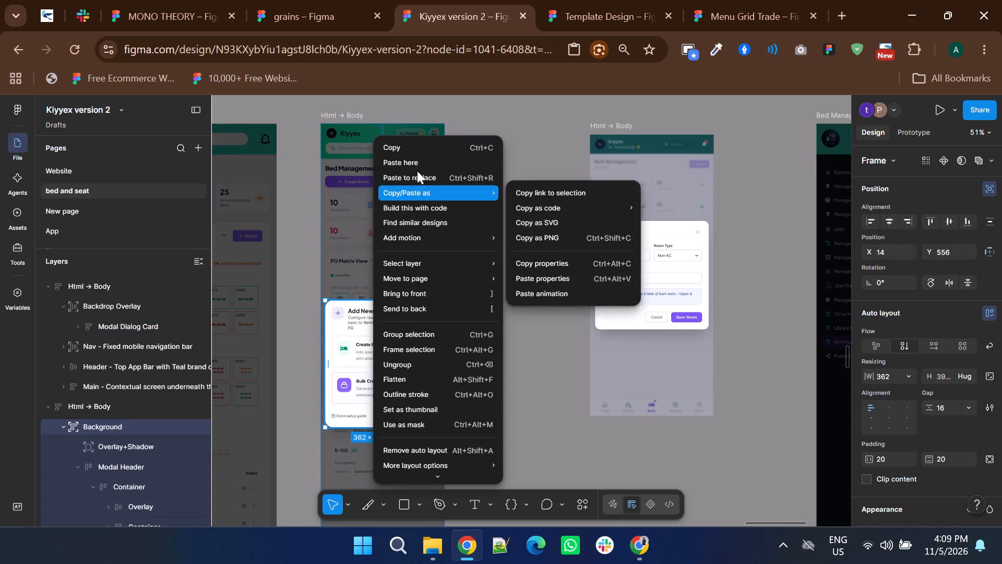
pyautogui.click(417, 177)
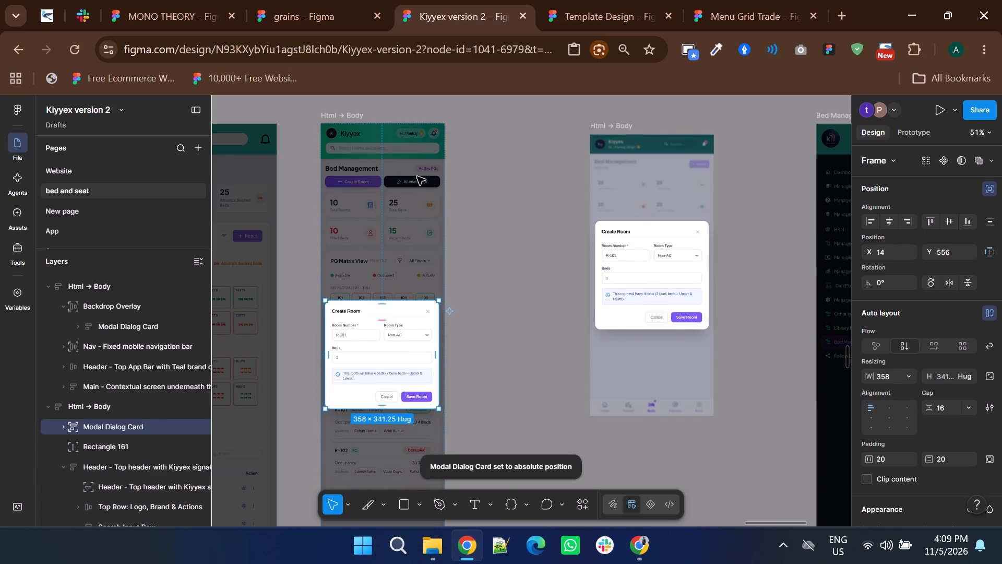
pyautogui.click(479, 342)
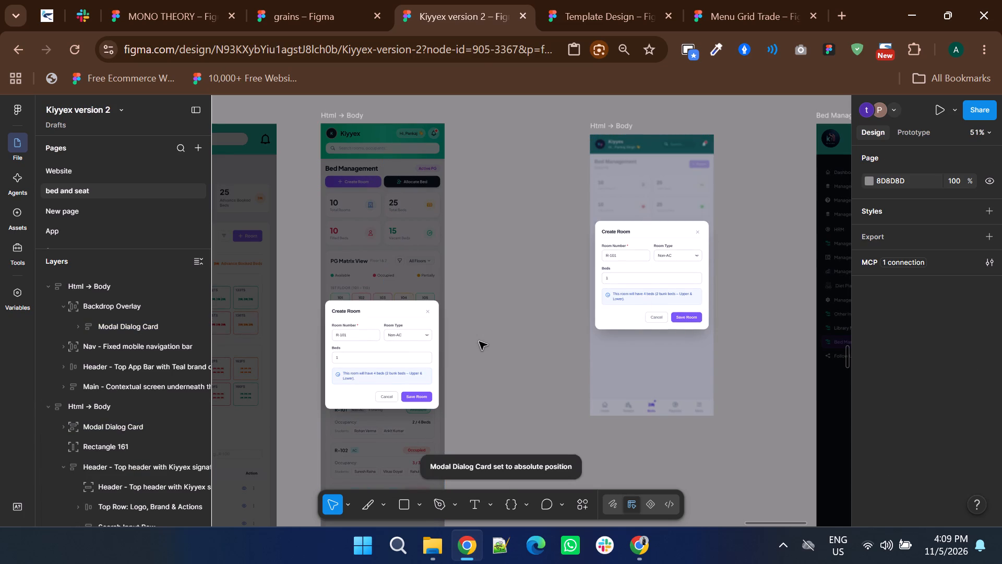
# Delete the duplicate chevron in the Room Type dropdown of the mobile Create Room dialog.
pyautogui.keyDown('ctrl'); pyautogui.scroll(3, 342, 352); pyautogui.keyUp('ctrl')
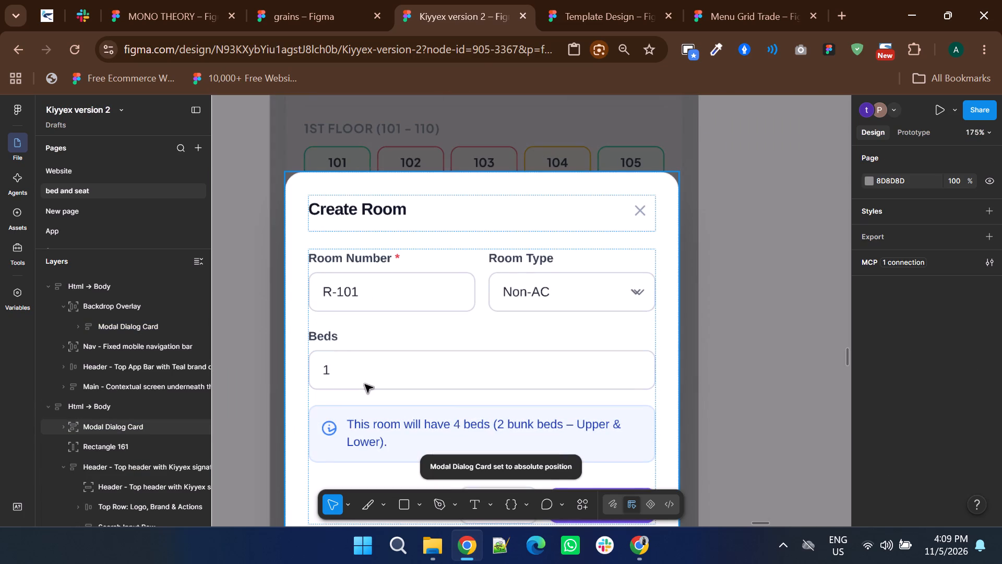
pyautogui.keyDown('ctrl'); pyautogui.scroll(-2, 365, 385); pyautogui.keyUp('ctrl')
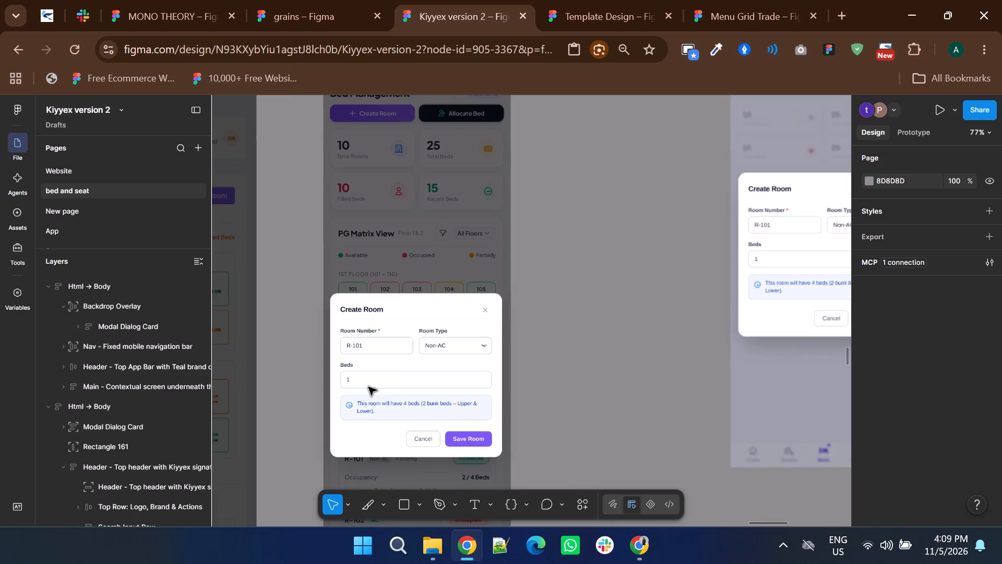
pyautogui.keyDown('ctrl'); pyautogui.scroll(5, 488, 347); pyautogui.keyUp('ctrl')
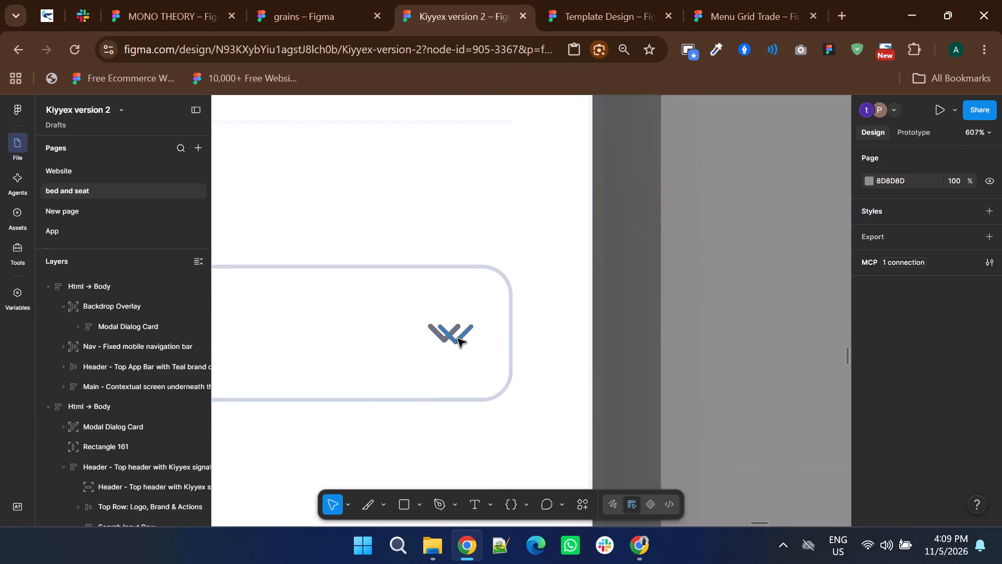
pyautogui.keyDown('ctrl'); pyautogui.click(458, 339); pyautogui.keyUp('ctrl')
pyautogui.press('Delete')
# Delete the pasted Stitch Create Room screen that served as the source of the dialog card.
pyautogui.scroll(-3, 479, 369)
pyautogui.keyDown('ctrl'); pyautogui.scroll(-3, 479, 372); pyautogui.keyUp('ctrl')
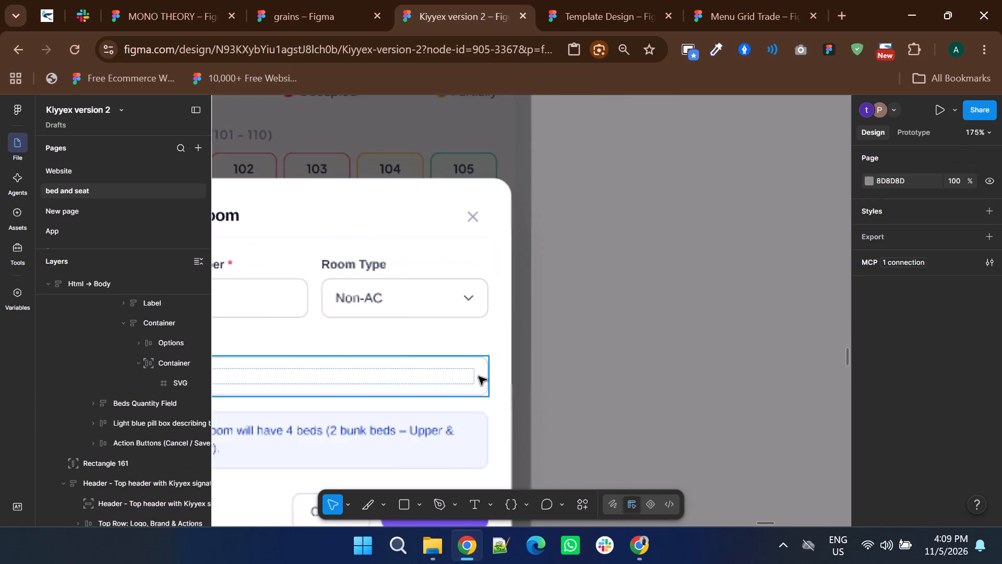
pyautogui.keyDown('ctrl'); pyautogui.scroll(-3, 479, 388); pyautogui.keyUp('ctrl')
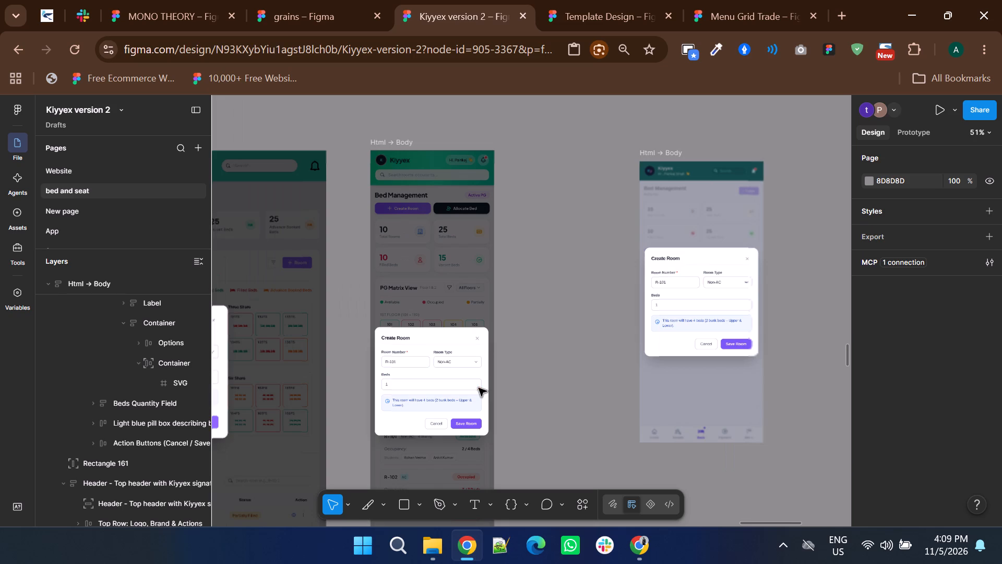
pyautogui.click(648, 154)
pyautogui.press('Delete')
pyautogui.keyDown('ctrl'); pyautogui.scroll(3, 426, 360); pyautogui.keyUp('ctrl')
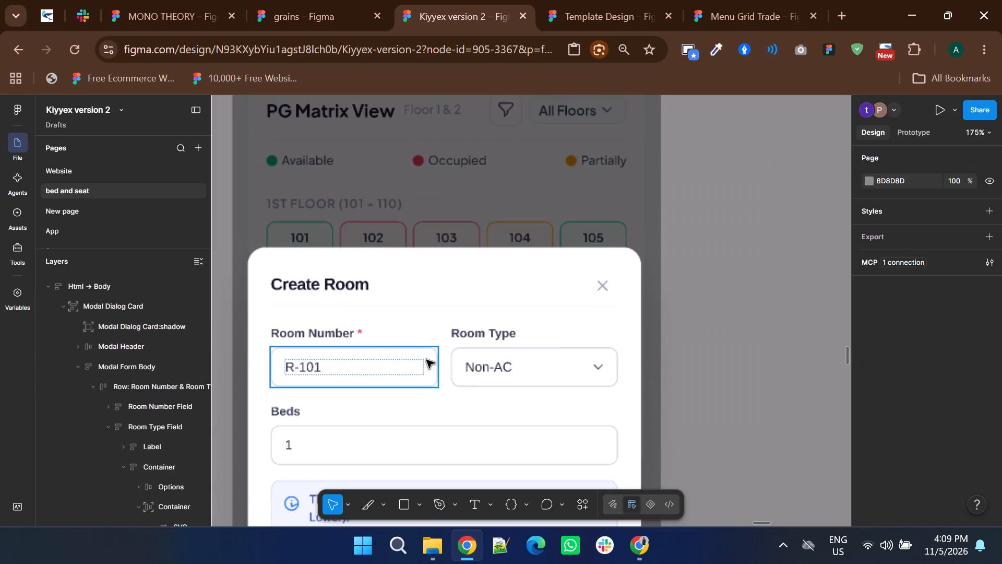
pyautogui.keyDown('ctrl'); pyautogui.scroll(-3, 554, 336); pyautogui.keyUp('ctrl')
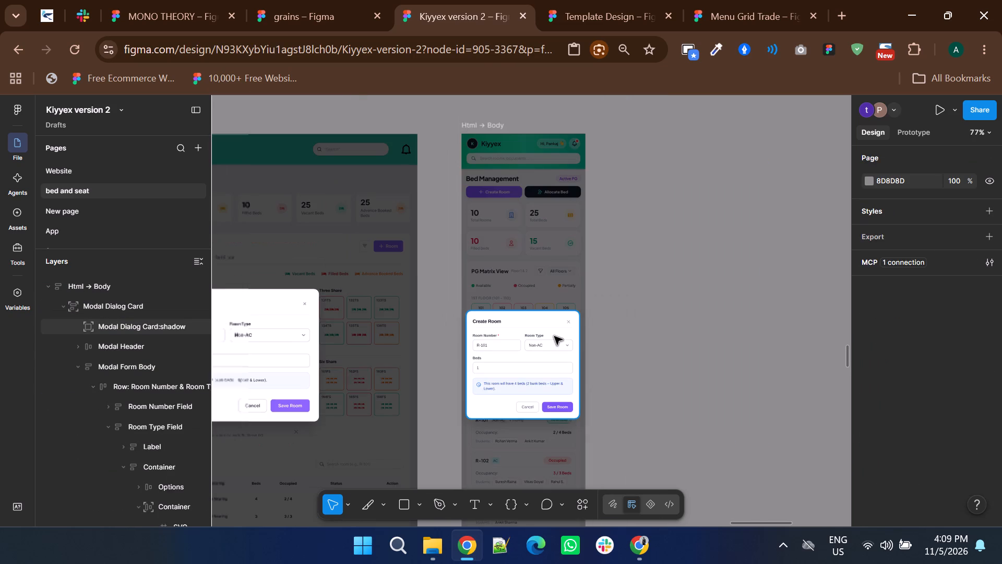
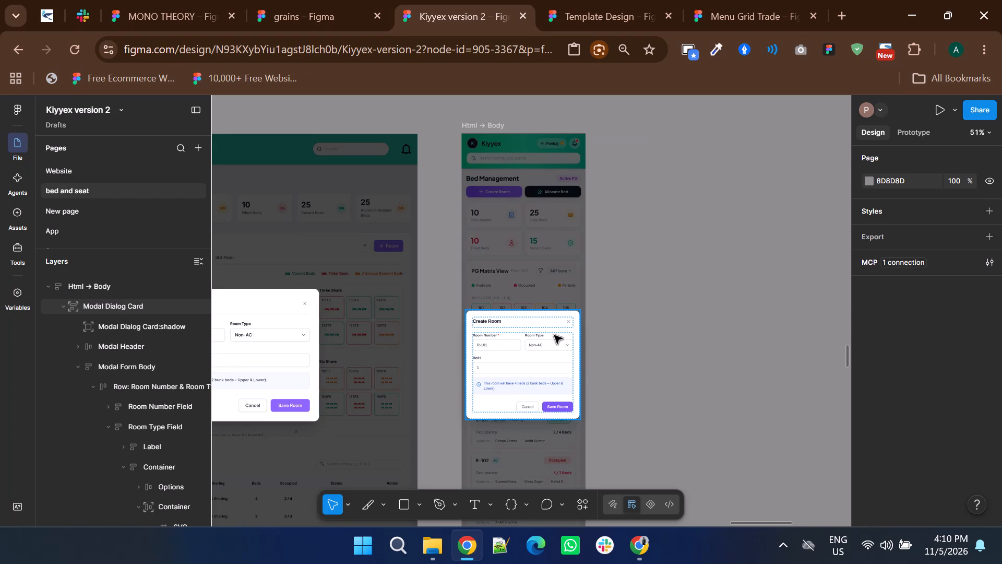
# Compare the mobile Create Room dialog with the desktop Create Room dialog and the neighbouring Bed Management frames.
pyautogui.click(686, 334)
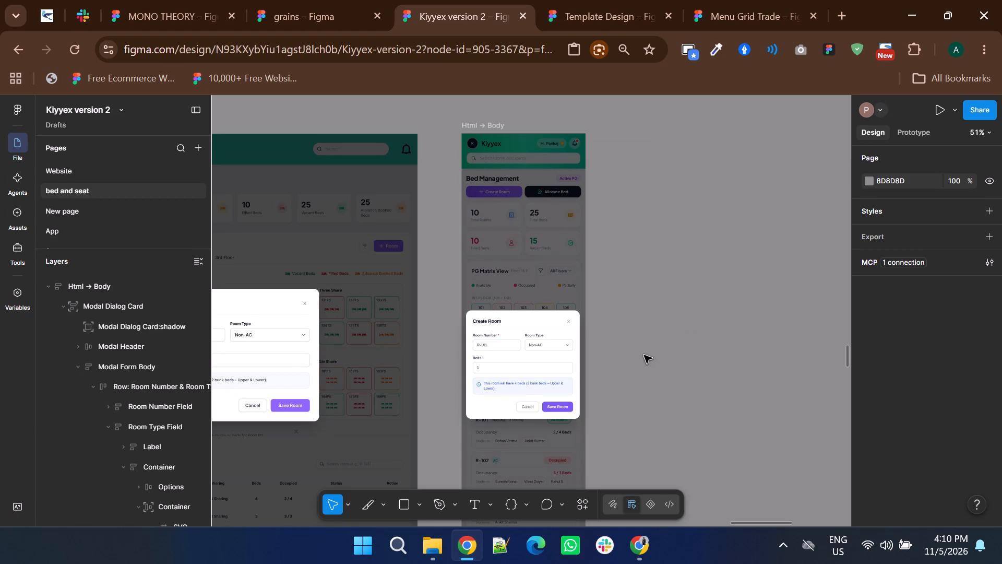
pyautogui.keyDown('shift'); pyautogui.scroll(2, 247, 328); pyautogui.keyUp('shift')
pyautogui.keyDown('ctrl'); pyautogui.scroll(-2, 481, 300); pyautogui.keyUp('ctrl')
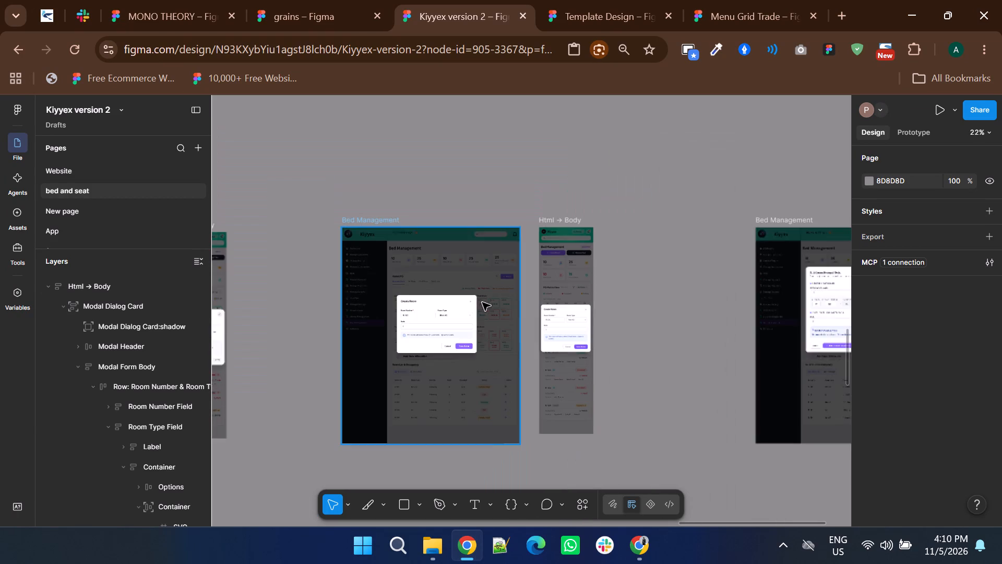
pyautogui.keyDown('shift'); pyautogui.scroll(3, 482, 302); pyautogui.keyUp('shift')
pyautogui.keyDown('ctrl'); pyautogui.scroll(4, 420, 324); pyautogui.keyUp('ctrl')
pyautogui.keyDown('ctrl'); pyautogui.scroll(-5, 395, 346); pyautogui.keyUp('ctrl')
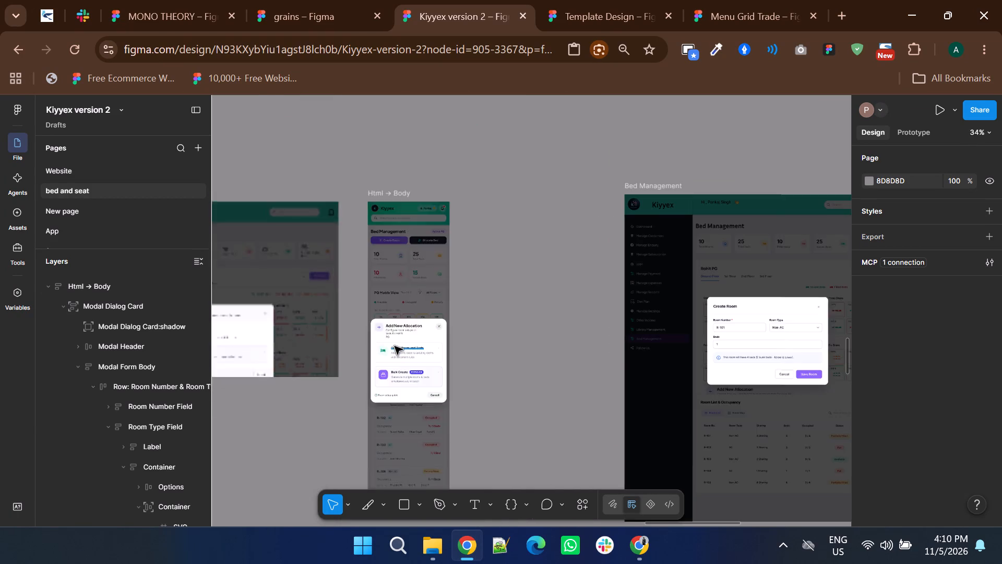
pyautogui.keyDown('ctrl'); pyautogui.scroll(-3, 395, 346); pyautogui.keyUp('ctrl')
pyautogui.keyDown('shift'); pyautogui.scroll(-2, 395, 346); pyautogui.keyUp('shift')
pyautogui.keyDown('ctrl'); pyautogui.scroll(3, 423, 353); pyautogui.keyUp('ctrl')
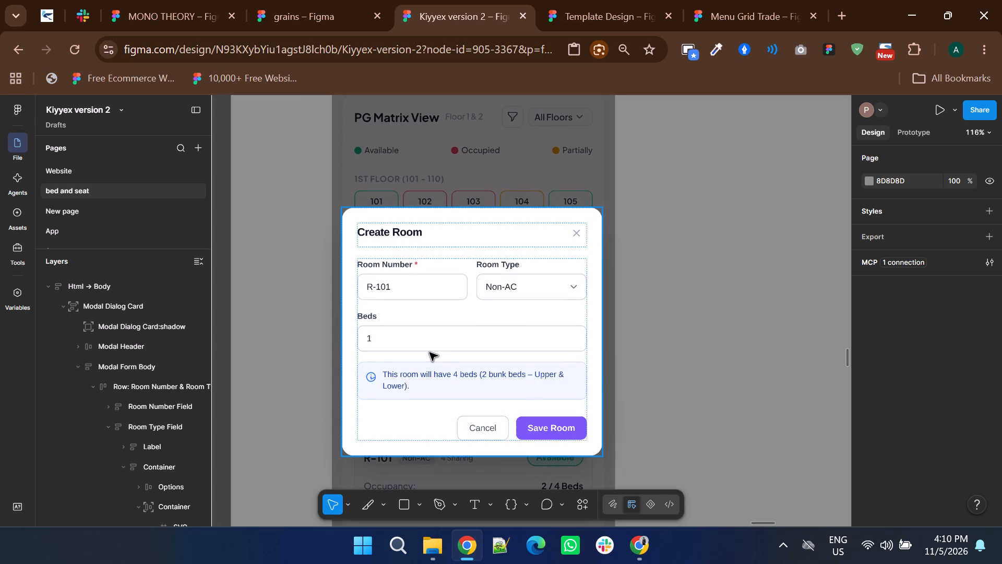
pyautogui.keyDown('ctrl'); pyautogui.scroll(-5, 476, 328); pyautogui.keyUp('ctrl')
pyautogui.keyDown('ctrl'); pyautogui.scroll(4, 367, 335); pyautogui.keyUp('ctrl')
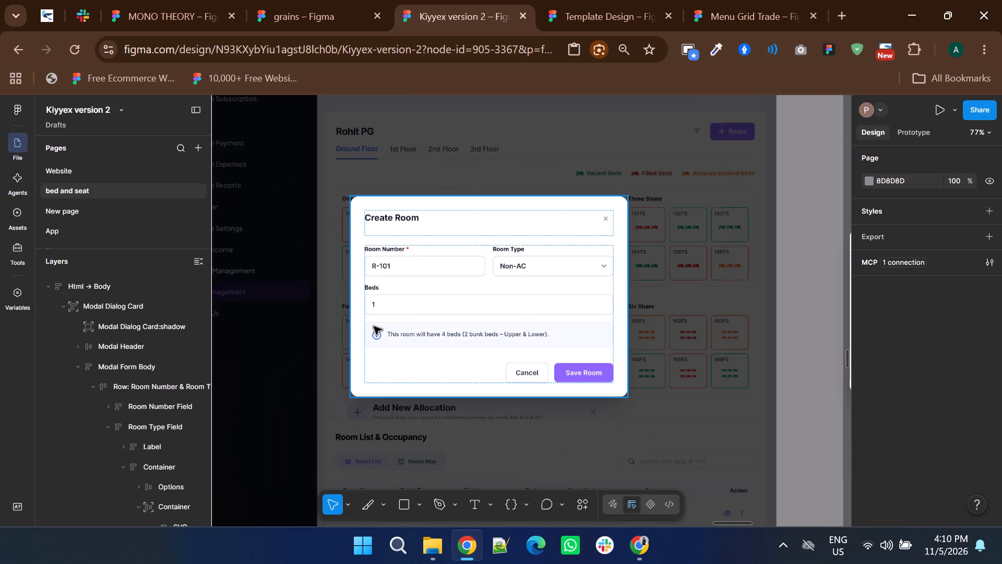
# Delete the blue bunk-bed info banner from both the desktop and the mobile Create Room dialogs.
pyautogui.keyDown('shift'); pyautogui.scroll(-5, 374, 326); pyautogui.keyUp('shift')
pyautogui.keyDown('shift'); pyautogui.scroll(3, 376, 326); pyautogui.keyUp('shift')
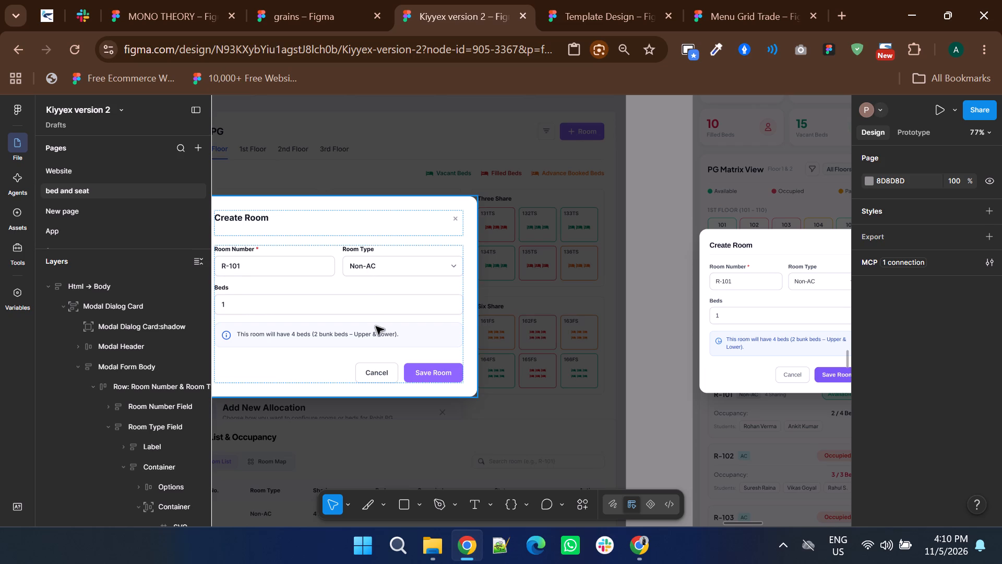
pyautogui.tripleClick(373, 331)
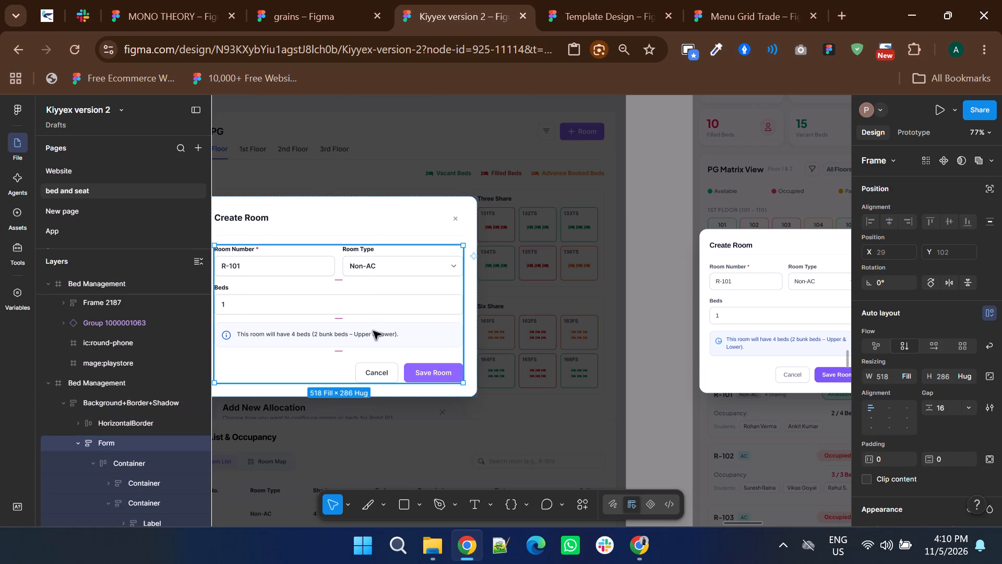
pyautogui.doubleClick(373, 331)
pyautogui.press('Delete')
pyautogui.keyDown('shift'); pyautogui.scroll(-2, 373, 331); pyautogui.keyUp('shift')
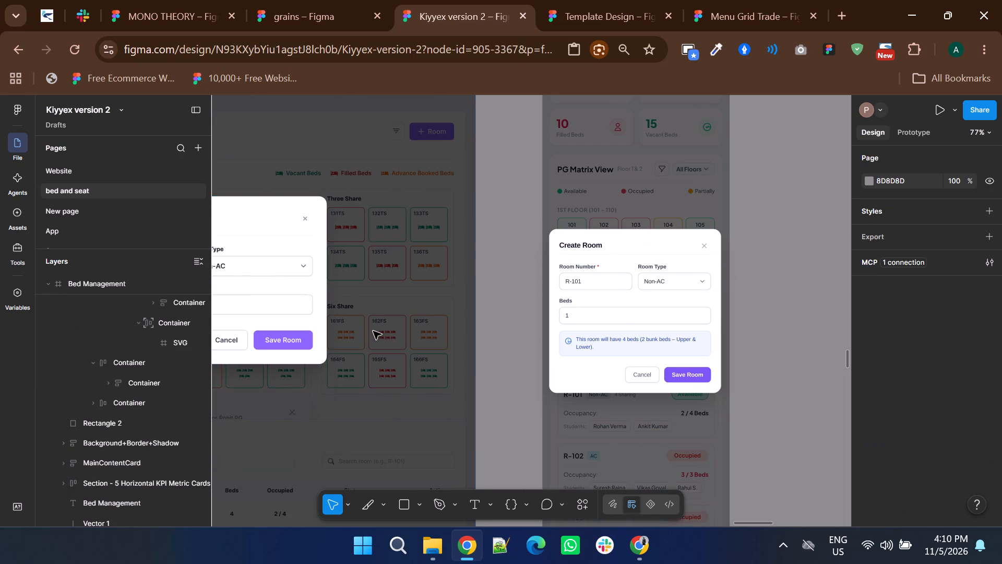
pyautogui.tripleClick(604, 349)
pyautogui.press('Delete')
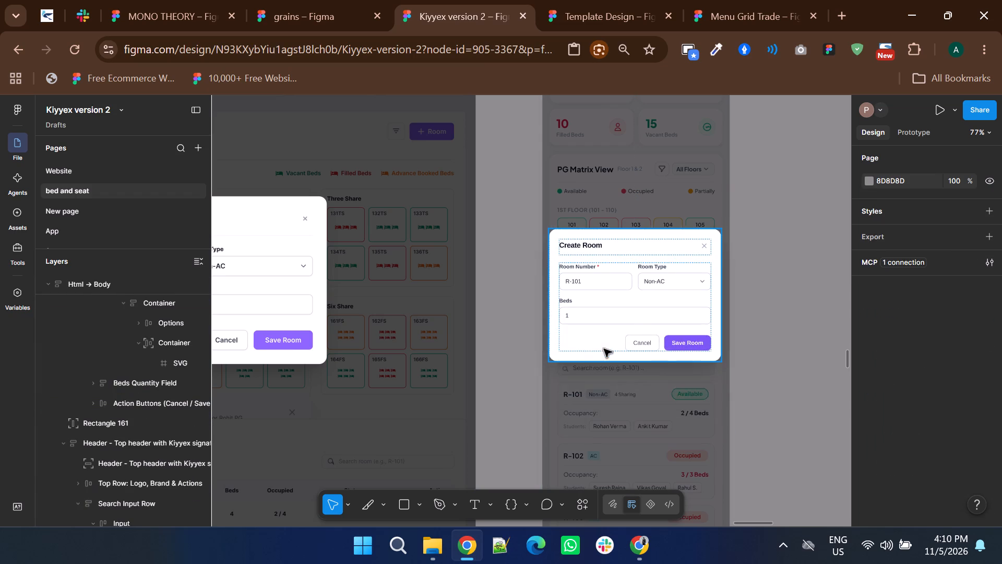
pyautogui.keyDown('ctrl'); pyautogui.scroll(-3, 503, 352); pyautogui.keyUp('ctrl')
pyautogui.keyDown('shift'); pyautogui.scroll(-2, 500, 352); pyautogui.keyUp('shift')
pyautogui.click(469, 345)
pyautogui.keyDown('shift'); pyautogui.scroll(-2, 469, 345); pyautogui.keyUp('shift')
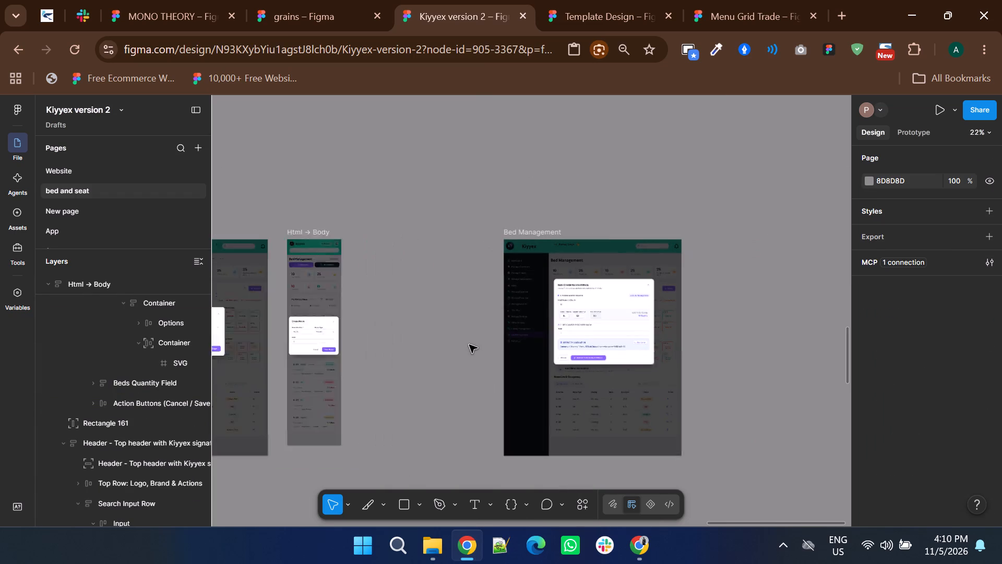
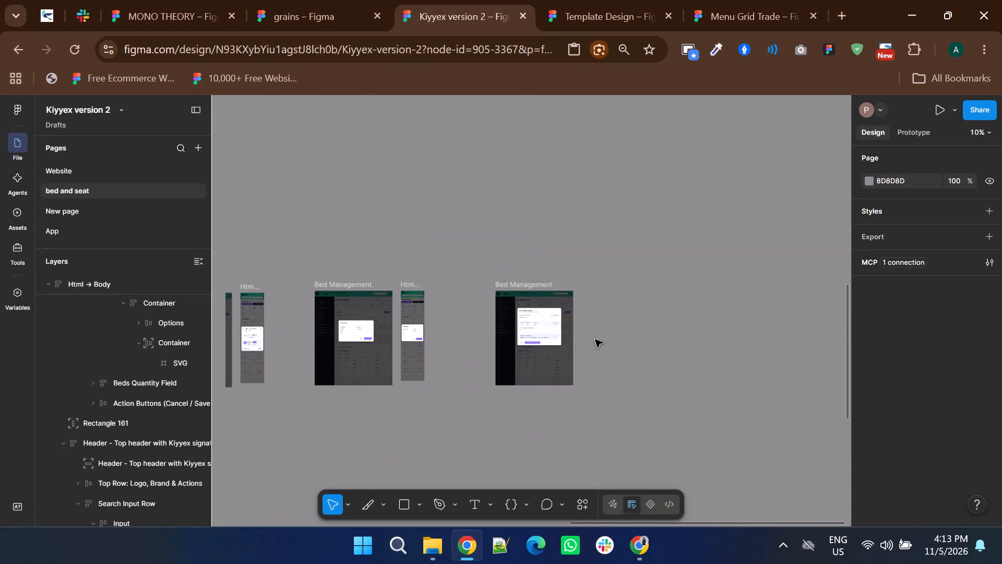
# Duplicate the mobile Create Room frame and place the copy beside the desktop Bed Management frame with the Bulk Create Rooms & Beds dialog.
pyautogui.keyDown('ctrl'); pyautogui.scroll(-1, 595, 339); pyautogui.keyUp('ctrl')
pyautogui.keyDown('ctrl'); pyautogui.scroll(6, 471, 338); pyautogui.keyUp('ctrl')
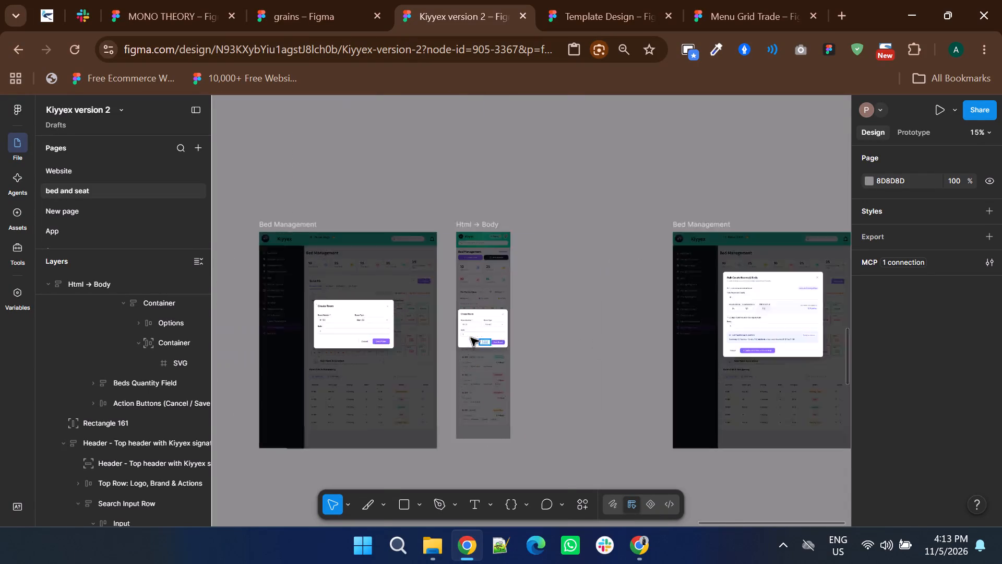
pyautogui.keyDown('ctrl'); pyautogui.scroll(-2, 471, 338); pyautogui.keyUp('ctrl')
pyautogui.keyDown('shift'); pyautogui.scroll(-1, 471, 338); pyautogui.keyUp('shift')
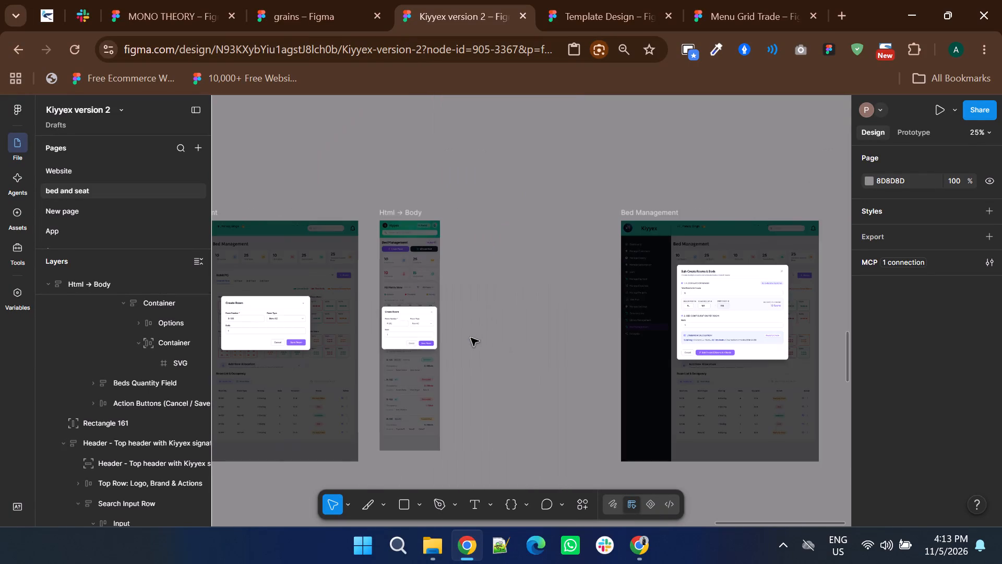
pyautogui.keyDown('ctrl'); pyautogui.scroll(-2, 471, 338); pyautogui.keyUp('ctrl')
pyautogui.moveTo(437, 280); pyautogui.dragTo(637, 277)
pyautogui.click(641, 234)
# Review the desktop Room List & Occupancy table and the Add New Allocation and Create Room screens in both sizes.
pyautogui.keyDown('shift'); pyautogui.scroll(5, 459, 357); pyautogui.keyUp('shift')
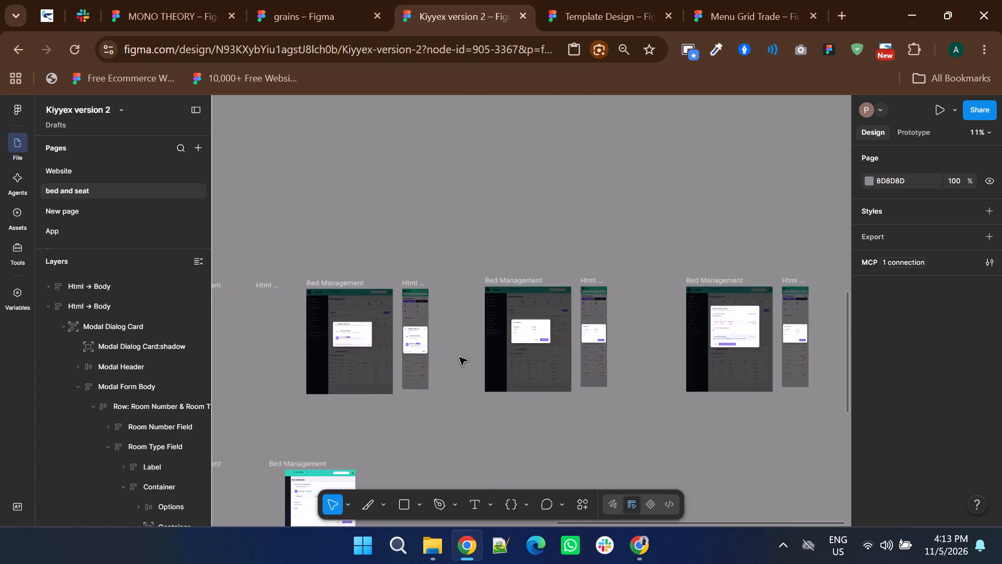
pyautogui.keyDown('shift'); pyautogui.scroll(2, 459, 357); pyautogui.keyUp('shift')
pyautogui.keyDown('ctrl'); pyautogui.scroll(6, 497, 371); pyautogui.keyUp('ctrl')
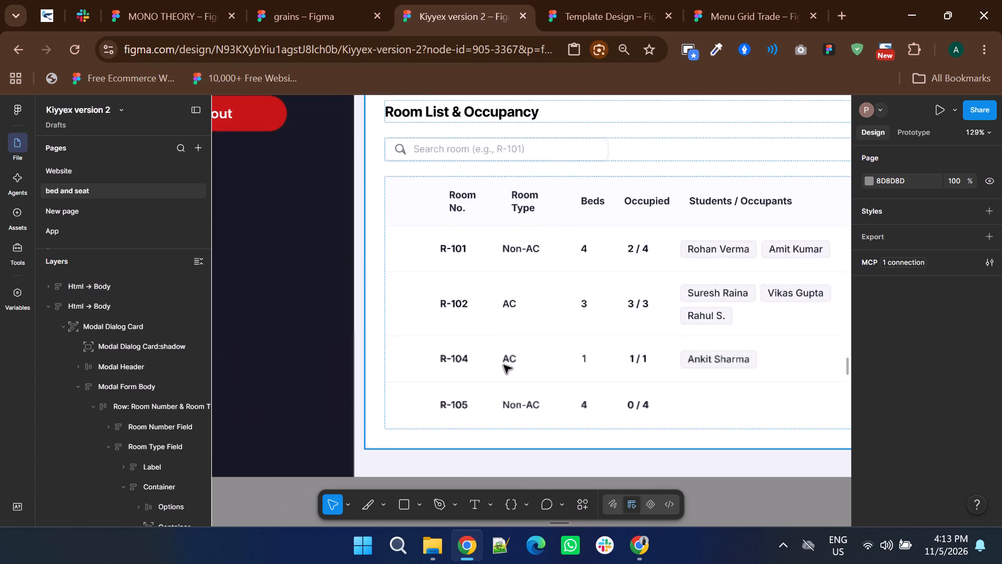
pyautogui.keyDown('ctrl'); pyautogui.scroll(-3, 504, 365); pyautogui.keyUp('ctrl')
pyautogui.keyDown('shift'); pyautogui.scroll(-7, 504, 365); pyautogui.keyUp('shift')
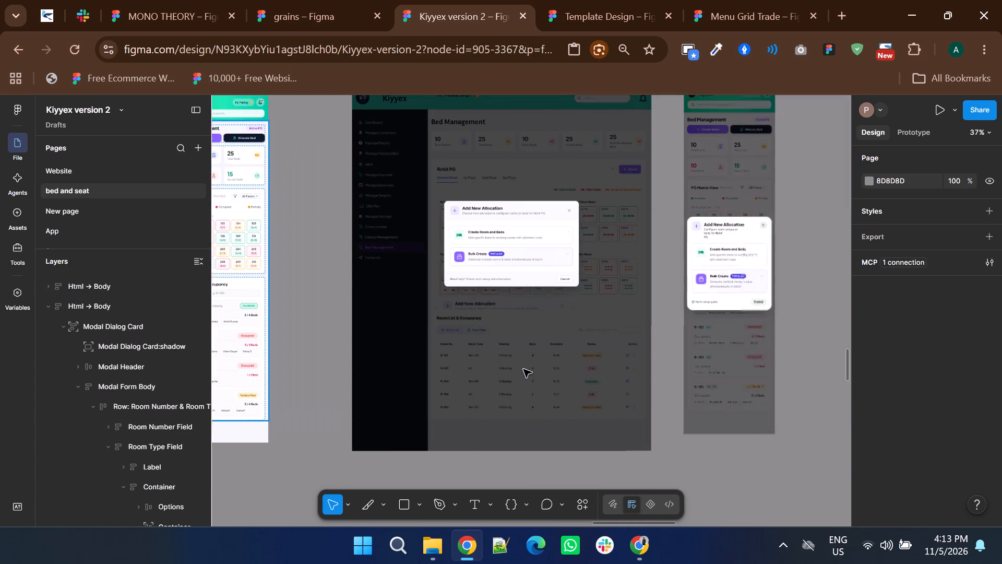
pyautogui.keyDown('ctrl'); pyautogui.scroll(2, 529, 369); pyautogui.keyUp('ctrl')
pyautogui.keyDown('ctrl'); pyautogui.scroll(-5, 535, 368); pyautogui.keyUp('ctrl')
pyautogui.keyDown('shift'); pyautogui.scroll(-3, 535, 368); pyautogui.keyUp('shift')
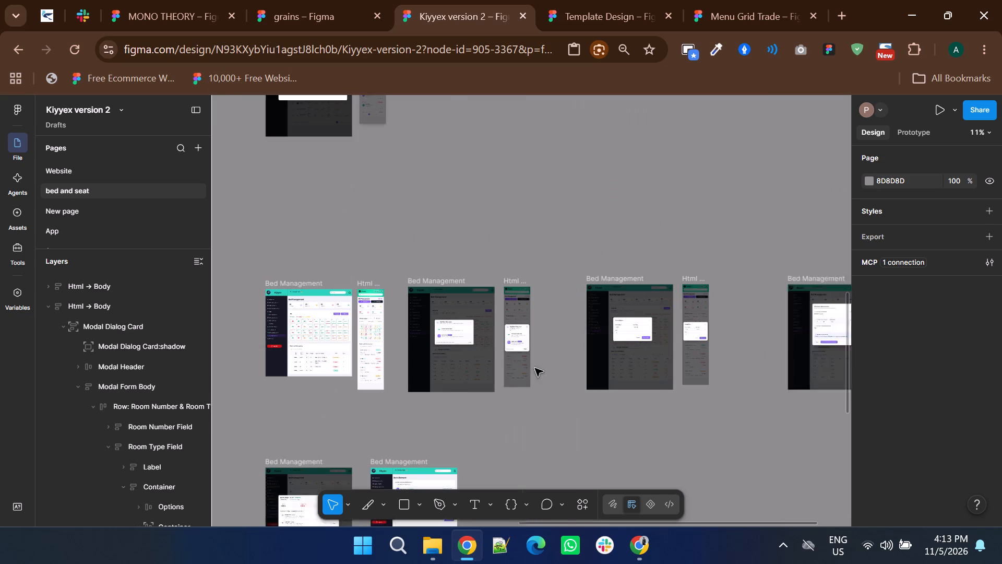
pyautogui.keyDown('shift'); pyautogui.scroll(-1, 535, 368); pyautogui.keyUp('shift')
pyautogui.keyDown('ctrl'); pyautogui.scroll(4, 488, 355); pyautogui.keyUp('ctrl')
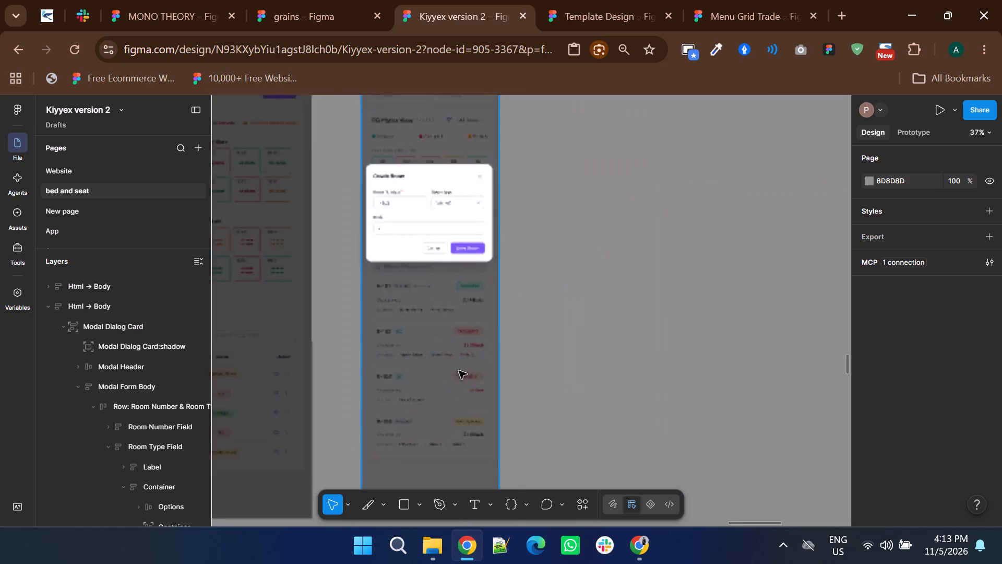
pyautogui.keyDown('ctrl'); pyautogui.scroll(1, 459, 371); pyautogui.keyUp('ctrl')
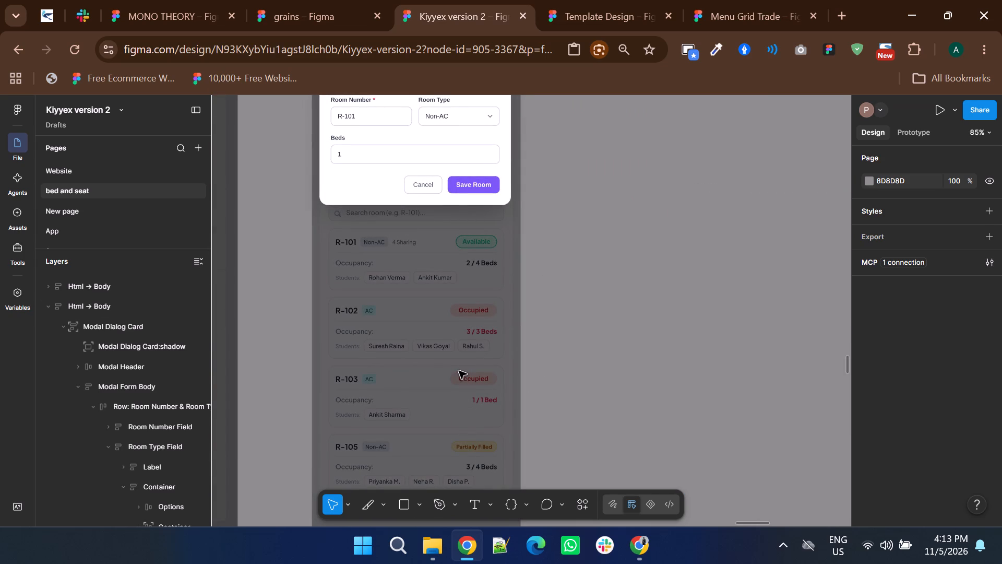
pyautogui.keyDown('ctrl'); pyautogui.scroll(-2, 459, 371); pyautogui.keyUp('ctrl')
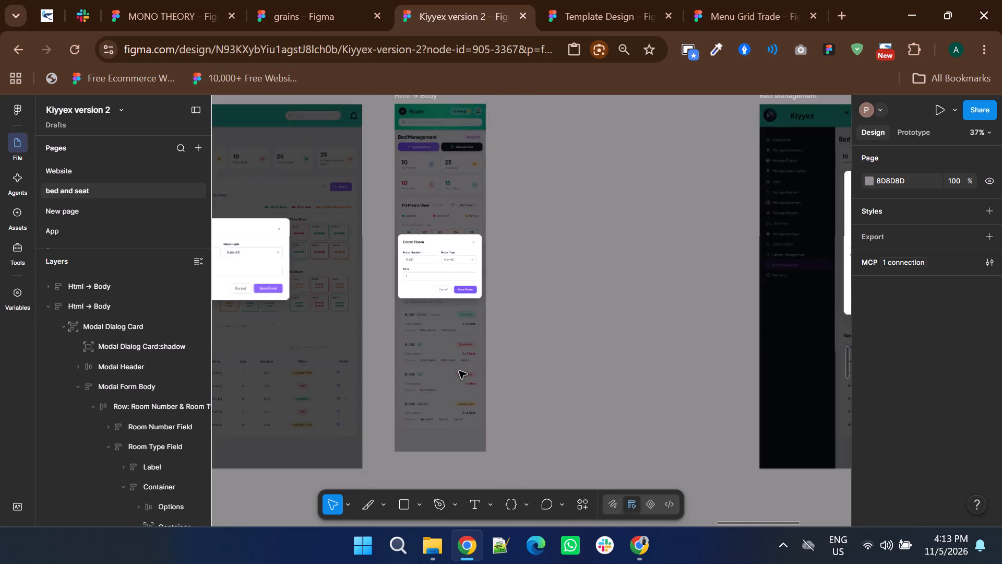
pyautogui.keyDown('ctrl'); pyautogui.scroll(-3, 459, 371); pyautogui.keyUp('ctrl')
# Delete the "4 Sharing" text from the R-101 room card in the mobile Bed Management screen without a dialog.
pyautogui.keyDown('shift'); pyautogui.scroll(4, 459, 371); pyautogui.keyUp('shift')
pyautogui.keyDown('ctrl'); pyautogui.scroll(4, 427, 349); pyautogui.keyUp('ctrl')
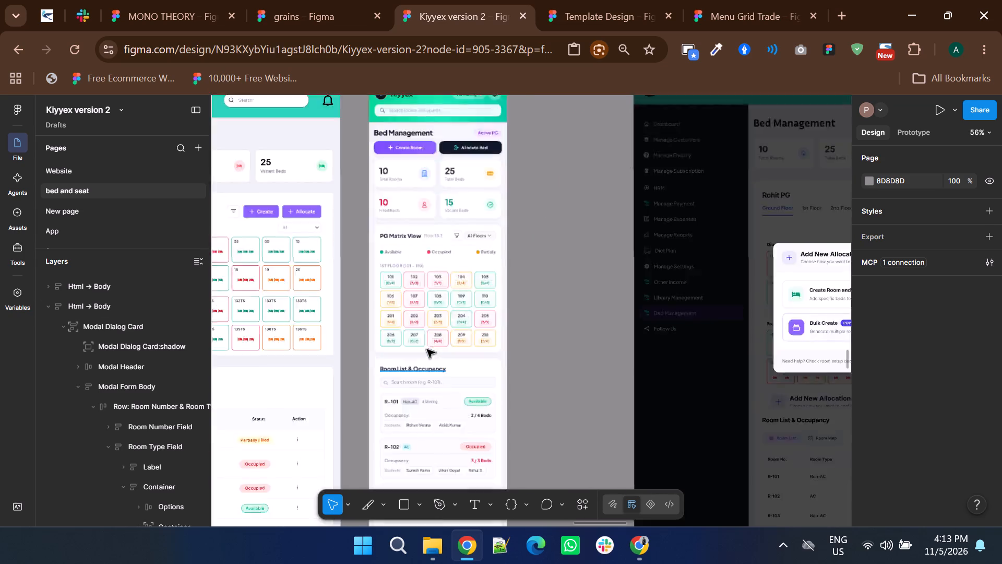
pyautogui.keyDown('ctrl'); pyautogui.scroll(1, 427, 349); pyautogui.keyUp('ctrl')
pyautogui.scroll(-2, 427, 349)
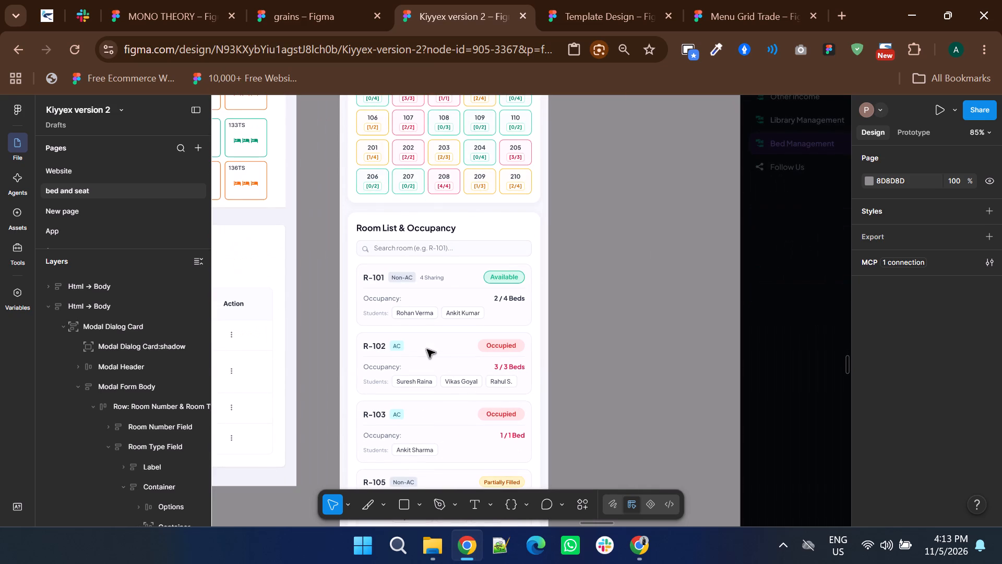
pyautogui.keyDown('ctrl'); pyautogui.scroll(2, 435, 280); pyautogui.keyUp('ctrl')
pyautogui.tripleClick(433, 279)
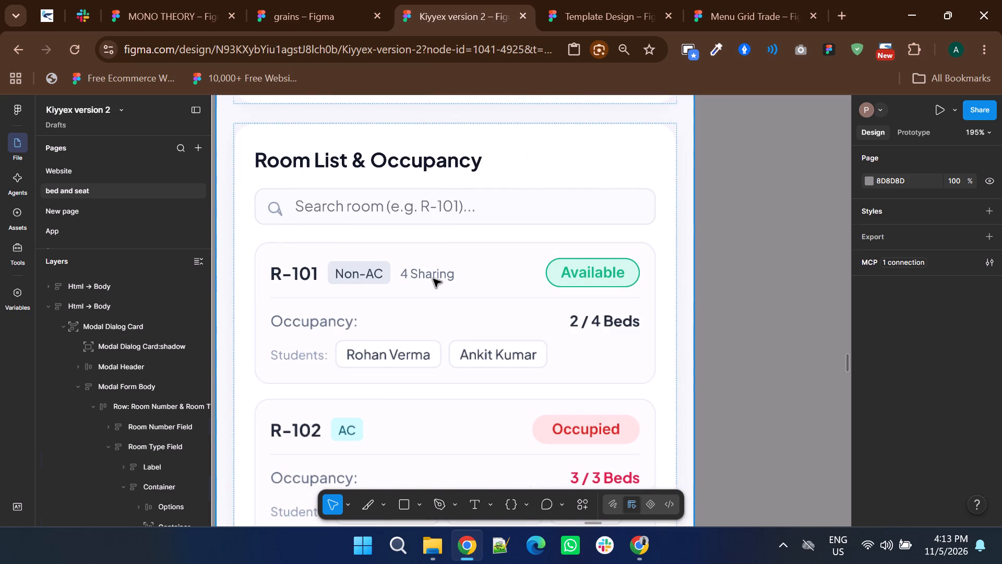
pyautogui.doubleClick(433, 279)
pyautogui.doubleClick(433, 279)
pyautogui.click(433, 279)
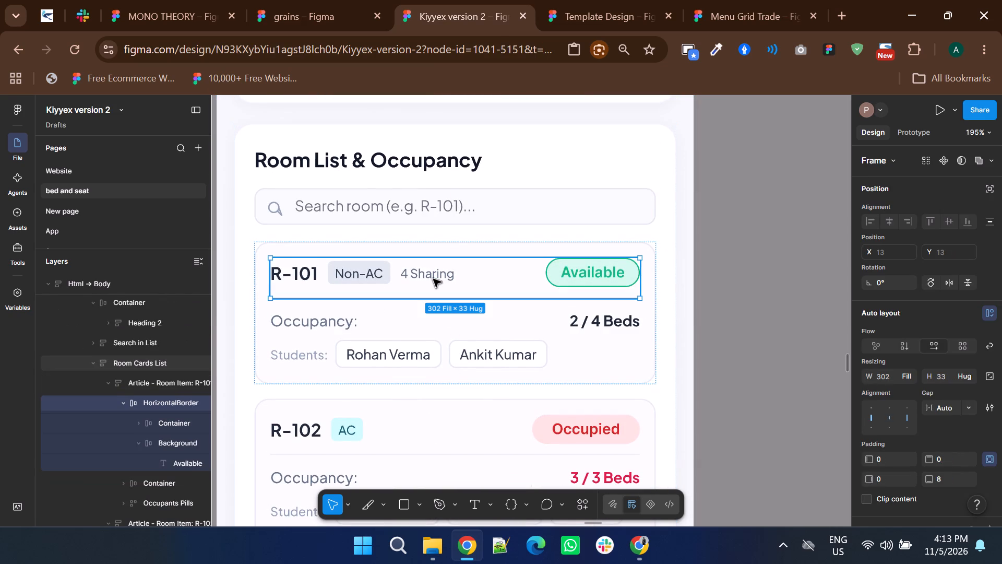
pyautogui.click(433, 279)
pyautogui.doubleClick(433, 279)
pyautogui.press('Delete')
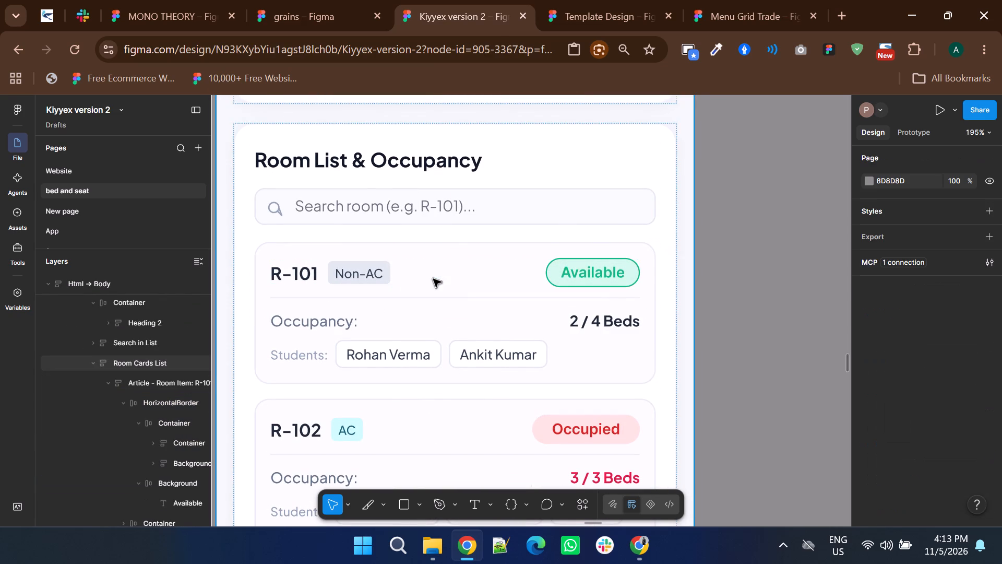
pyautogui.keyDown('ctrl'); pyautogui.scroll(-6, 424, 344); pyautogui.keyUp('ctrl')
pyautogui.scroll(-3, 424, 344)
pyautogui.keyDown('shift'); pyautogui.scroll(-2, 424, 344); pyautogui.keyUp('shift')
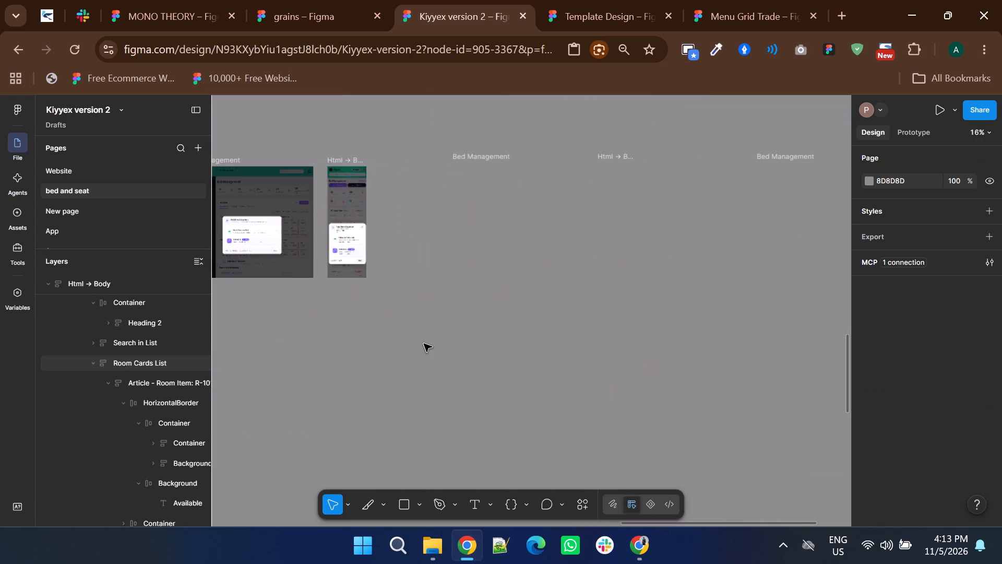
pyautogui.keyDown('ctrl'); pyautogui.scroll(-1, 441, 373); pyautogui.keyUp('ctrl')
pyautogui.keyDown('shift'); pyautogui.scroll(-4, 441, 373); pyautogui.keyUp('shift')
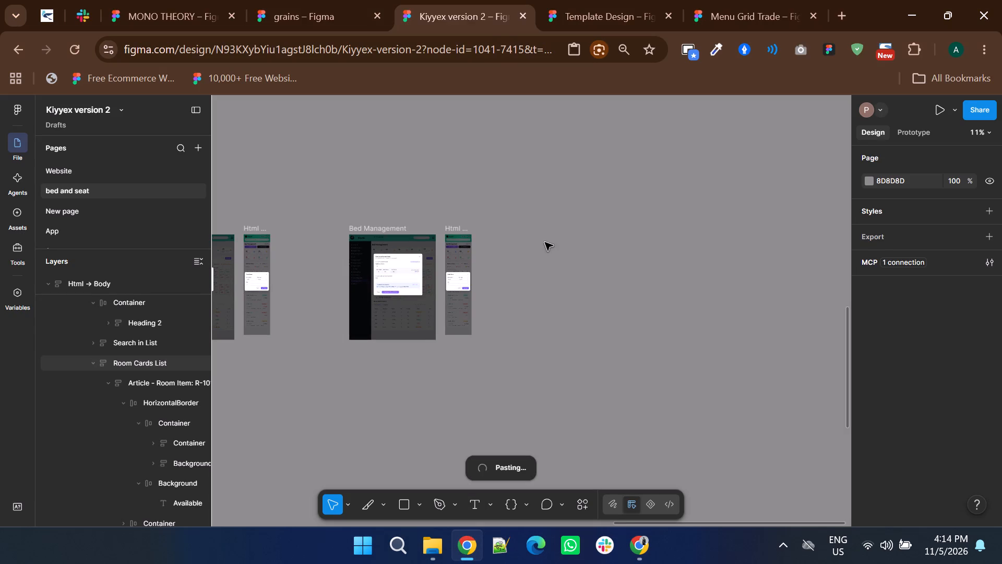
pyautogui.keyDown('ctrl'); pyautogui.scroll(3, 515, 262); pyautogui.keyUp('ctrl')
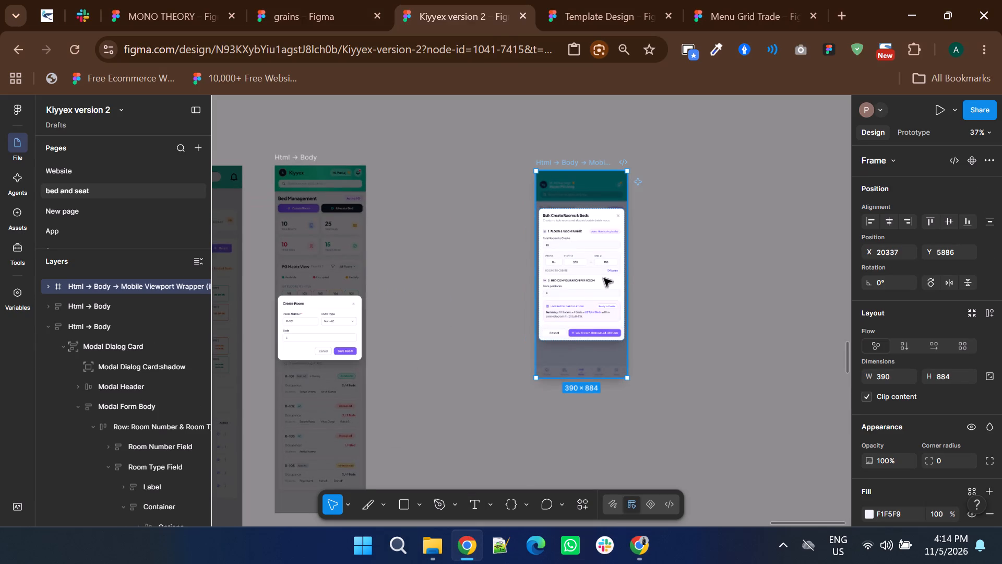
# Replace the Create Room dialog in the duplicated mobile frame with the Bulk Create Rooms & Beds modal card from the pasted Stitch screen.
pyautogui.doubleClick(590, 276)
pyautogui.rightClick(589, 275)
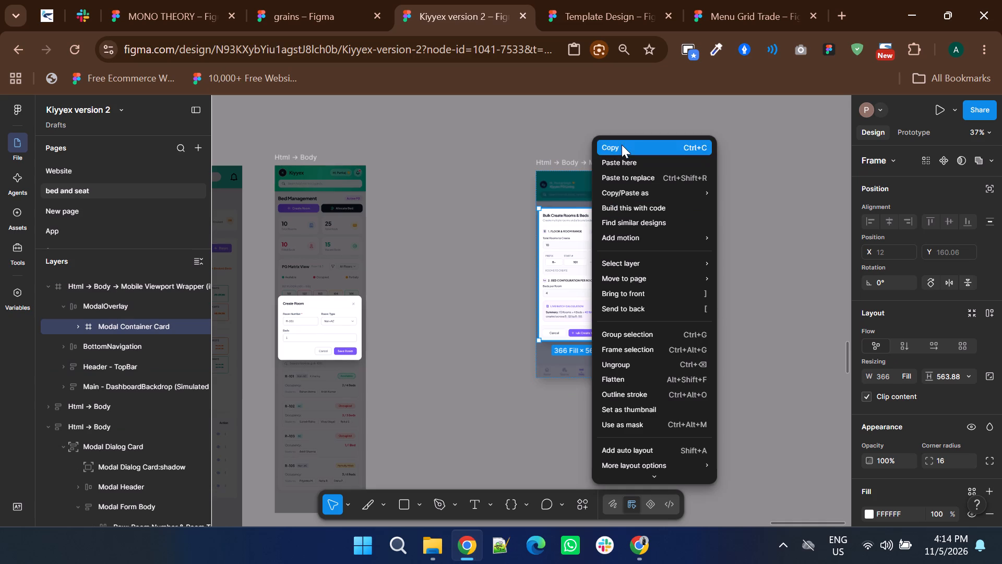
pyautogui.click(622, 145)
pyautogui.click(315, 328)
pyautogui.rightClick(315, 328)
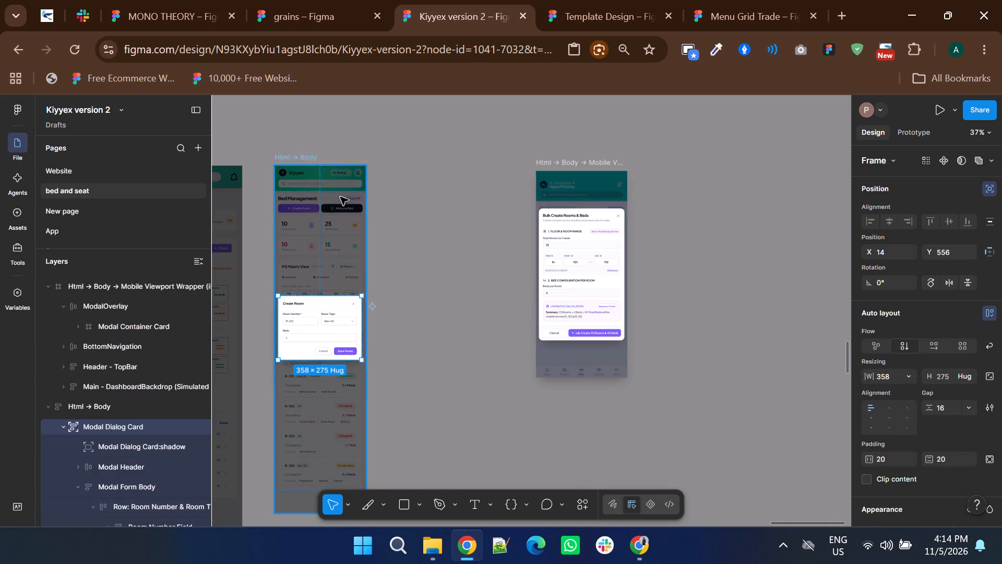
pyautogui.click(344, 181)
pyautogui.click(447, 320)
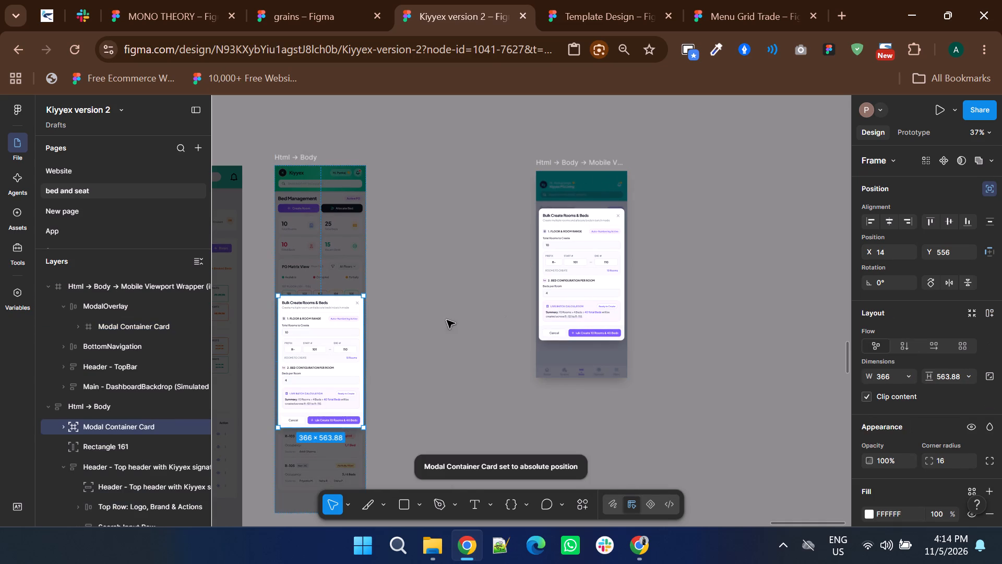
# Compare the mobile Bulk Create Rooms & Beds dialog with the desktop version beside it.
pyautogui.keyDown('ctrl'); pyautogui.scroll(2, 284, 378); pyautogui.keyUp('ctrl')
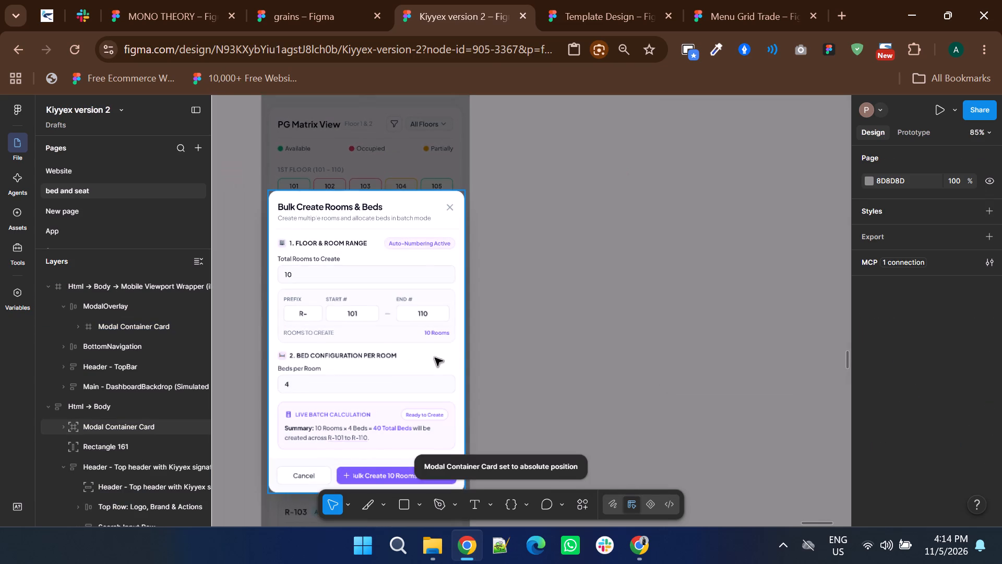
pyautogui.keyDown('ctrl'); pyautogui.scroll(-2, 628, 303); pyautogui.keyUp('ctrl')
pyautogui.keyDown('ctrl'); pyautogui.scroll(2, 499, 333); pyautogui.keyUp('ctrl')
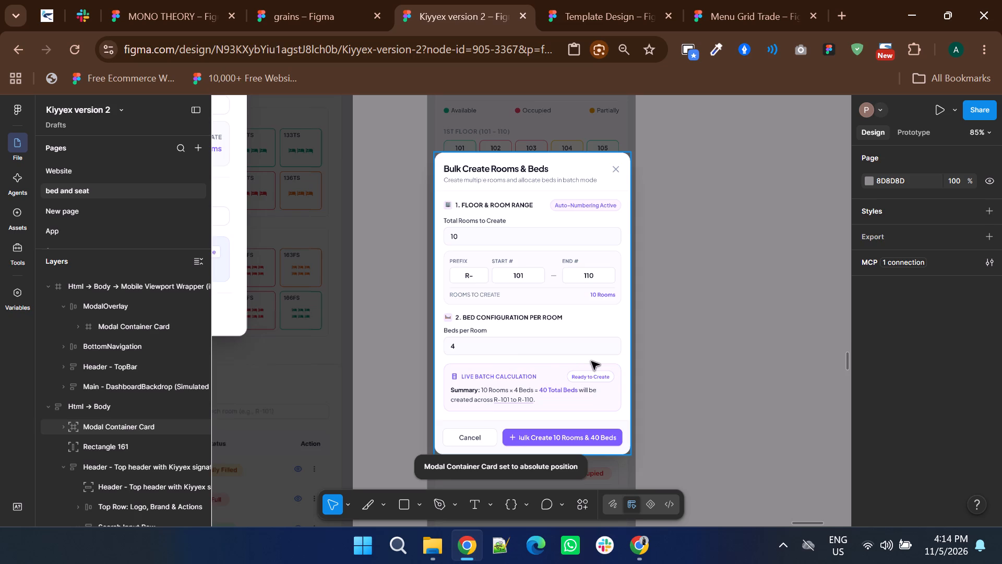
pyautogui.scroll(1, 559, 370)
pyautogui.keyDown('ctrl'); pyautogui.scroll(-1, 602, 352); pyautogui.keyUp('ctrl')
pyautogui.keyDown('shift'); pyautogui.scroll(1, 577, 365); pyautogui.keyUp('shift')
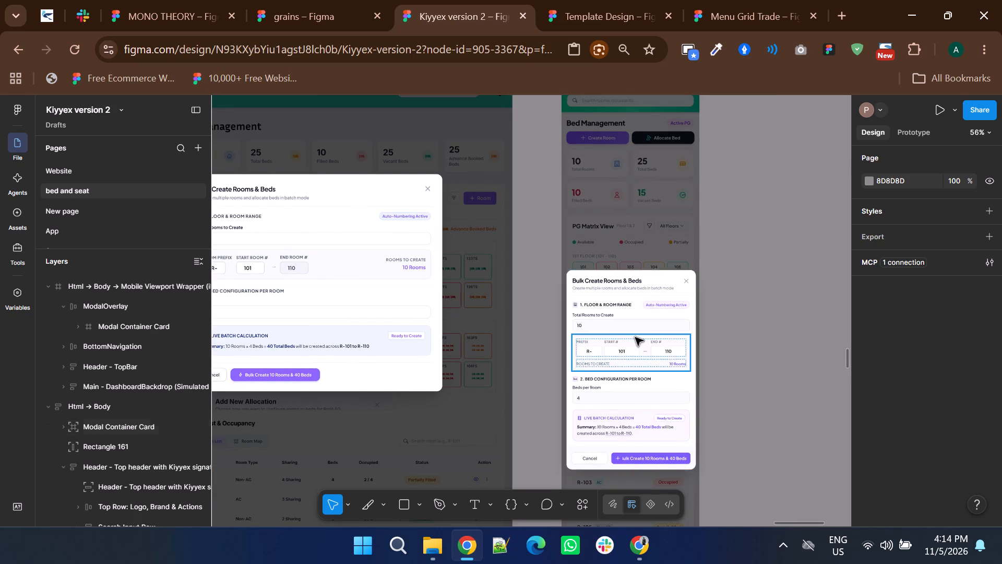
pyautogui.keyDown('ctrl'); pyautogui.scroll(-1, 635, 337); pyautogui.keyUp('ctrl')
pyautogui.keyDown('ctrl'); pyautogui.scroll(1, 635, 337); pyautogui.keyUp('ctrl')
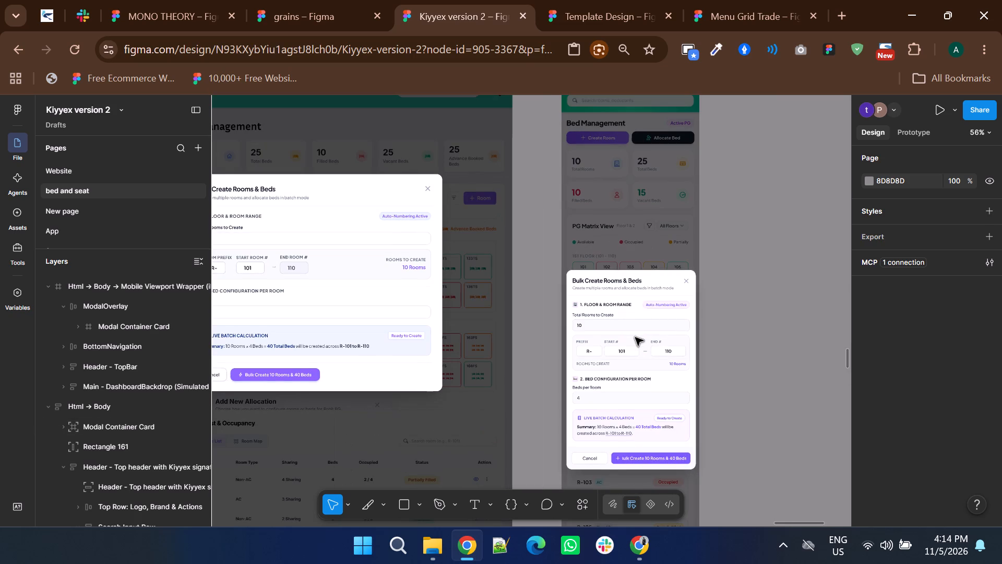
pyautogui.keyDown('ctrl'); pyautogui.scroll(-1, 635, 337); pyautogui.keyUp('ctrl')
pyautogui.keyDown('ctrl'); pyautogui.scroll(1, 635, 337); pyautogui.keyUp('ctrl')
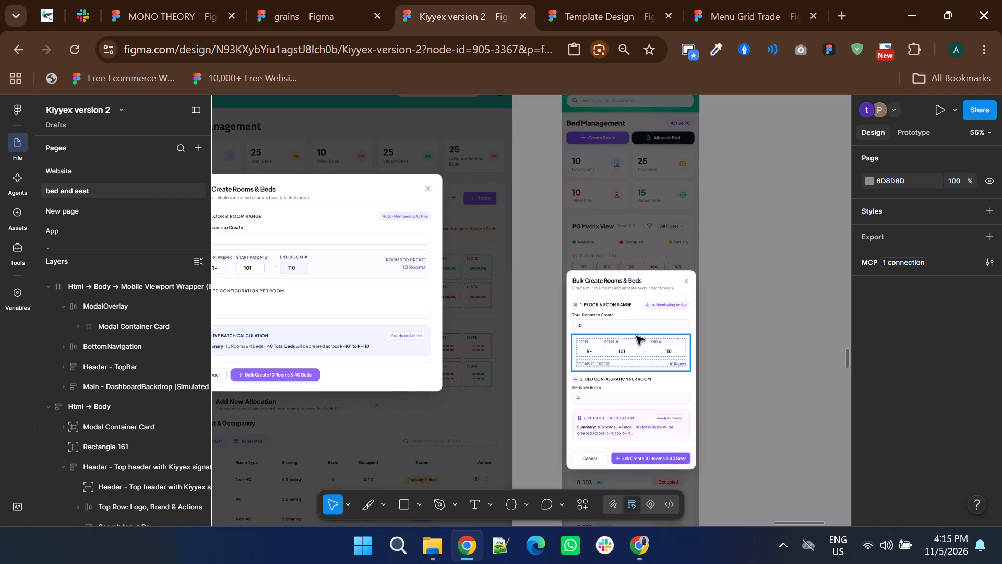
pyautogui.scroll(-1, 636, 336)
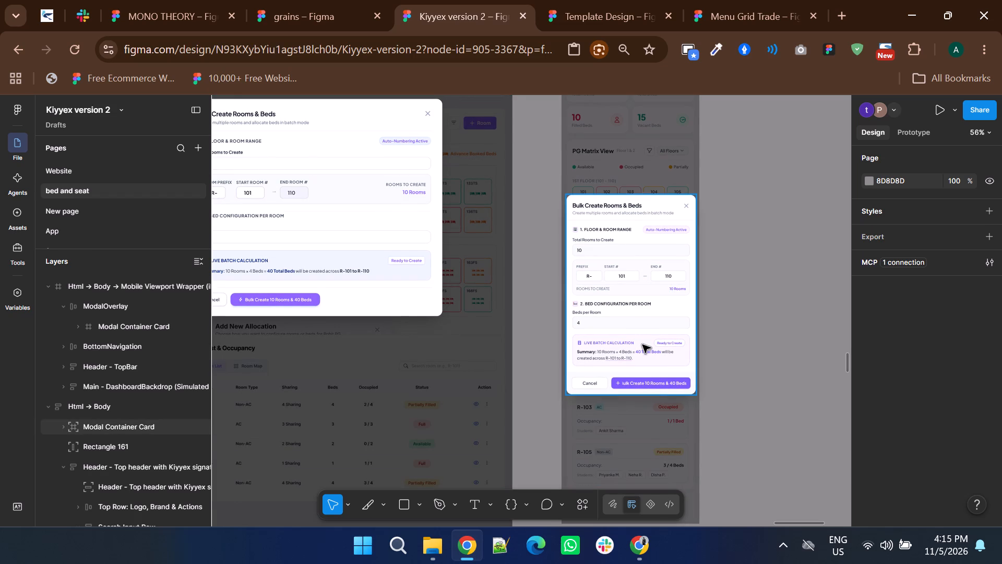
# Narrow the Cancel button in the mobile Bulk Create Rooms & Beds dialog's footer to about 71 wide.
pyautogui.keyDown('shift'); pyautogui.scroll(-1, 642, 345); pyautogui.keyUp('shift')
pyautogui.keyDown('ctrl'); pyautogui.scroll(3, 552, 380); pyautogui.keyUp('ctrl')
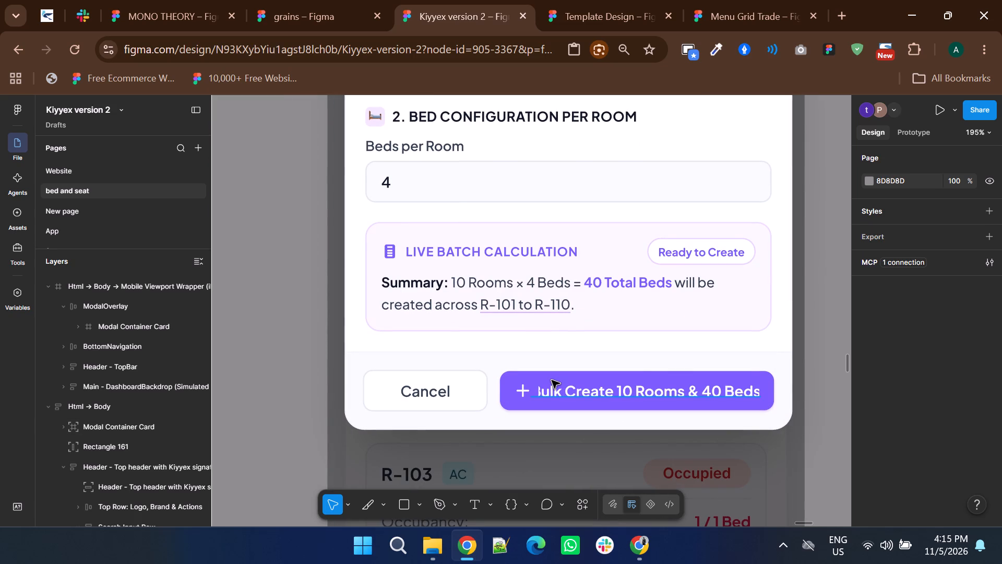
pyautogui.click(496, 378)
pyautogui.doubleClick(490, 383)
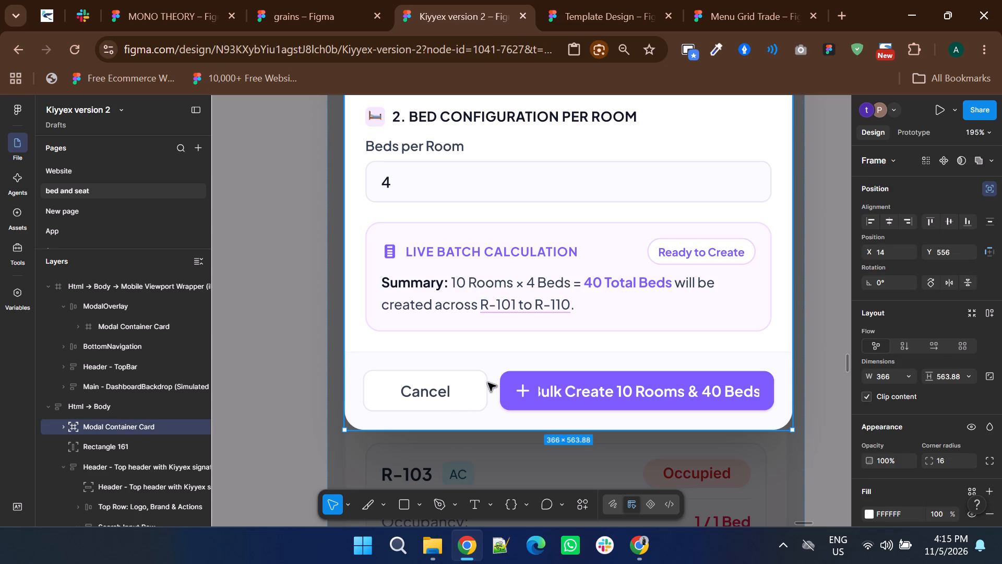
pyautogui.doubleClick(485, 385)
pyautogui.moveTo(485, 385); pyautogui.dragTo(478, 389)
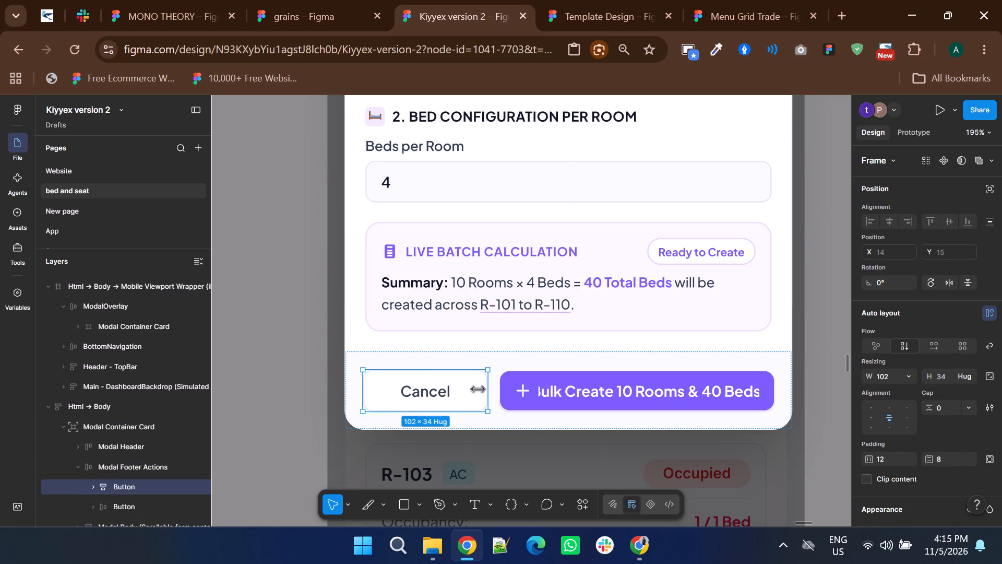
pyautogui.moveTo(478, 389); pyautogui.dragTo(448, 393)
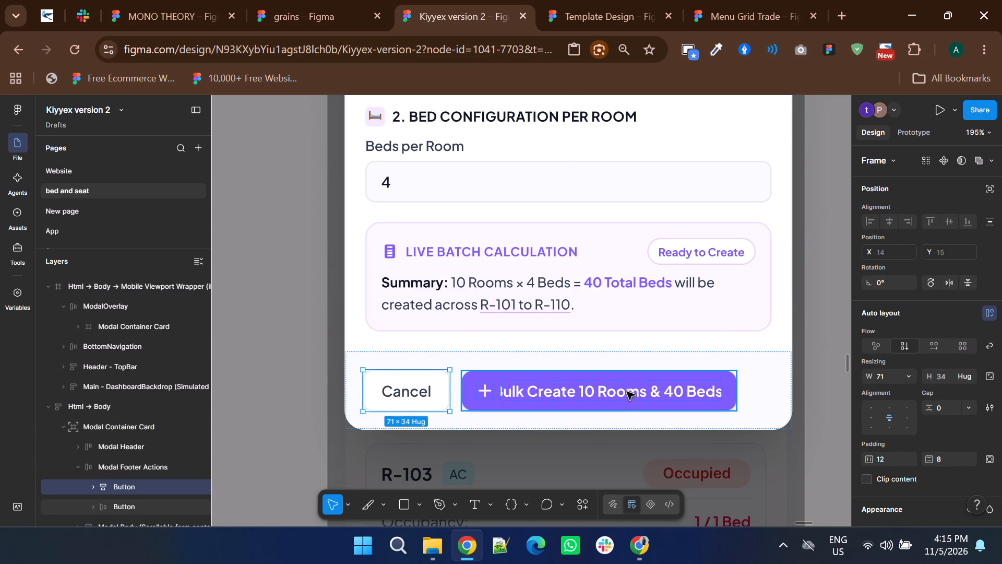
# Widen the purple Bulk Create 10 Rooms & 40 Beds button to about 265 and its text container to about 201.
pyautogui.click(628, 392)
pyautogui.moveTo(735, 385); pyautogui.dragTo(786, 385)
pyautogui.doubleClick(722, 389)
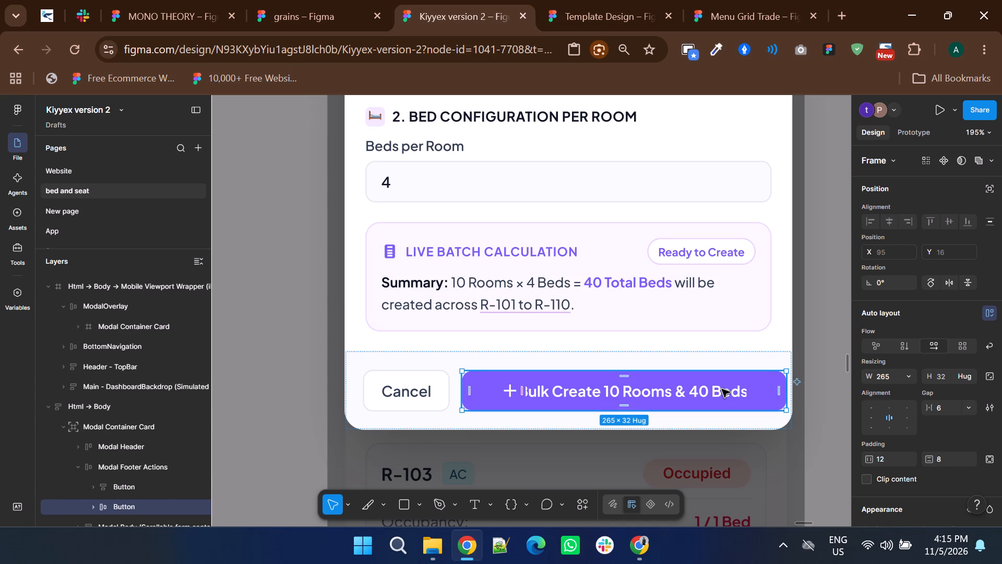
pyautogui.moveTo(748, 389); pyautogui.dragTo(768, 393)
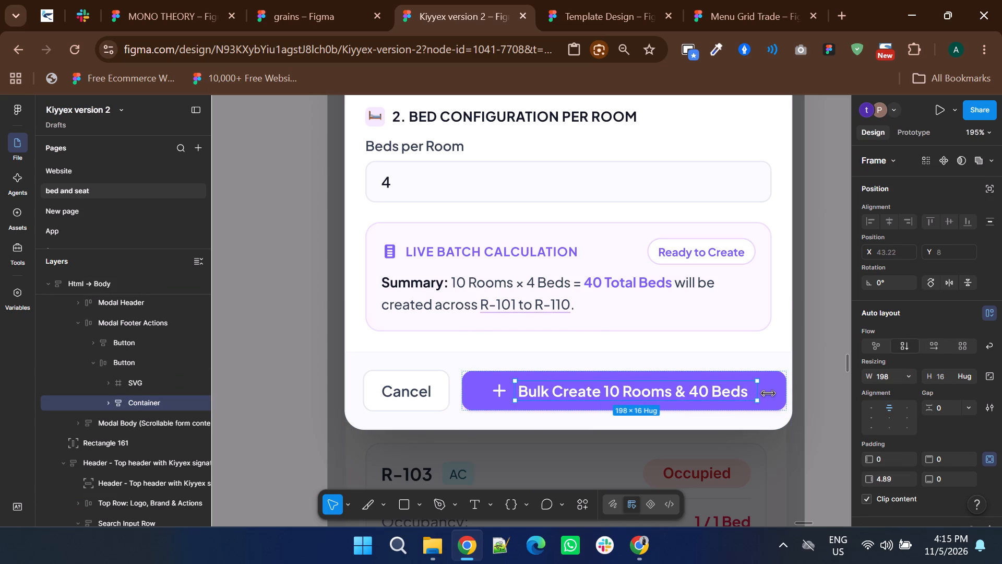
pyautogui.moveTo(768, 393); pyautogui.dragTo(770, 393)
pyautogui.keyDown('ctrl'); pyautogui.scroll(-2, 433, 391); pyautogui.keyUp('ctrl')
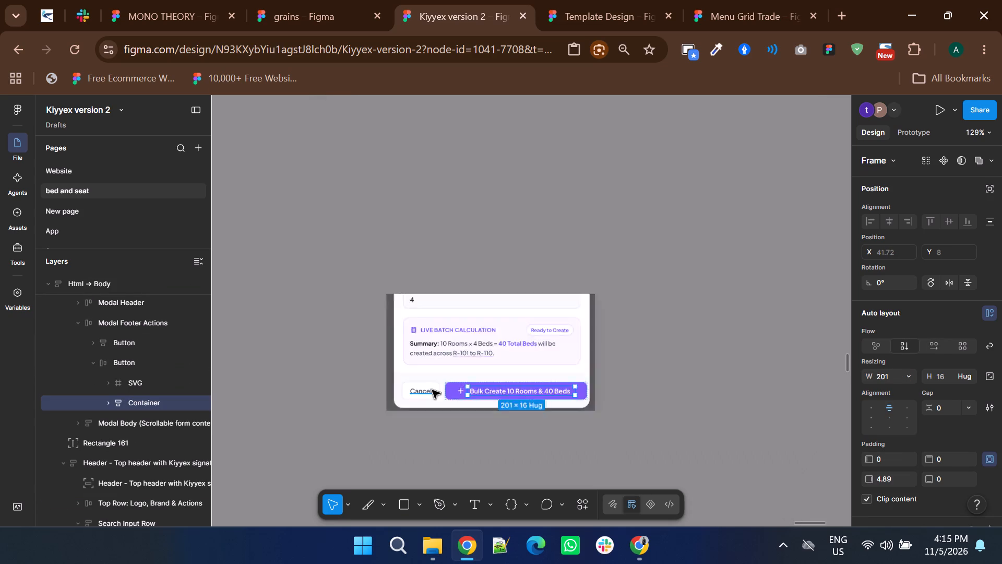
pyautogui.keyDown('ctrl'); pyautogui.scroll(-1, 432, 390); pyautogui.keyUp('ctrl')
pyautogui.doubleClick(652, 356)
# Delete the leftover pasted Stitch screen beside the mobile Bulk Create Rooms & Beds frame.
pyautogui.keyDown('ctrl'); pyautogui.scroll(-3, 652, 356); pyautogui.keyUp('ctrl')
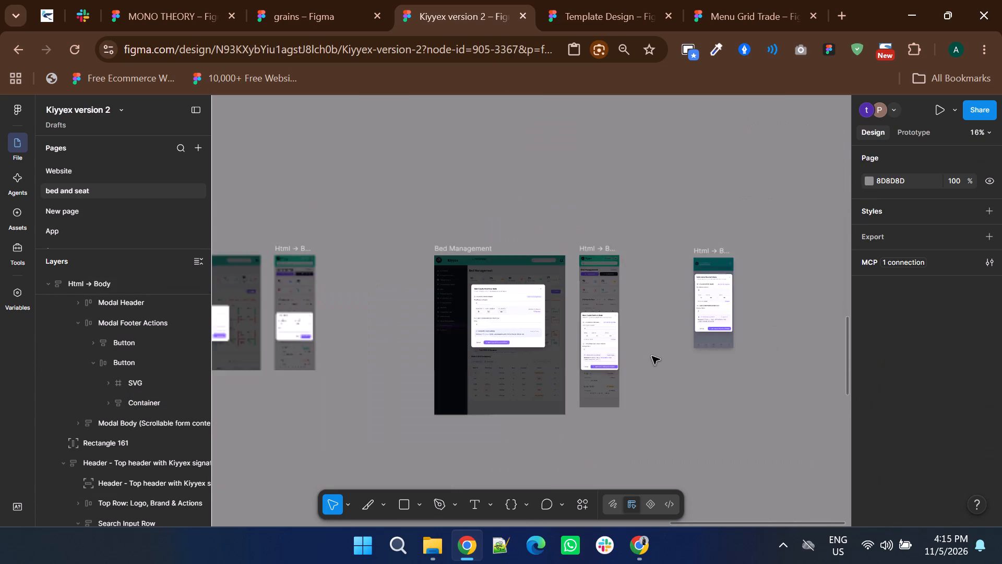
pyautogui.keyDown('ctrl'); pyautogui.scroll(-1, 652, 356); pyautogui.keyUp('ctrl')
pyautogui.click(701, 279)
pyautogui.press('Delete')
pyautogui.click(692, 283)
pyautogui.press('Delete')
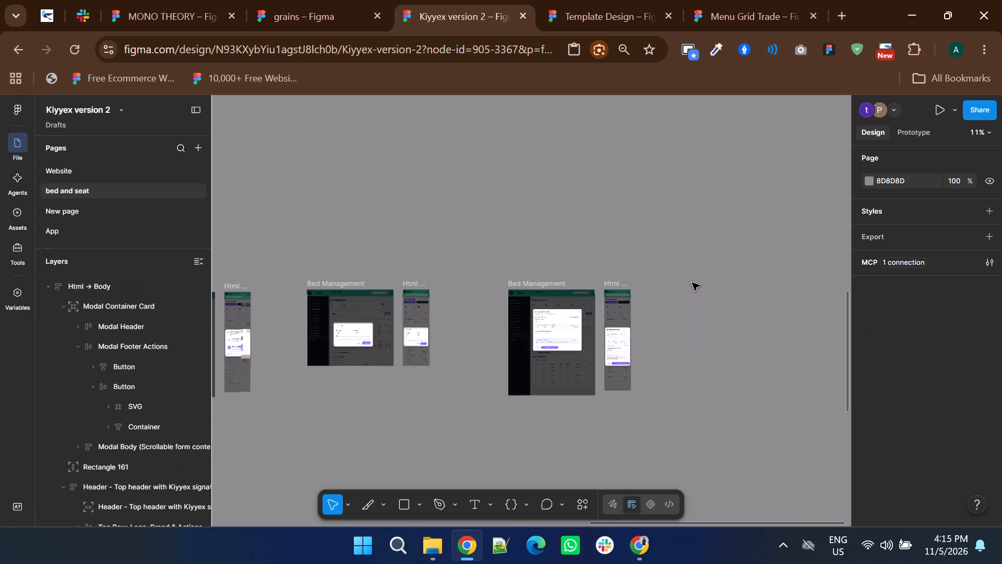
# Move the desktop Bed Allotment frame in the second Bed Management row away from its neighbour, to about X 12635, Y 8573.
pyautogui.keyDown('ctrl'); pyautogui.scroll(-3, 692, 283); pyautogui.keyUp('ctrl')
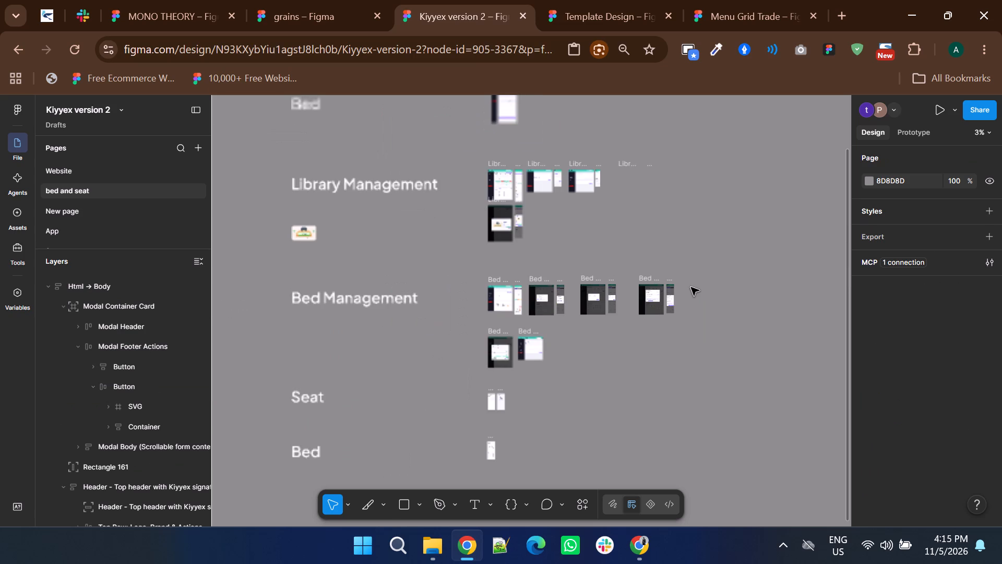
pyautogui.keyDown('ctrl'); pyautogui.scroll(4, 528, 335); pyautogui.keyUp('ctrl')
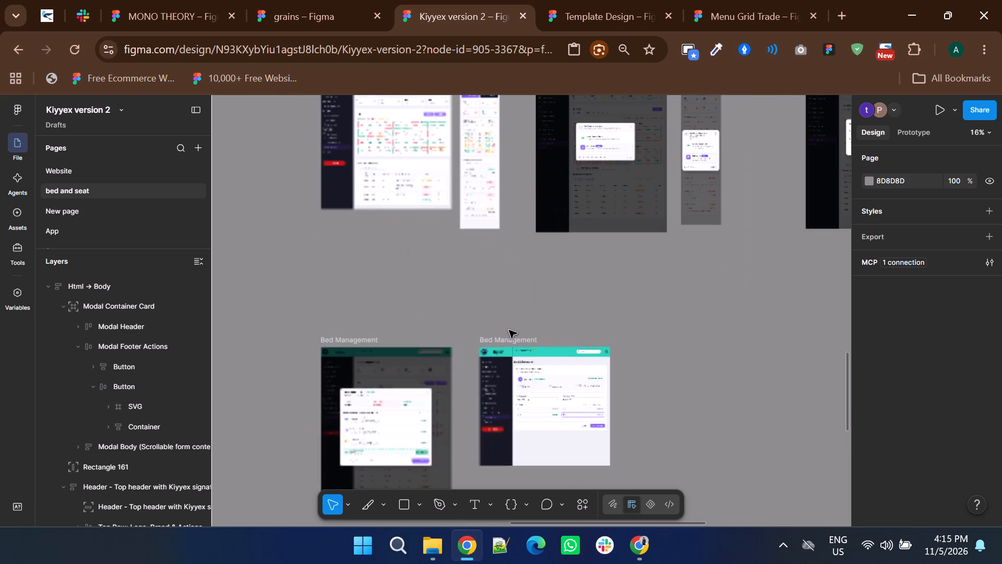
pyautogui.moveTo(507, 340); pyautogui.dragTo(605, 325)
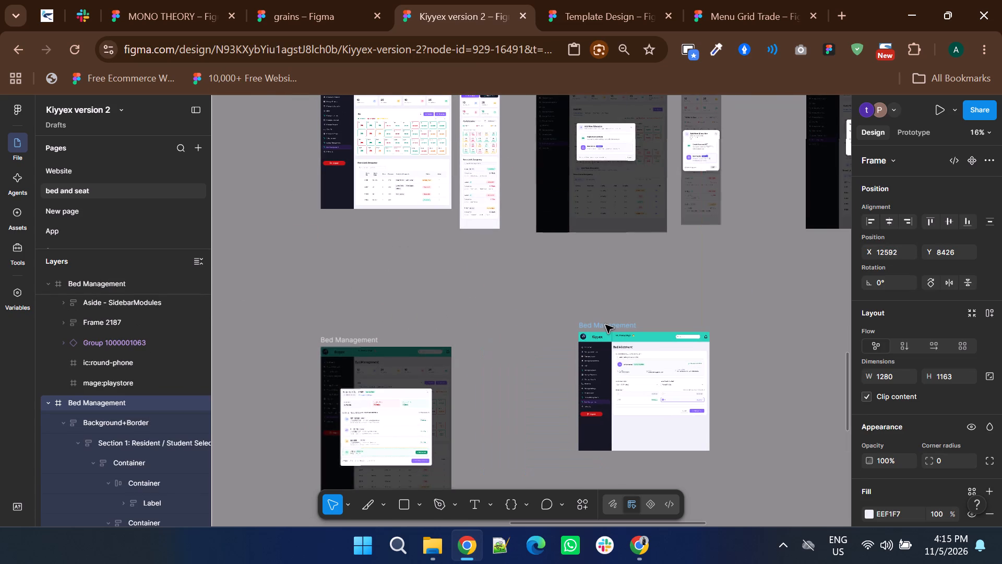
pyautogui.moveTo(605, 325); pyautogui.dragTo(610, 340)
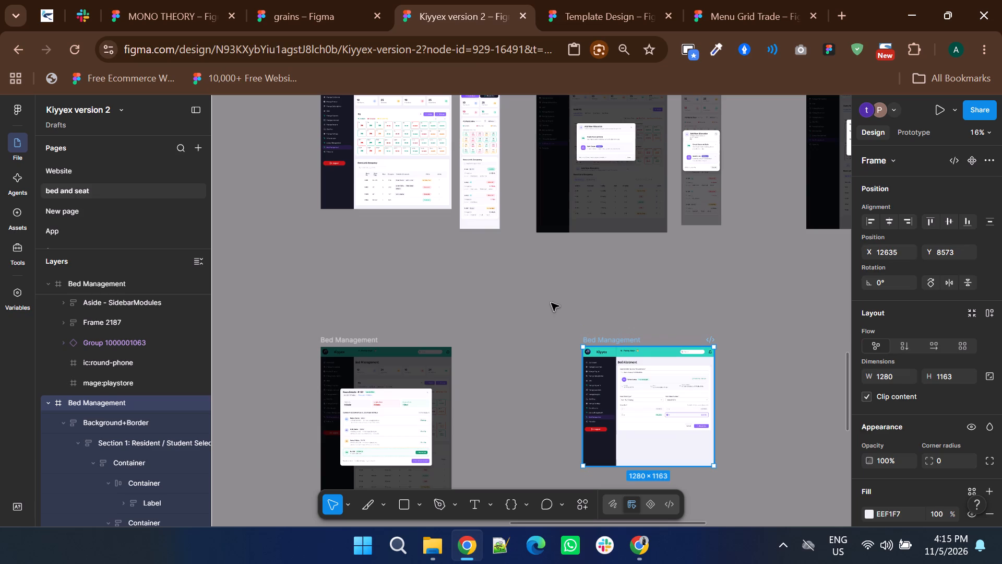
pyautogui.click(551, 303)
pyautogui.keyDown('ctrl'); pyautogui.scroll(-1, 551, 302); pyautogui.keyUp('ctrl')
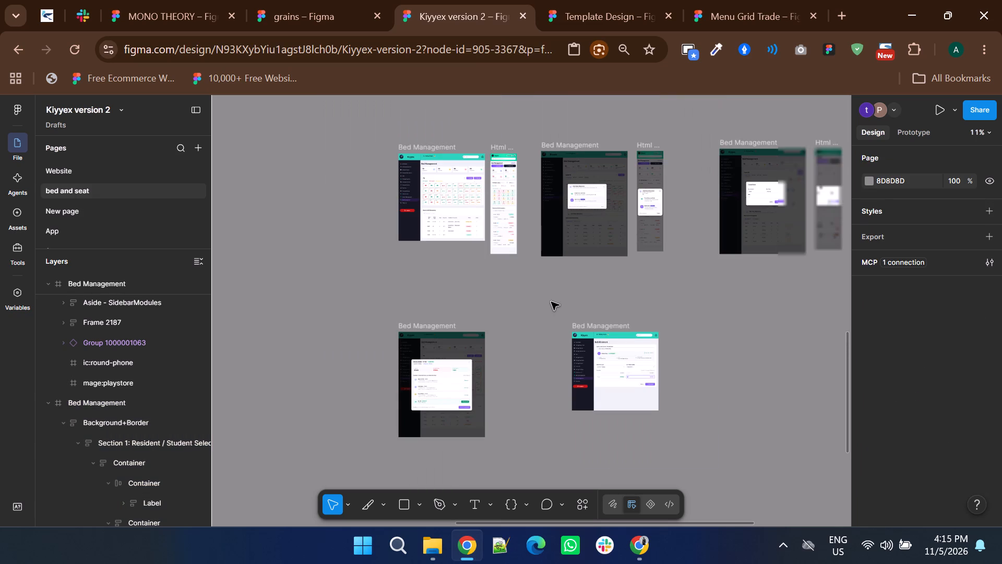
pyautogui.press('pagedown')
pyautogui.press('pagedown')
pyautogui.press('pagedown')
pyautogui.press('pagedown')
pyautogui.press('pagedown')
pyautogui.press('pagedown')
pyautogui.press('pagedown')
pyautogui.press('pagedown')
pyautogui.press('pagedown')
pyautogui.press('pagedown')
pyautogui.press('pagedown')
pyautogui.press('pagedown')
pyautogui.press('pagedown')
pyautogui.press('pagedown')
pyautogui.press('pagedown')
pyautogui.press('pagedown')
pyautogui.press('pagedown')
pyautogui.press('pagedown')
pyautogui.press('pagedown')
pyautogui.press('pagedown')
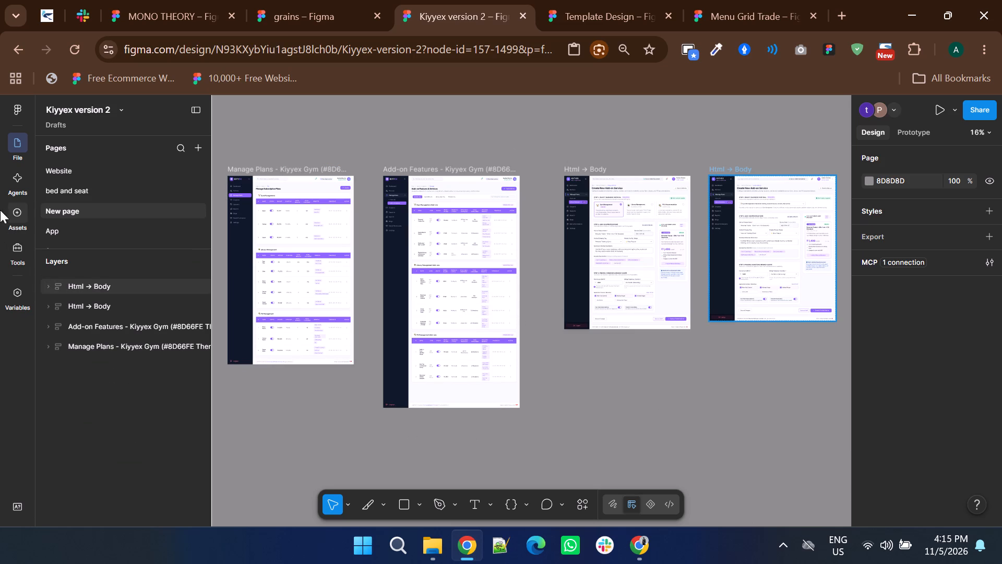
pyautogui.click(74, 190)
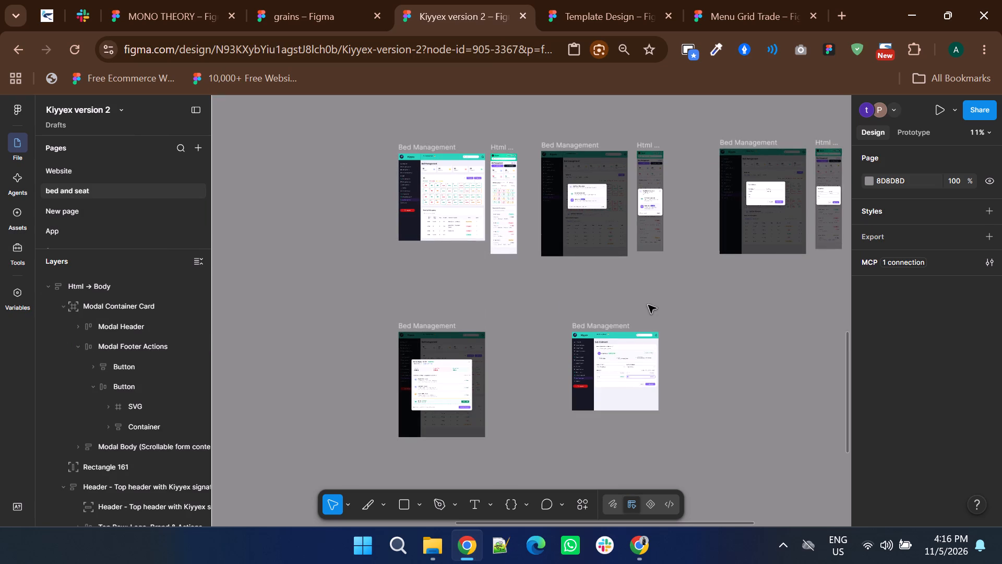
# Capture a screenshot of the desktop Bed Management frame showing the Room Details dialog.
pyautogui.press('Print')
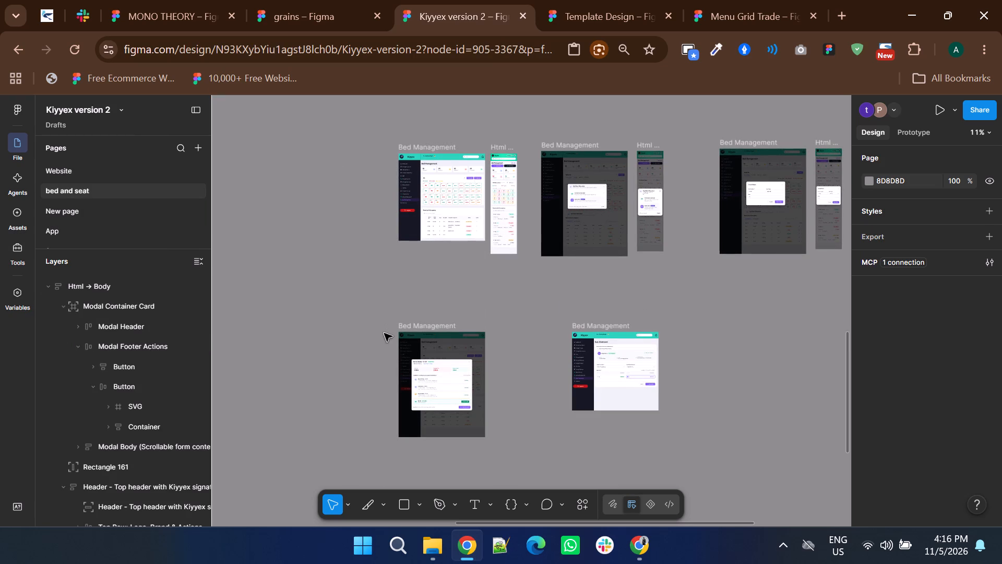
pyautogui.moveTo(397, 329); pyautogui.dragTo(424, 373)
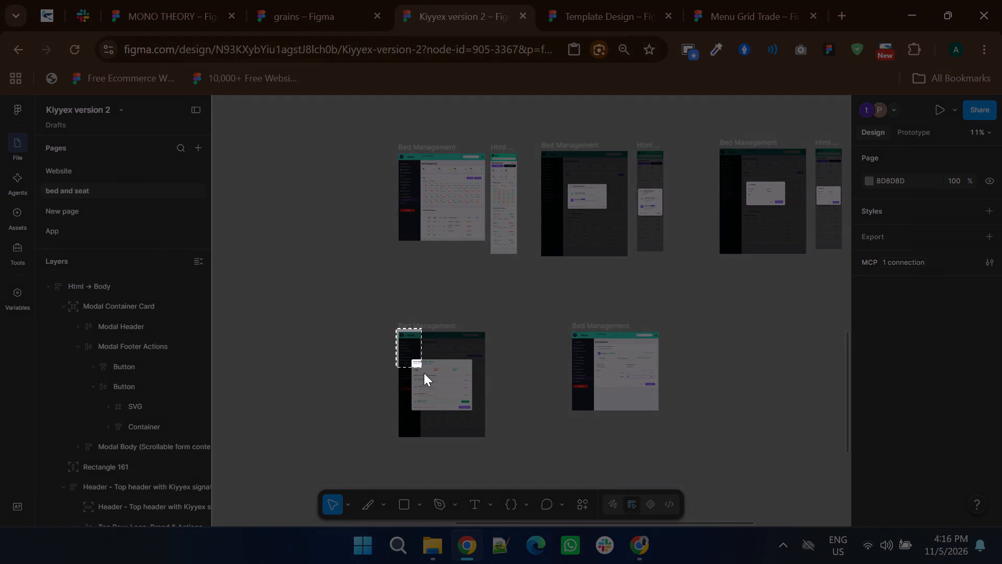
pyautogui.moveTo(424, 373); pyautogui.dragTo(485, 438)
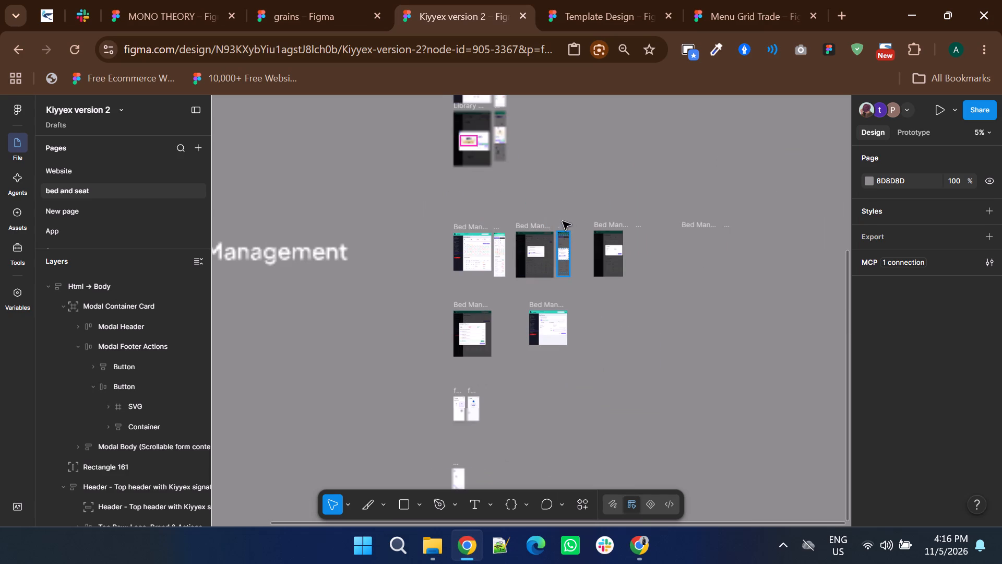
# Duplicate the mobile popup frame from the second Bed Management pair and place the copy beside the desktop Room Details frame.
pyautogui.keyDown('ctrl'); pyautogui.scroll(1, 559, 228); pyautogui.keyUp('ctrl')
pyautogui.keyDown('alt'); pyautogui.moveTo(559, 227); pyautogui.dragTo(554, 244); pyautogui.keyUp('alt')
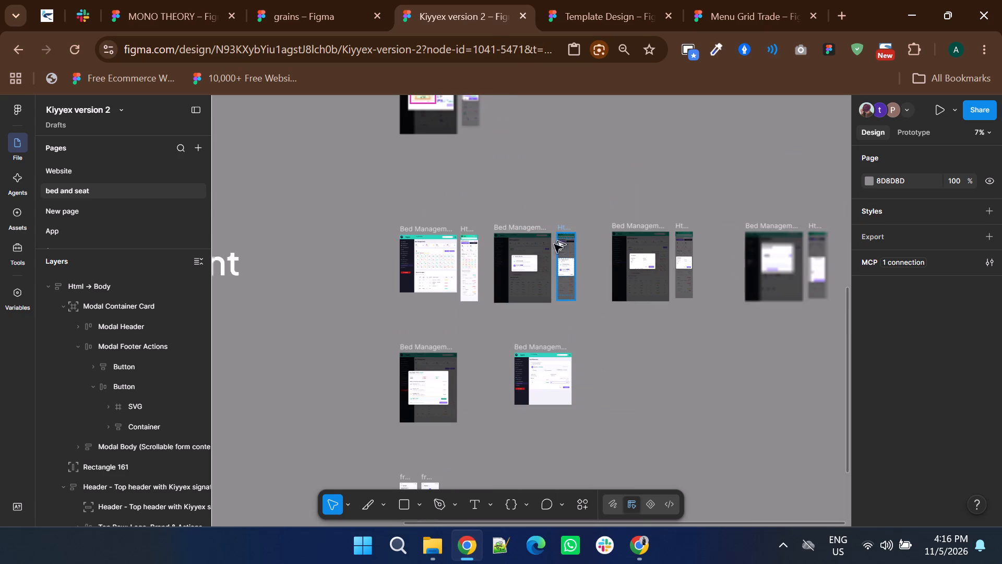
pyautogui.keyDown('alt'); pyautogui.moveTo(554, 244); pyautogui.dragTo(466, 349); pyautogui.keyUp('alt')
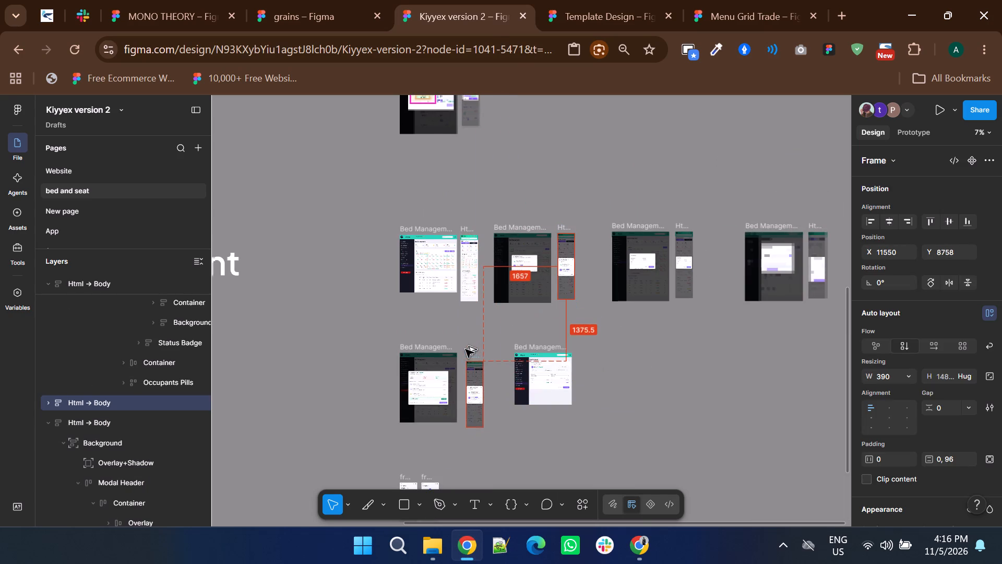
pyautogui.keyDown('alt'); pyautogui.moveTo(466, 349); pyautogui.dragTo(466, 345); pyautogui.keyUp('alt')
pyautogui.click(473, 332)
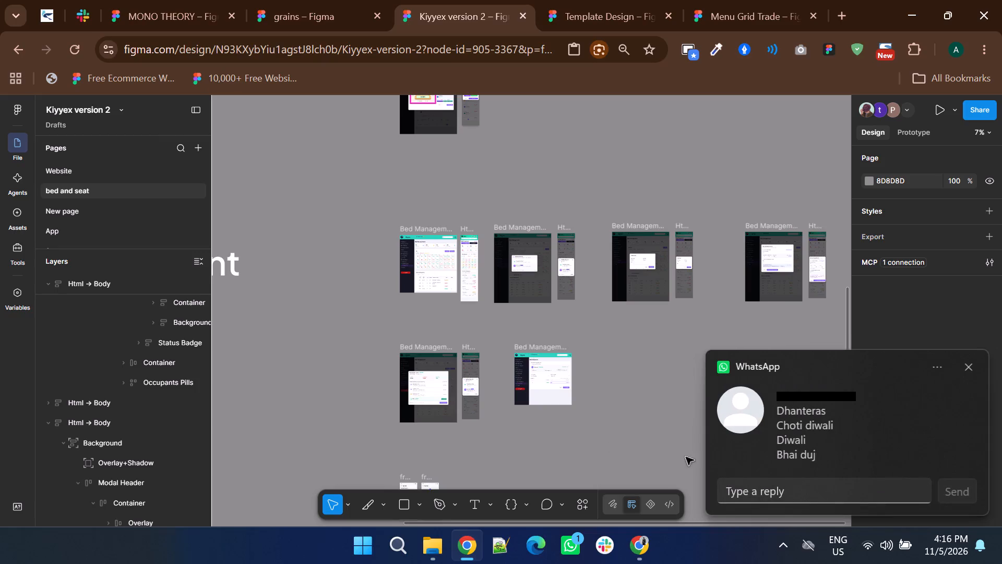
# Dismiss the incoming WhatsApp message notification.
pyautogui.click(971, 366)
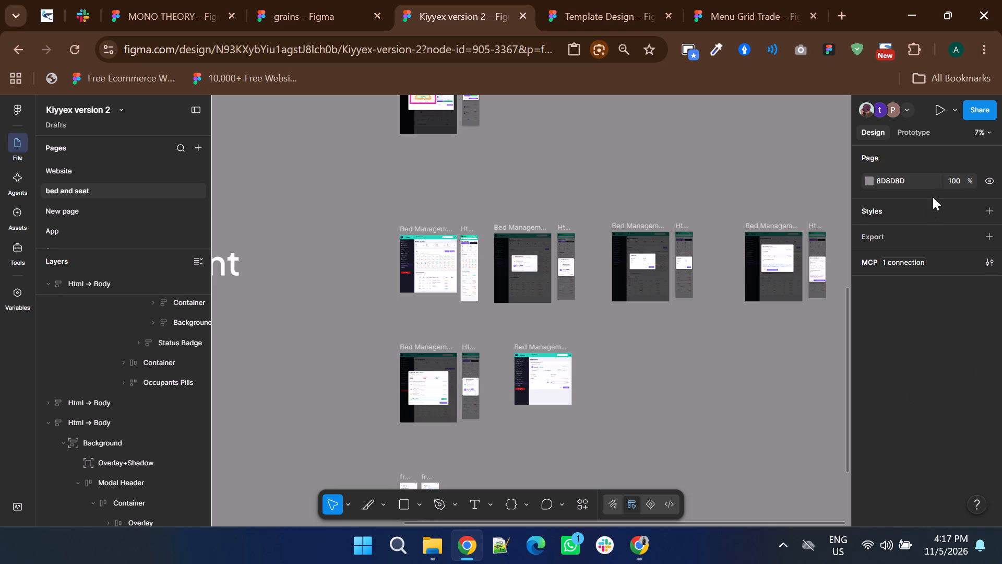
# Open the sharing options for the Kiyyex version 2 file.
pyautogui.click(971, 116)
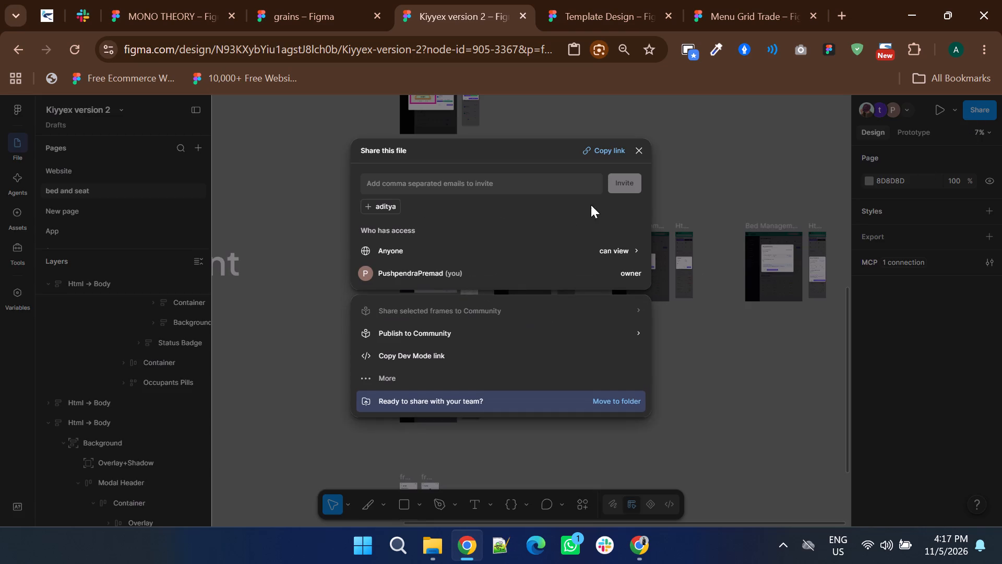
# Examine the Kiyyex version 2 file's sharing dialog and its access settings for Anyone.
pyautogui.click(604, 246)
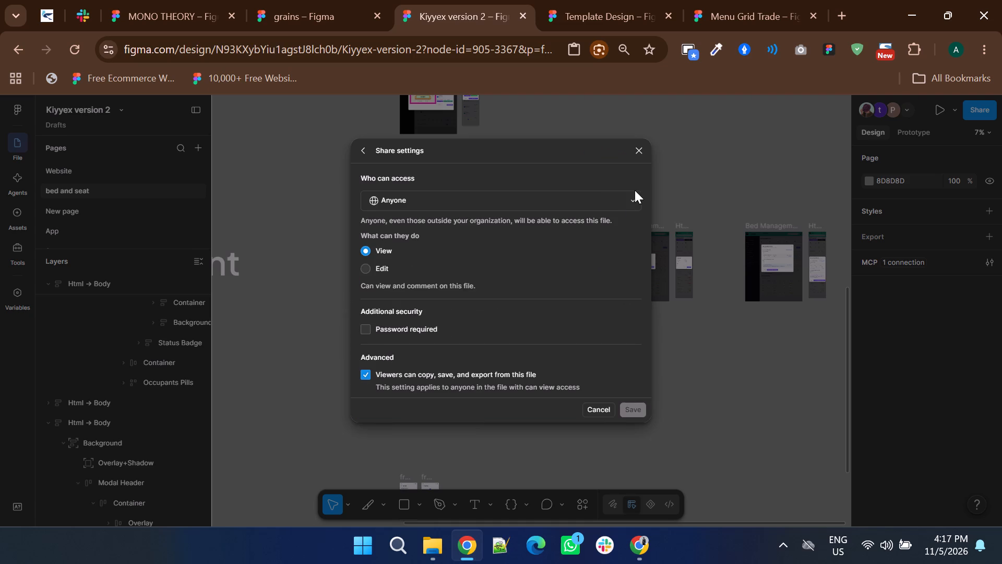
pyautogui.click(636, 154)
pyautogui.click(981, 108)
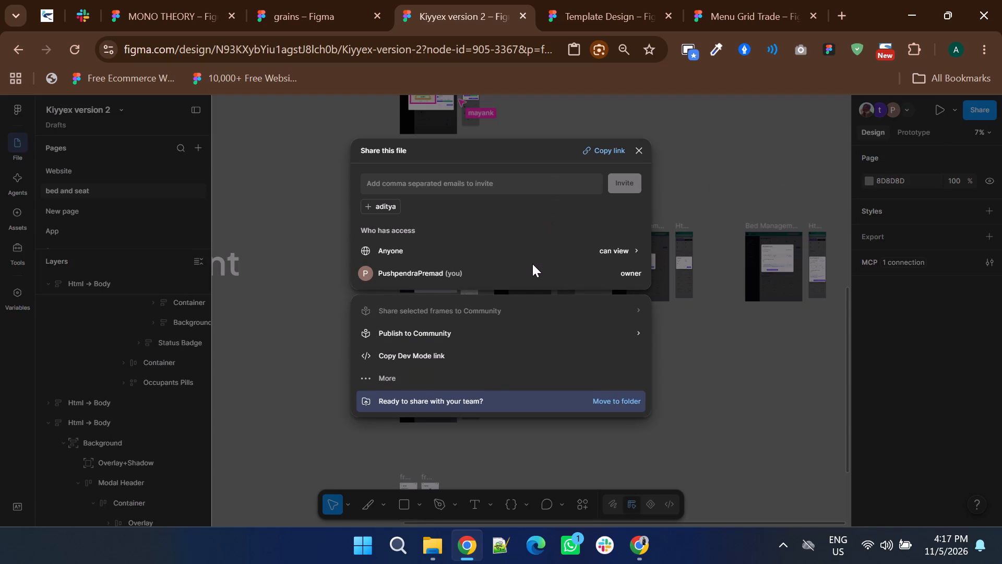
pyautogui.doubleClick(411, 226)
pyautogui.click(941, 126)
pyautogui.click(987, 113)
pyautogui.click(317, 285)
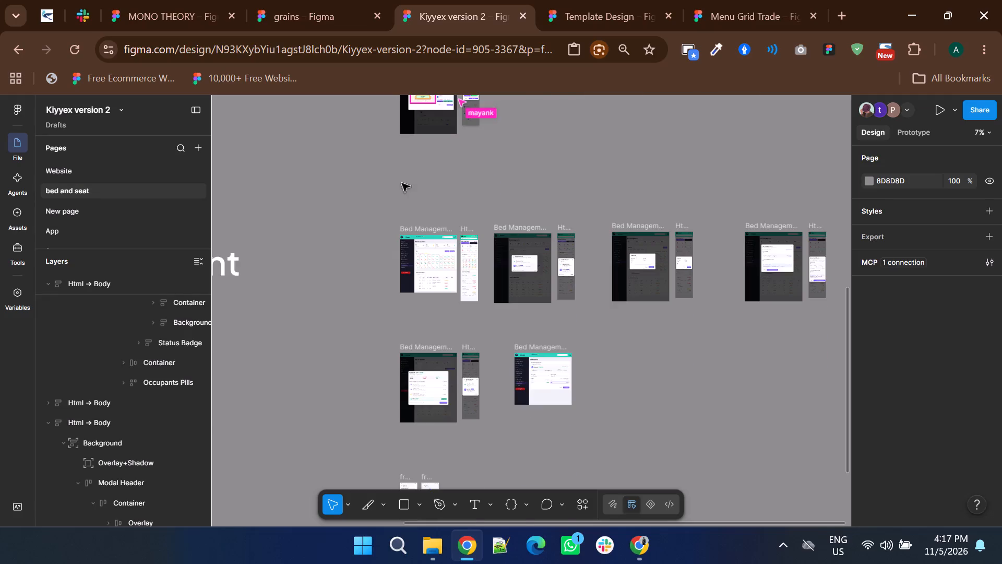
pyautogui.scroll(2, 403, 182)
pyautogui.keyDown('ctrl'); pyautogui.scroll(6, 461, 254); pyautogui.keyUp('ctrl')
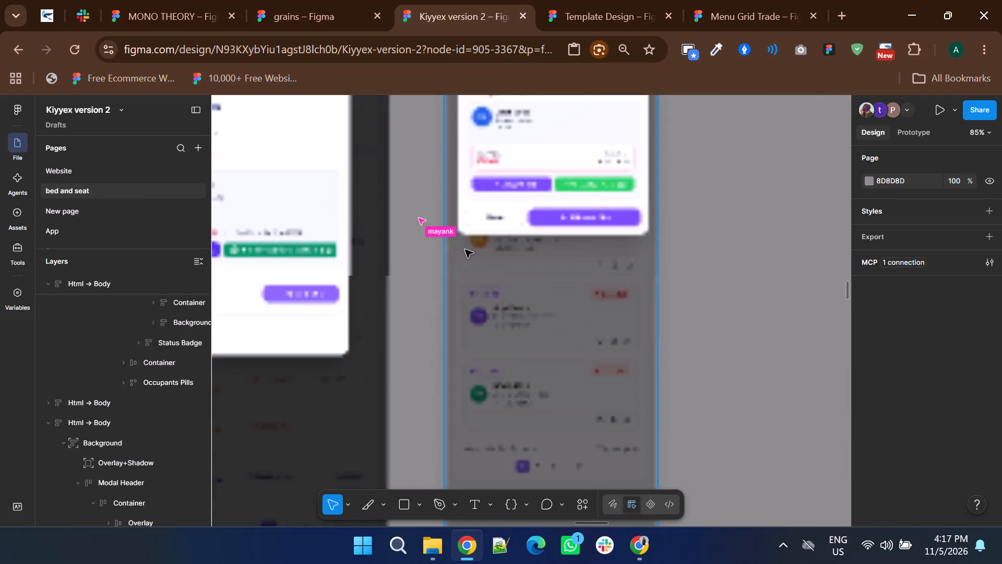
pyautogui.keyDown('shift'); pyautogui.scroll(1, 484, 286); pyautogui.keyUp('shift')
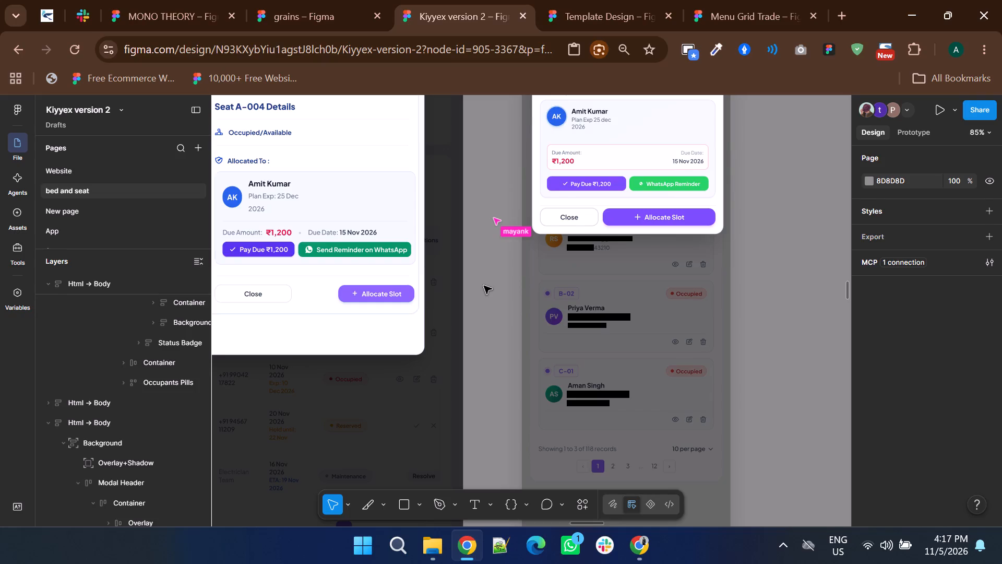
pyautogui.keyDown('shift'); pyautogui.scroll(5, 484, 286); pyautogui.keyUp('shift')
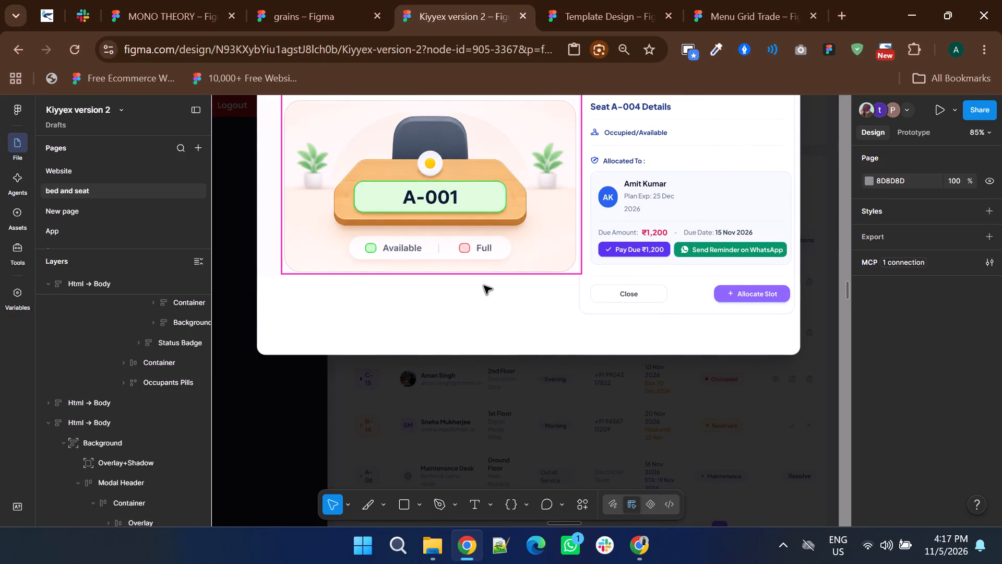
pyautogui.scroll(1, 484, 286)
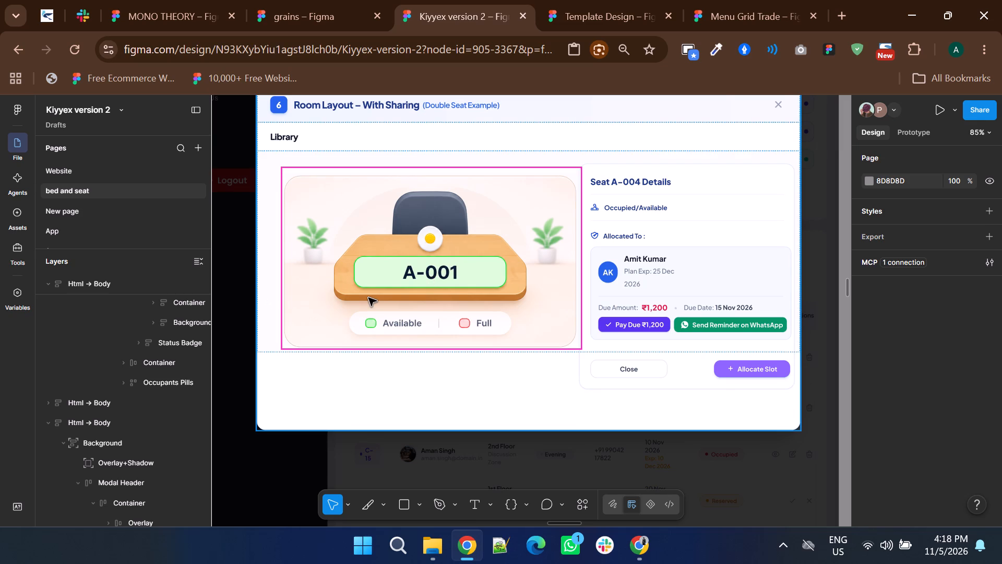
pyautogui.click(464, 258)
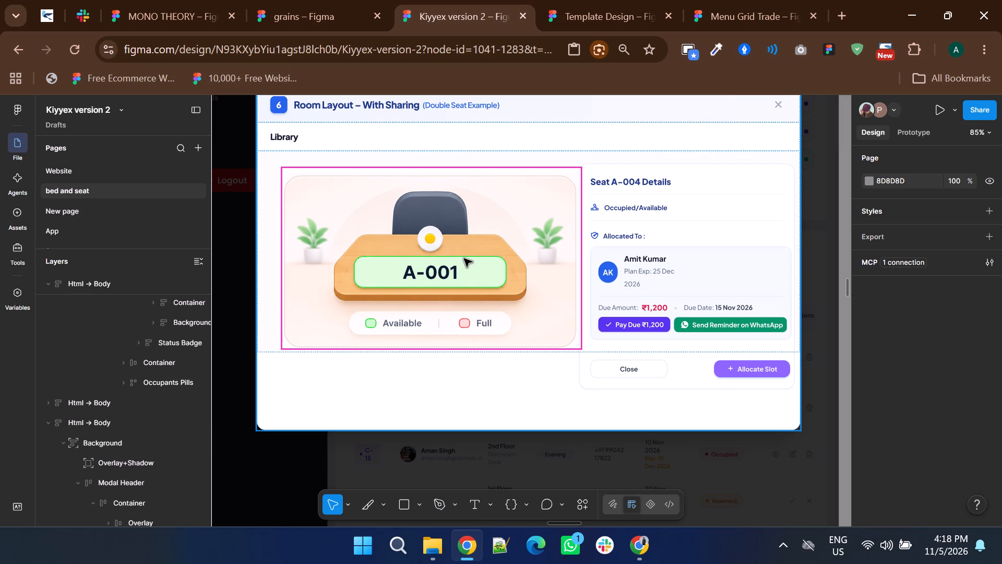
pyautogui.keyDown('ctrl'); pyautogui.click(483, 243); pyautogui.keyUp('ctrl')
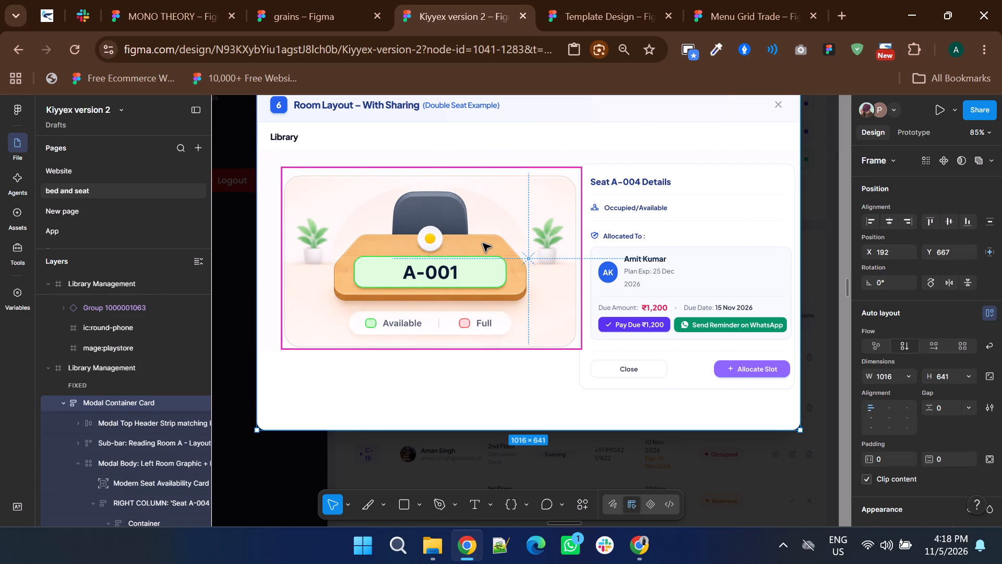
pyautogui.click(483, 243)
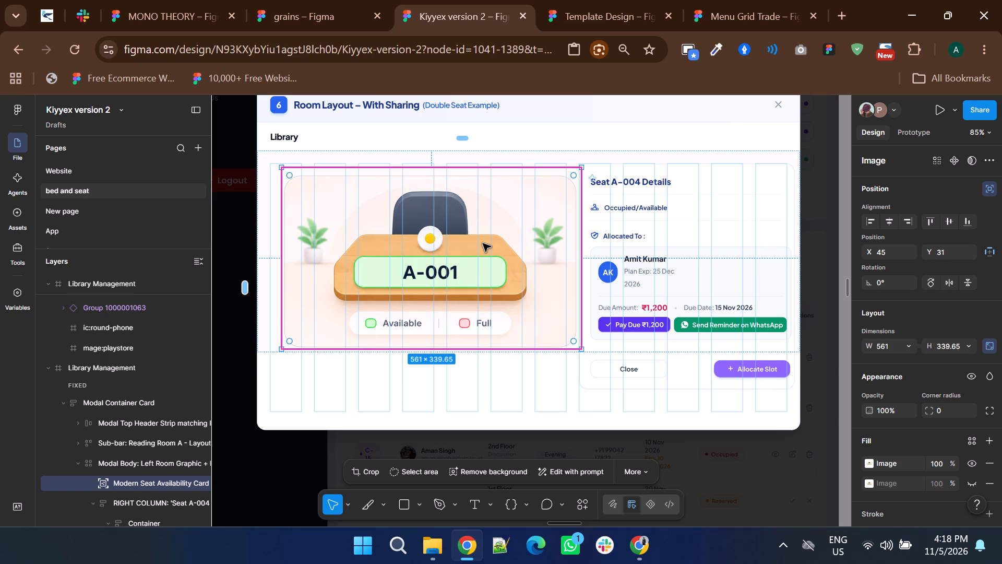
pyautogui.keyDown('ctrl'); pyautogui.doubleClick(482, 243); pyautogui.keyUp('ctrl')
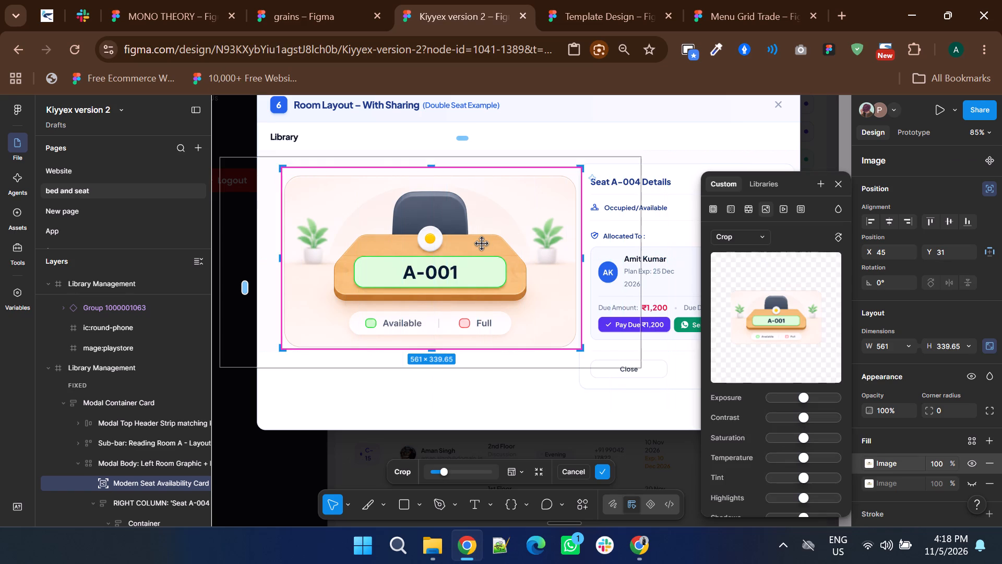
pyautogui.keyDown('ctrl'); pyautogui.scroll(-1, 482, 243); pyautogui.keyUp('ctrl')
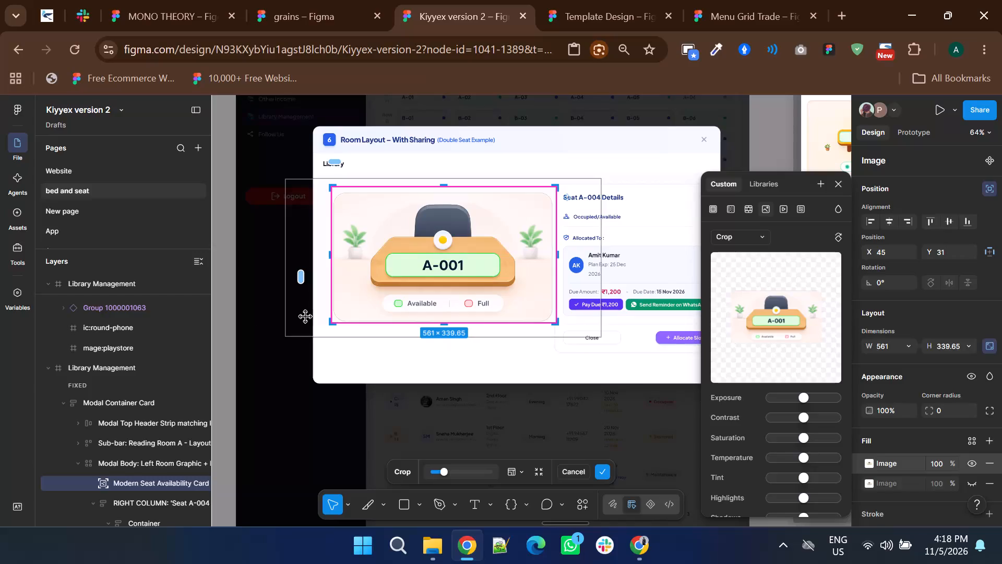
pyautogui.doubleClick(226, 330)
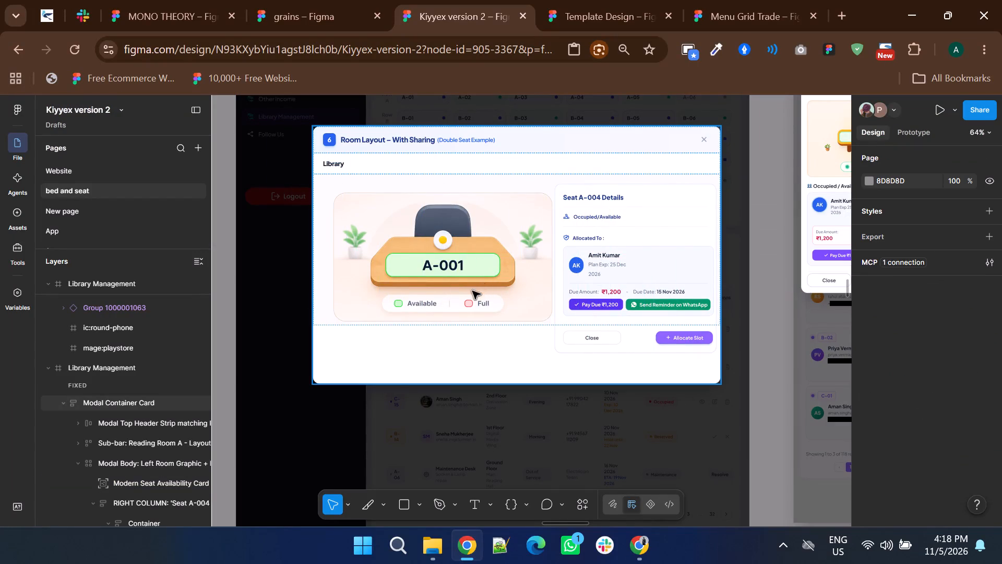
# Edit the A-001 seat illustration in the desktop Room Layout dialog with the AI prompt "avialala aur full hta do aur seat num hta do".
pyautogui.keyDown('ctrl'); pyautogui.click(475, 261); pyautogui.keyUp('ctrl')
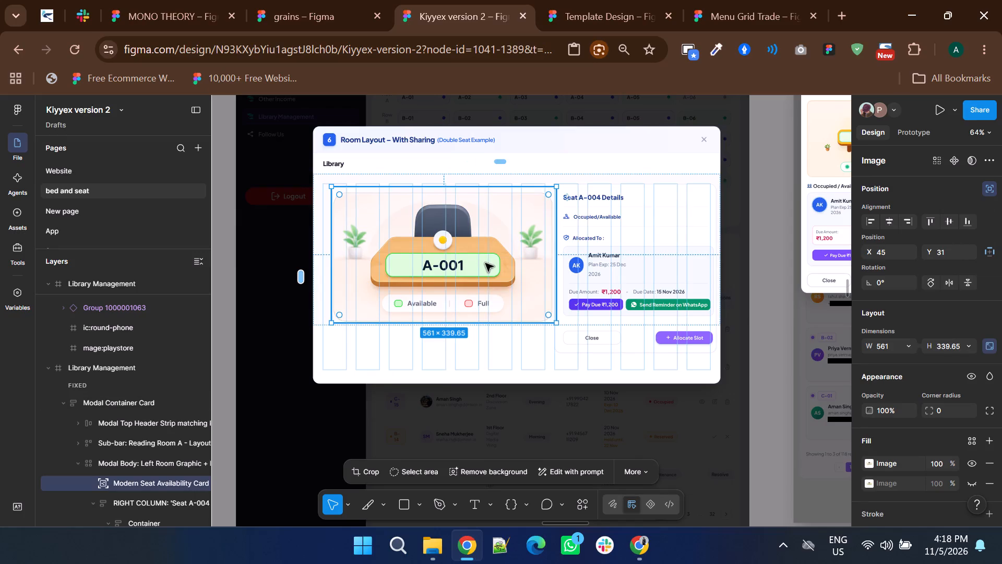
pyautogui.click(571, 467)
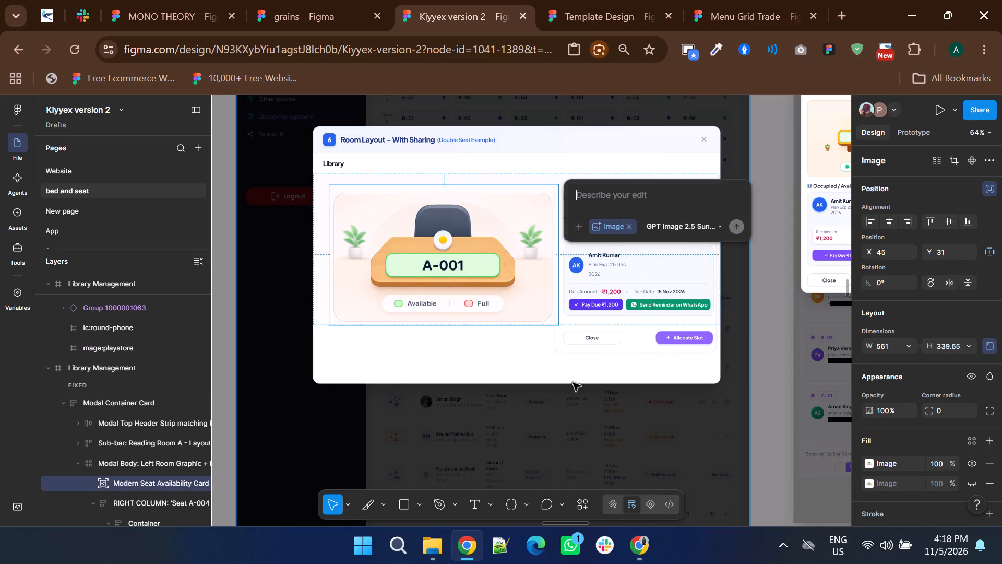
pyautogui.click(604, 196)
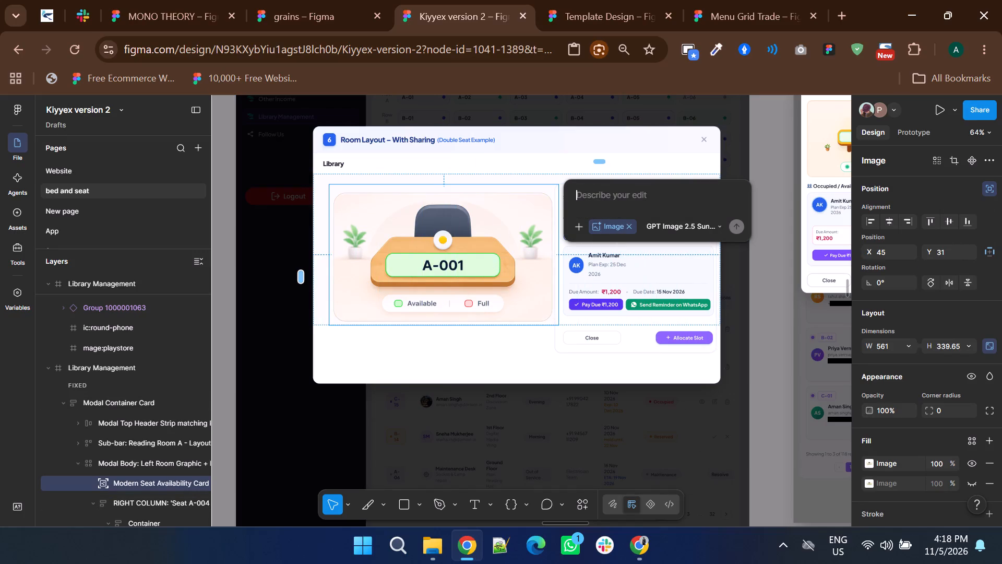
pyautogui.write('avial')
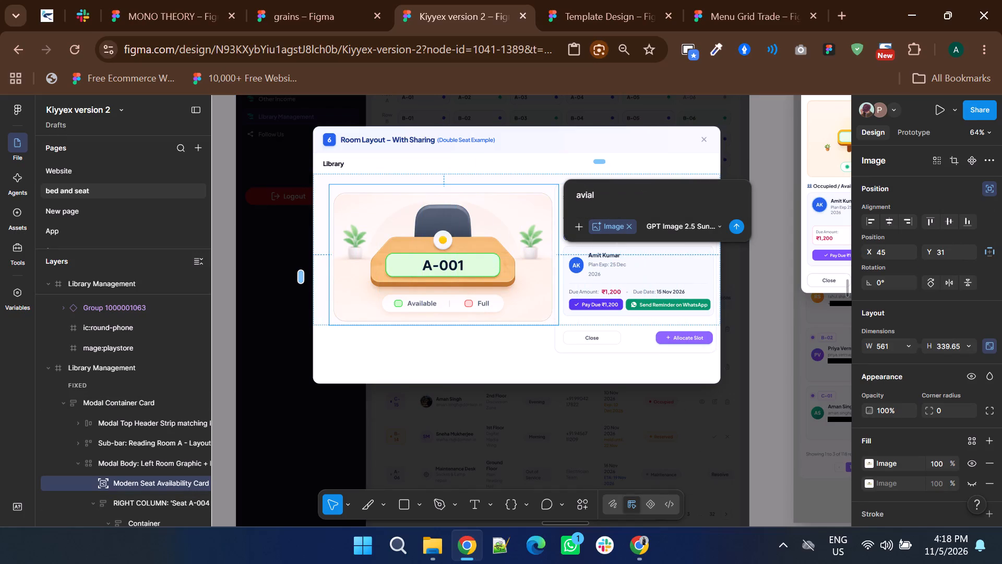
pyautogui.write('ae')
pyautogui.press('space')
pyautogui.press('BackSpace')
pyautogui.press('BackSpace')
pyautogui.write('la aur fill')
pyautogui.press('space')
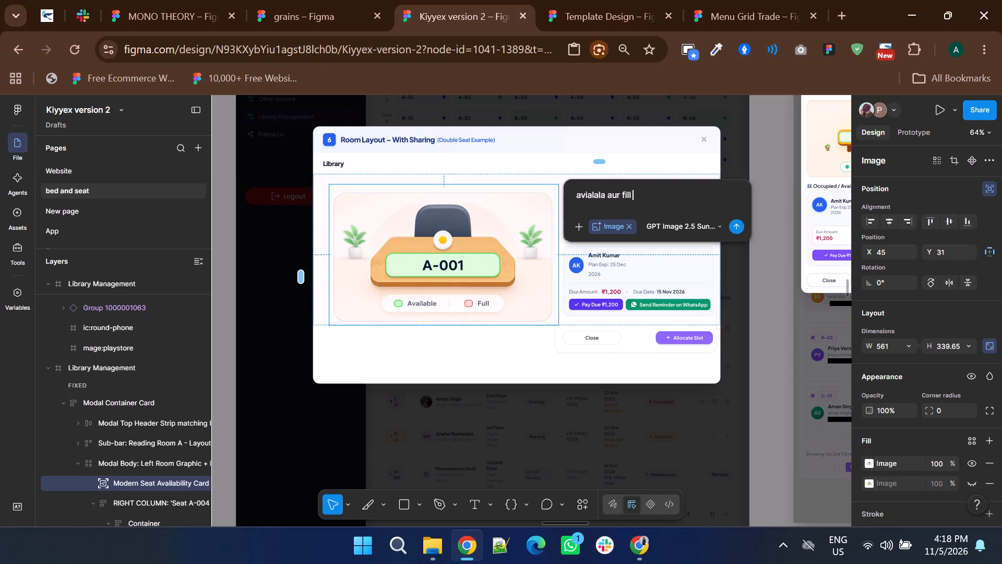
pyautogui.press('BackSpace')
pyautogui.press('BackSpace')
pyautogui.press('BackSpace')
pyautogui.press('BackSpace')
pyautogui.write('ull ha')
pyautogui.press('space')
pyautogui.press('BackSpace')
pyautogui.press('t')
pyautogui.press('BackSpace')
pyautogui.press('BackSpace')
pyautogui.write('ta do aur seat num hta do')
pyautogui.press('Return')
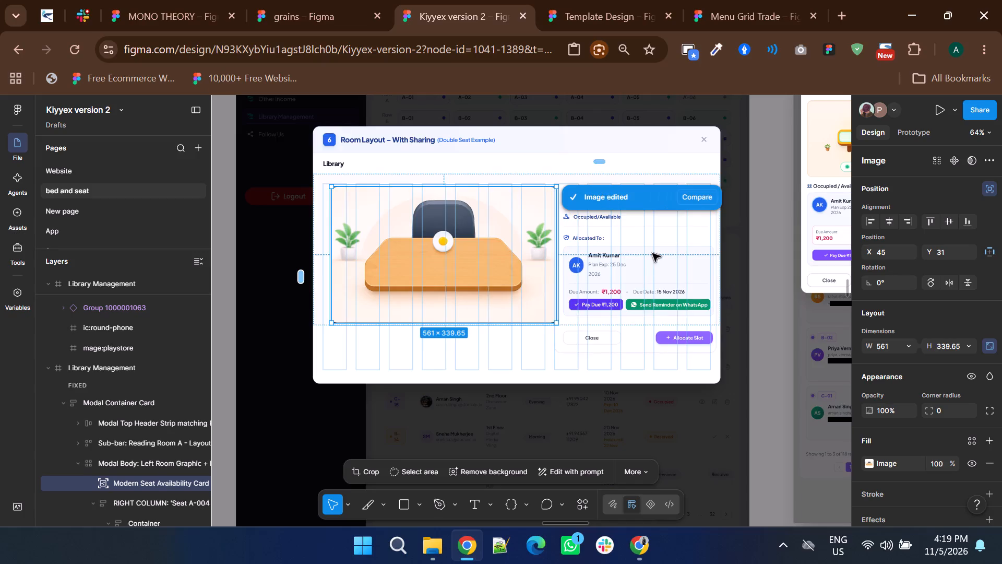
pyautogui.keyDown('ctrl'); pyautogui.scroll(-2, 577, 260); pyautogui.keyUp('ctrl')
pyautogui.doubleClick(353, 237)
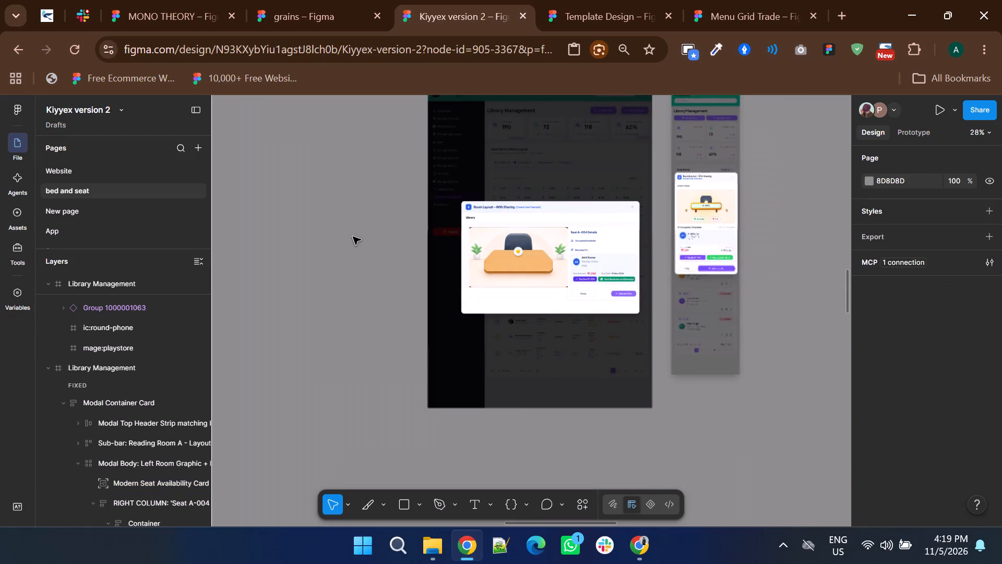
# Check the list of people currently and previously viewing the file, including the options for one previous viewer.
pyautogui.keyDown('shift'); pyautogui.scroll(-1, 348, 241); pyautogui.keyUp('shift')
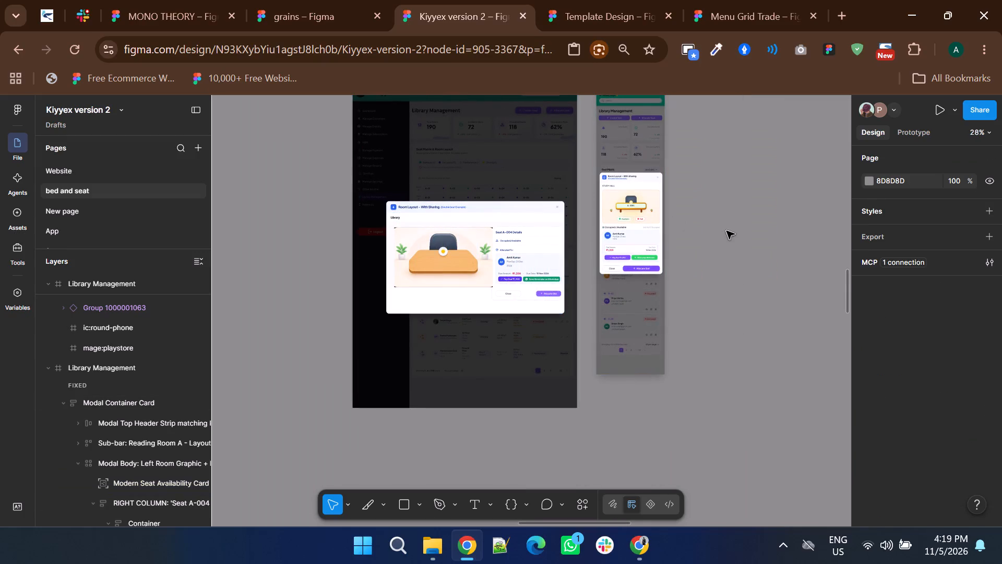
pyautogui.keyDown('shift'); pyautogui.scroll(-1, 726, 231); pyautogui.keyUp('shift')
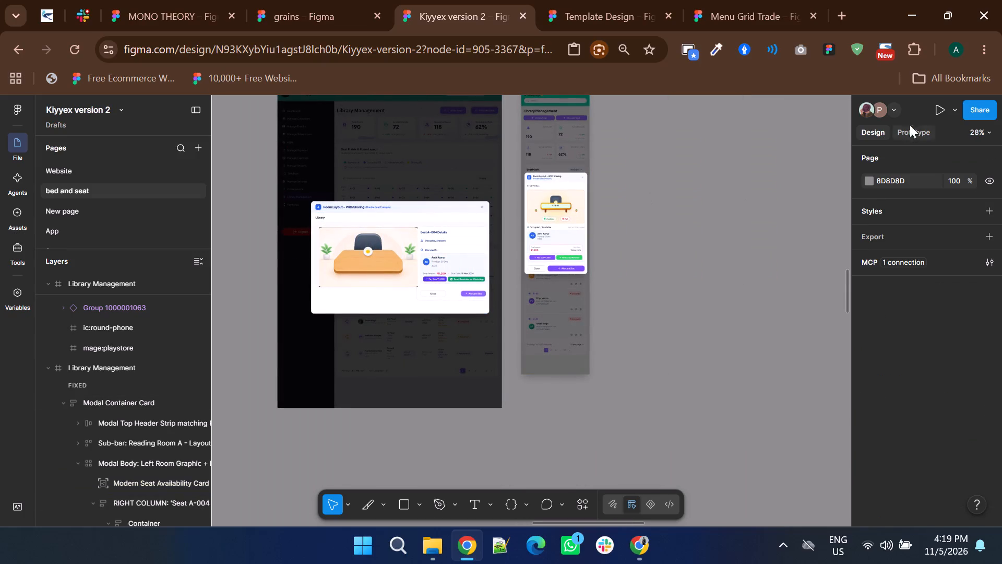
pyautogui.click(902, 110)
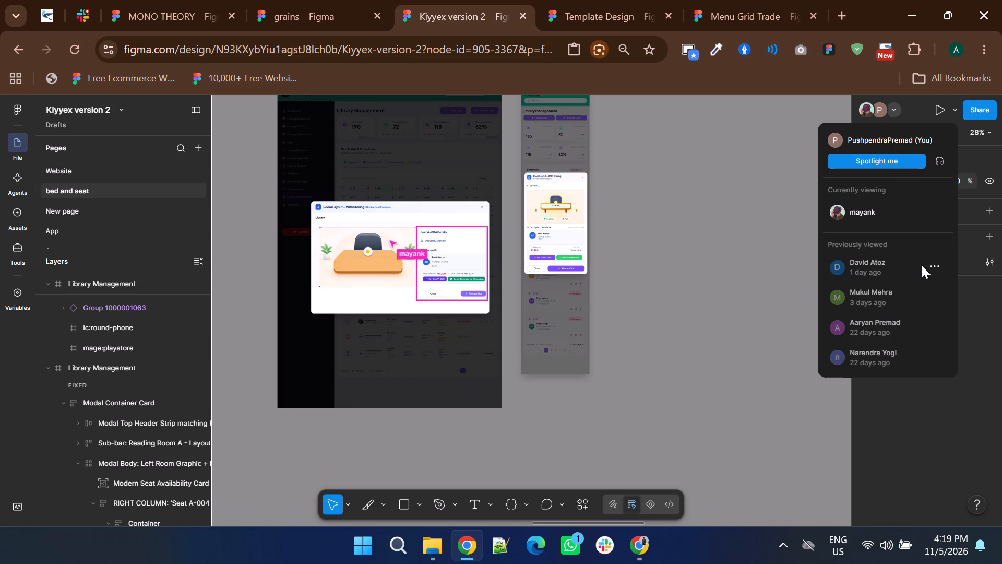
pyautogui.click(934, 295)
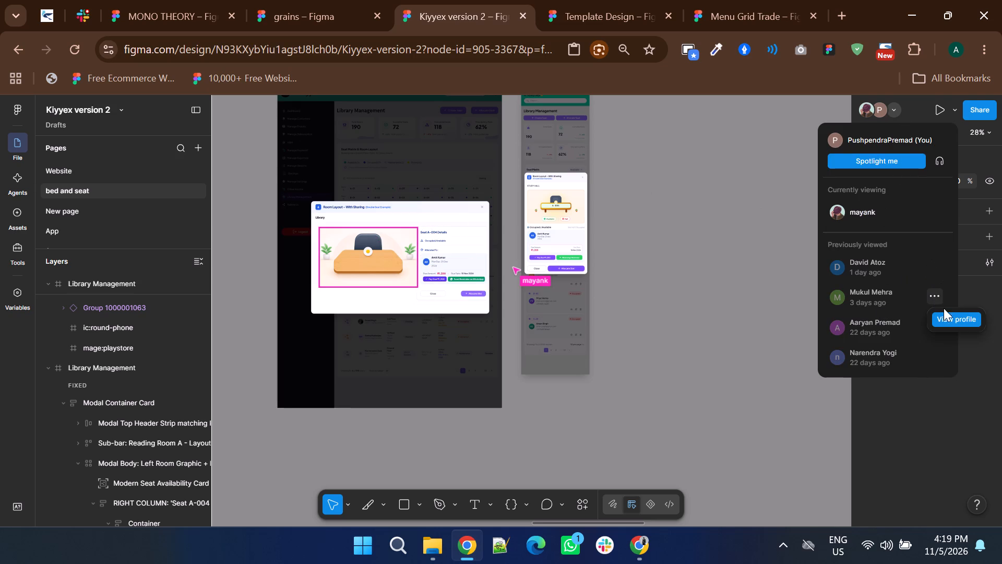
pyautogui.click(760, 286)
# Review the file's sharing options, including the additional link options and the choices for who can access it.
pyautogui.click(973, 104)
pyautogui.click(973, 104)
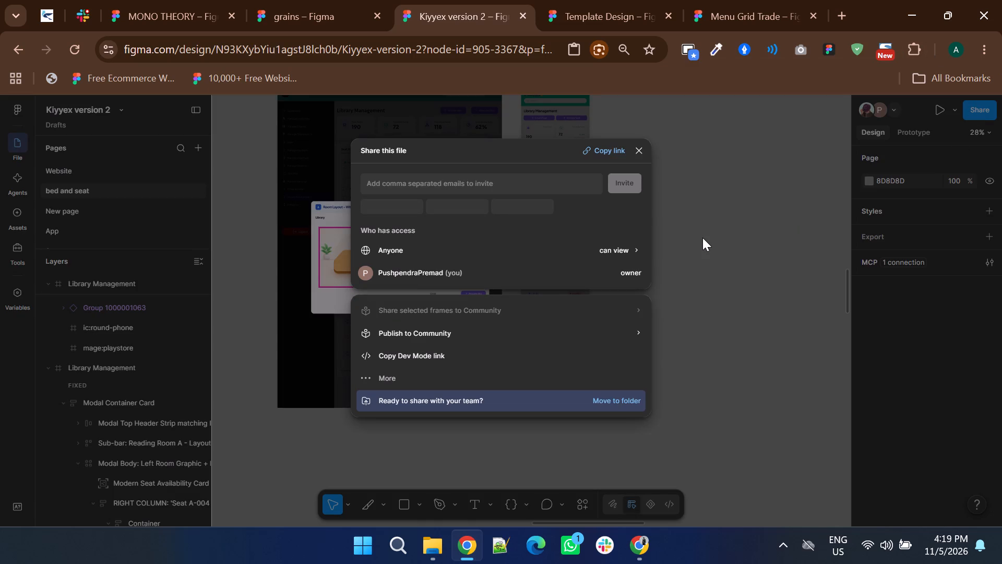
pyautogui.click(430, 370)
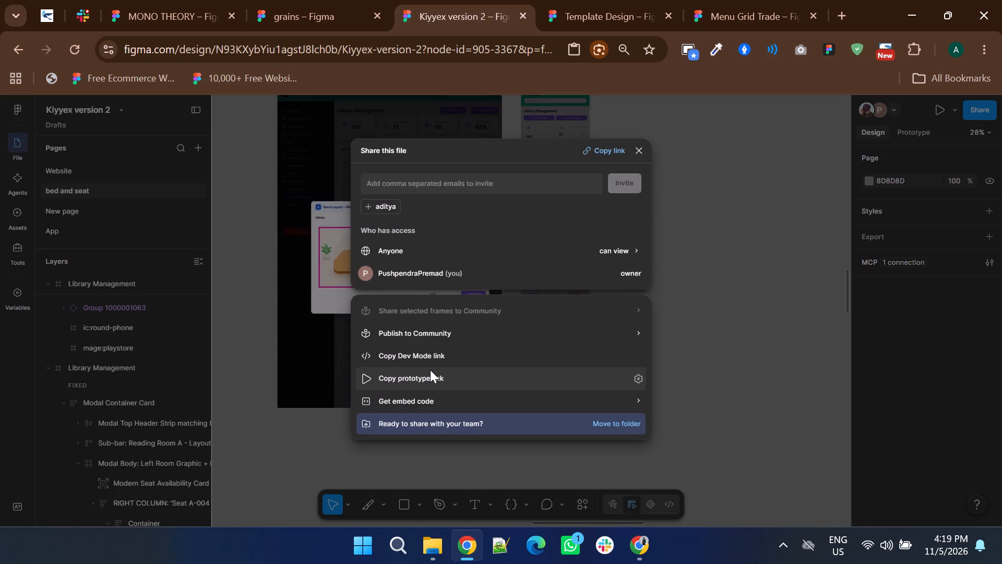
pyautogui.click(448, 253)
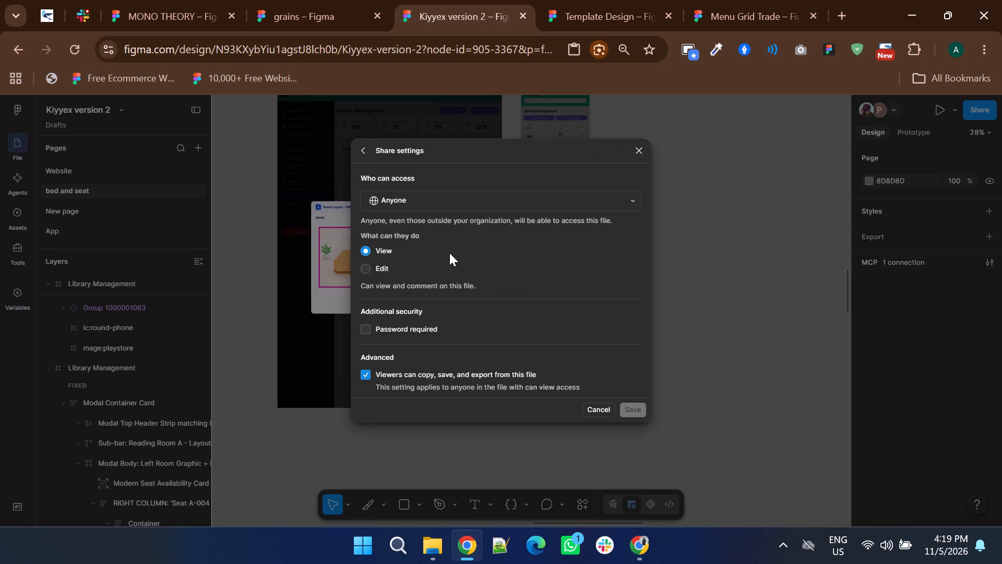
pyautogui.click(509, 205)
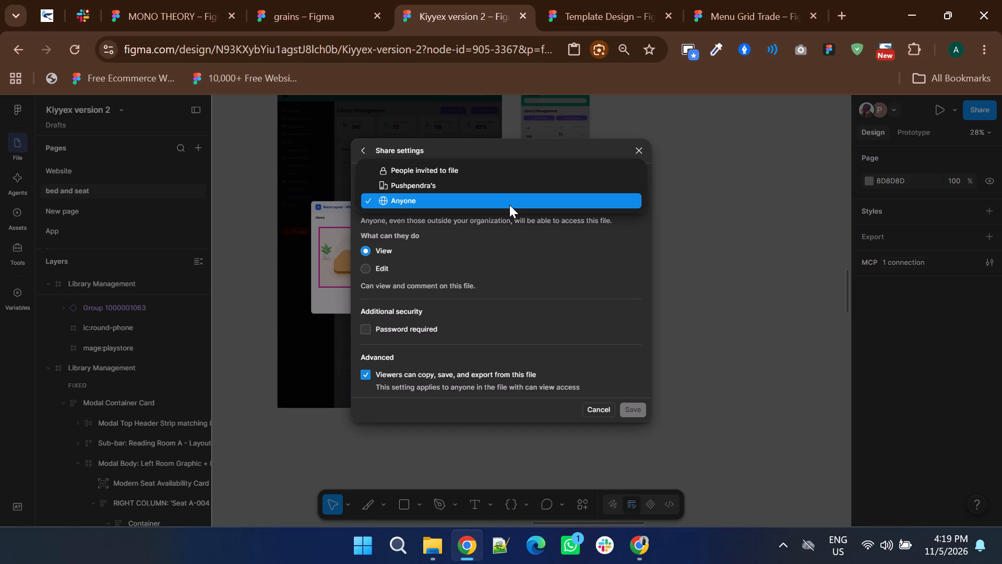
pyautogui.click(706, 235)
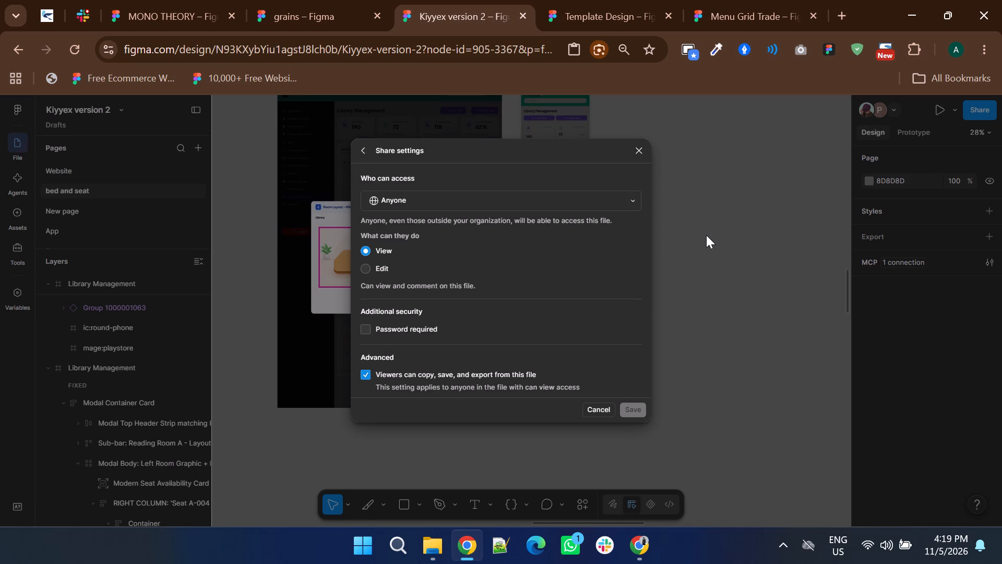
pyautogui.click(706, 235)
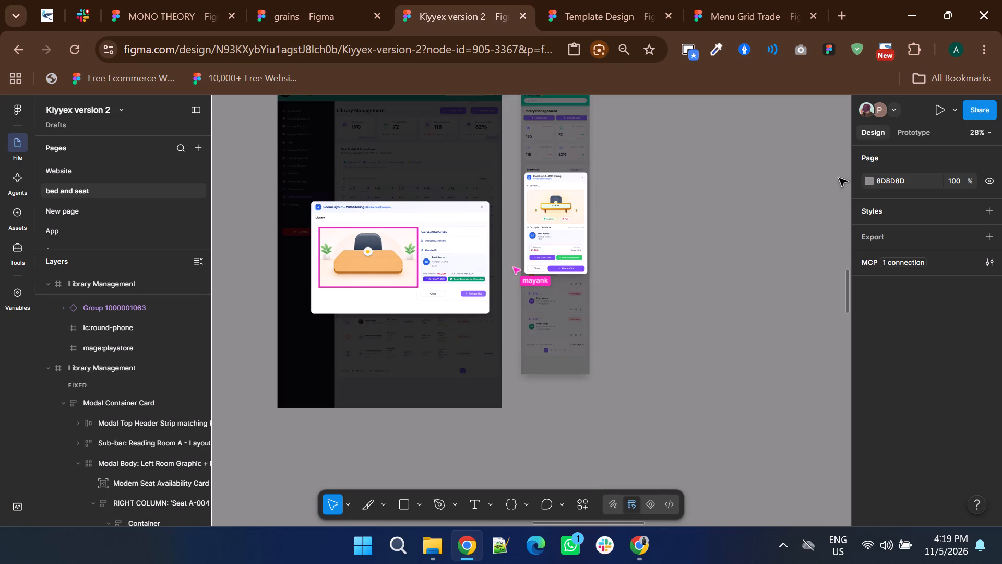
pyautogui.click(970, 105)
pyautogui.scroll(-3, 531, 268)
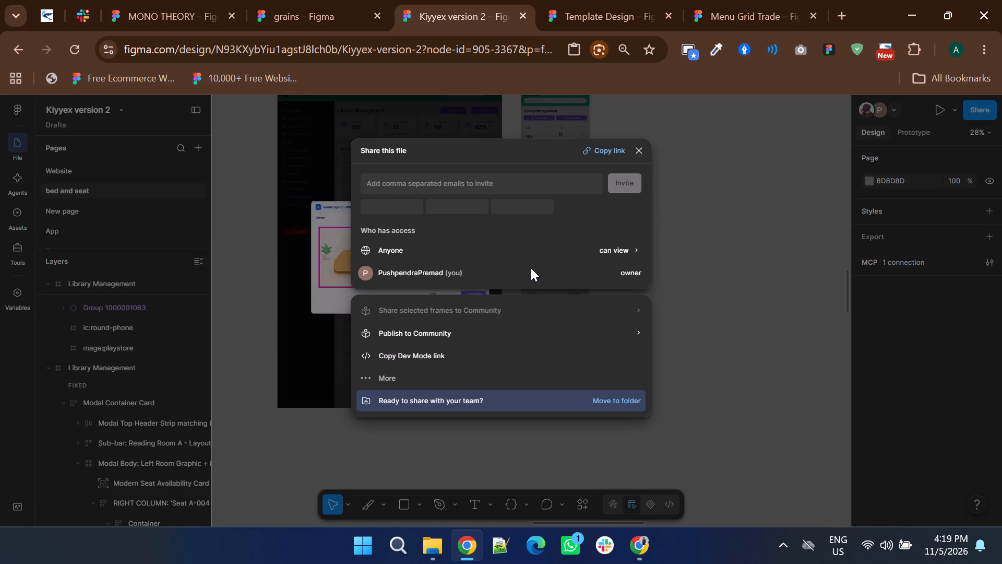
pyautogui.scroll(-1, 531, 268)
pyautogui.scroll(3, 531, 268)
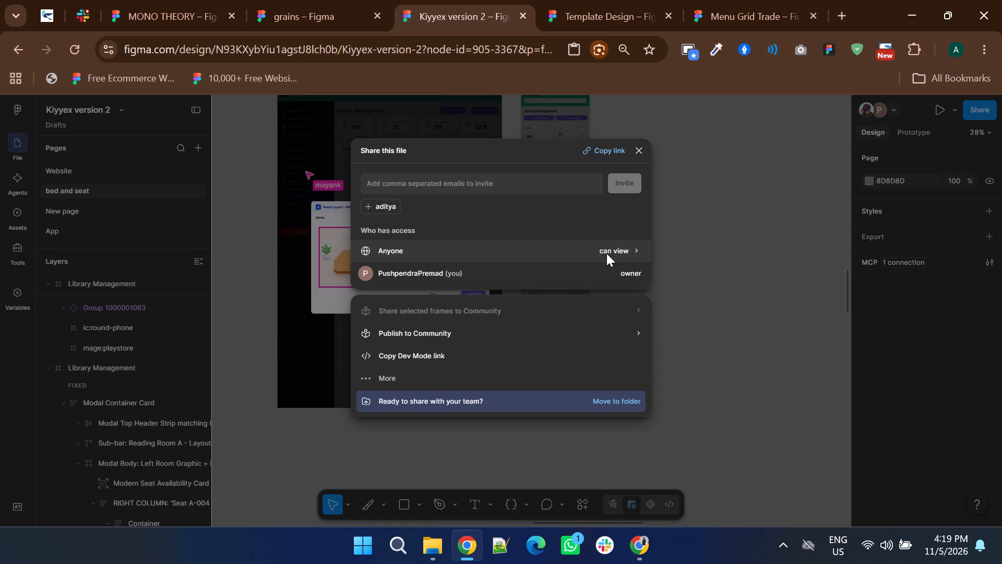
pyautogui.click(807, 233)
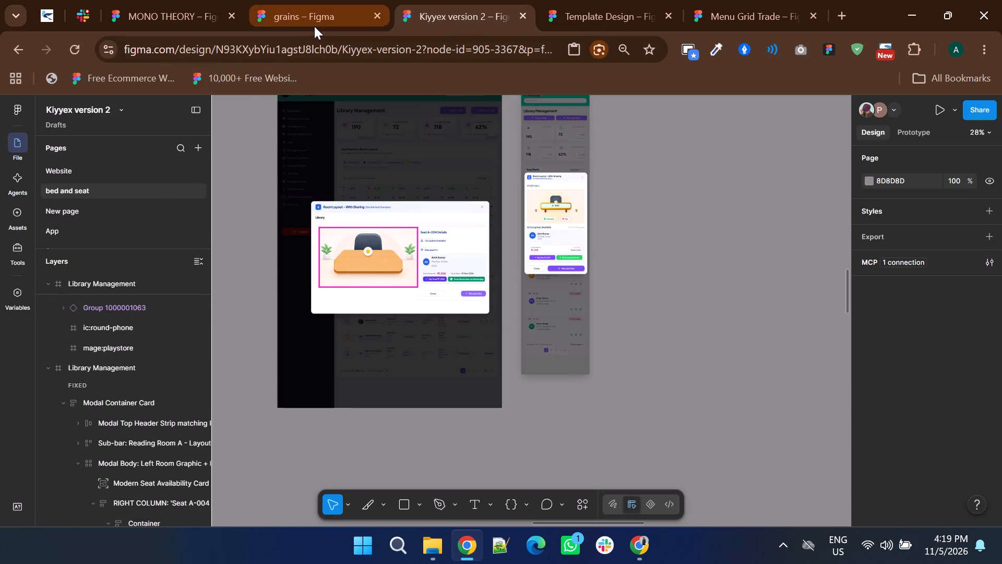
# Switch to the grains file and on to the MONO THEORY file.
pyautogui.click(313, 27)
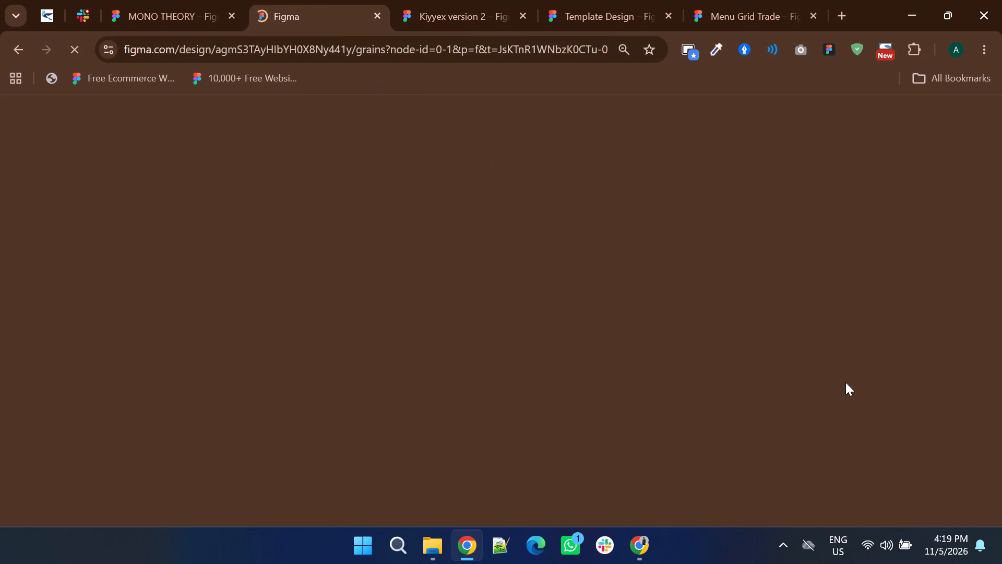
pyautogui.click(166, 7)
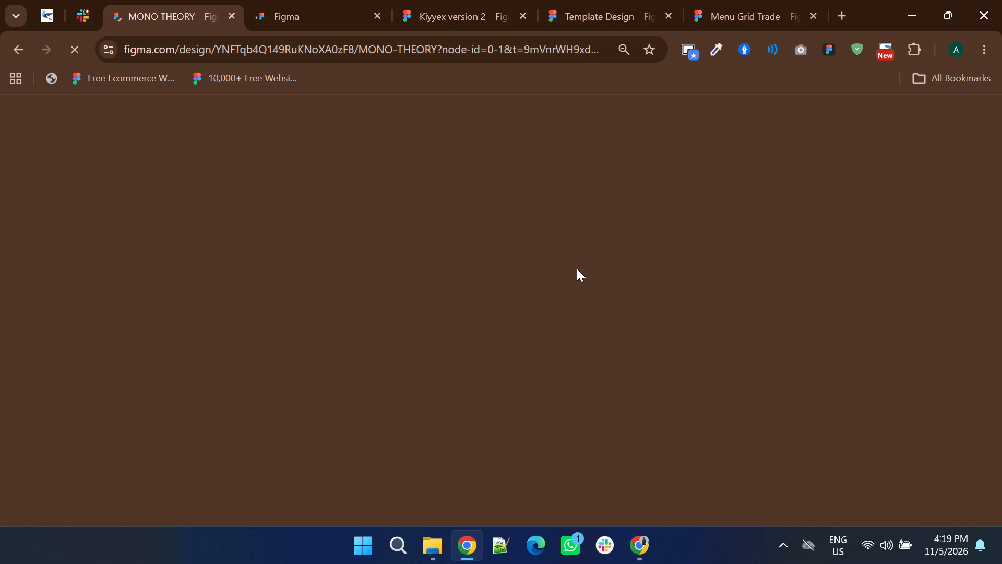
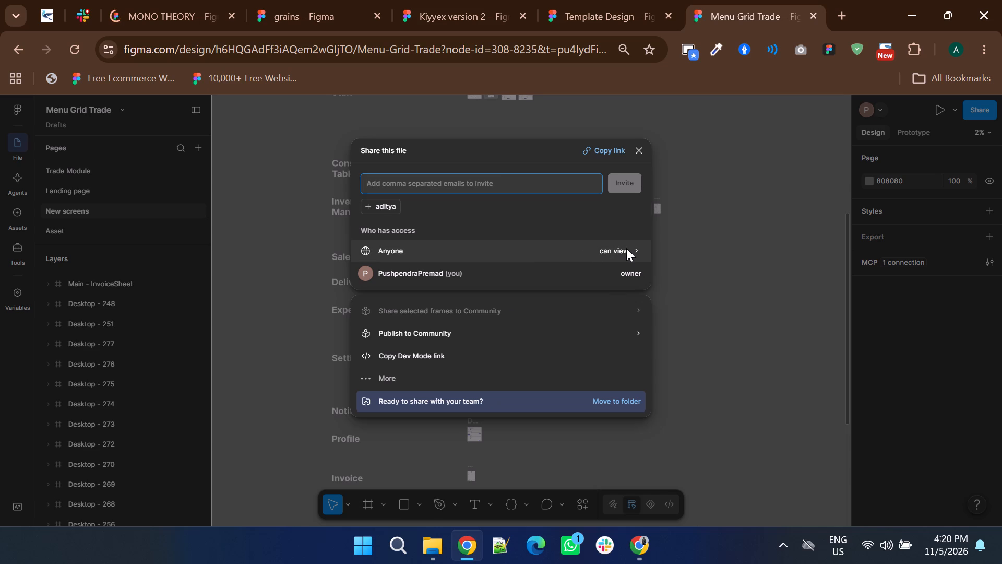
# Restrict access to the Kiyyex version 2 file to "People invited to file" and save the share settings.
pyautogui.click(412, 10)
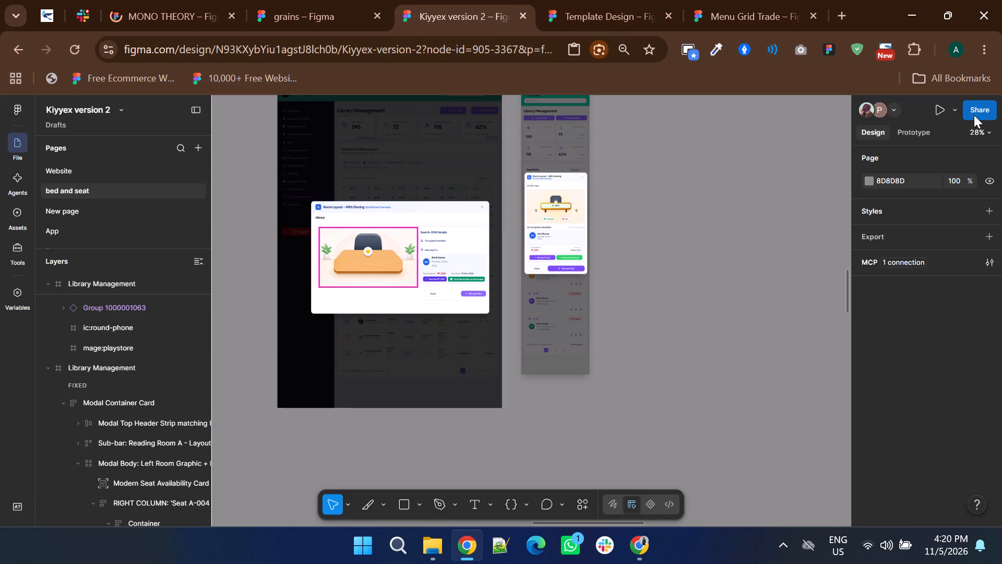
pyautogui.click(973, 113)
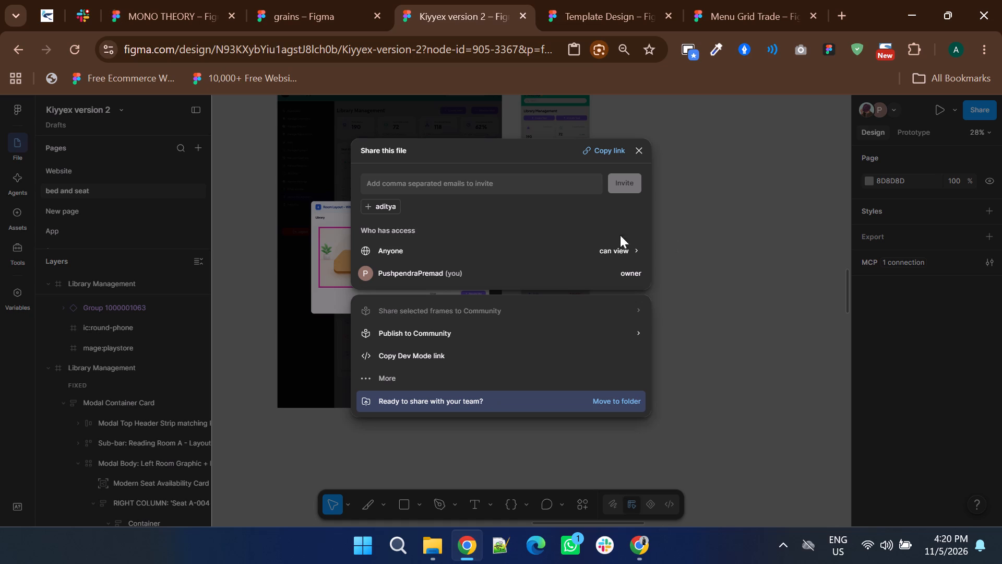
pyautogui.click(392, 203)
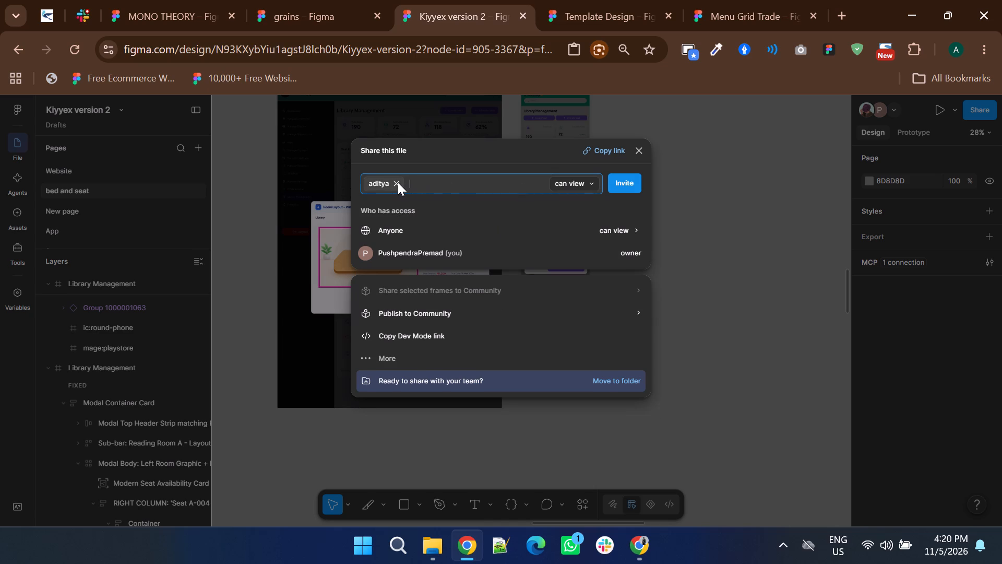
pyautogui.click(398, 181)
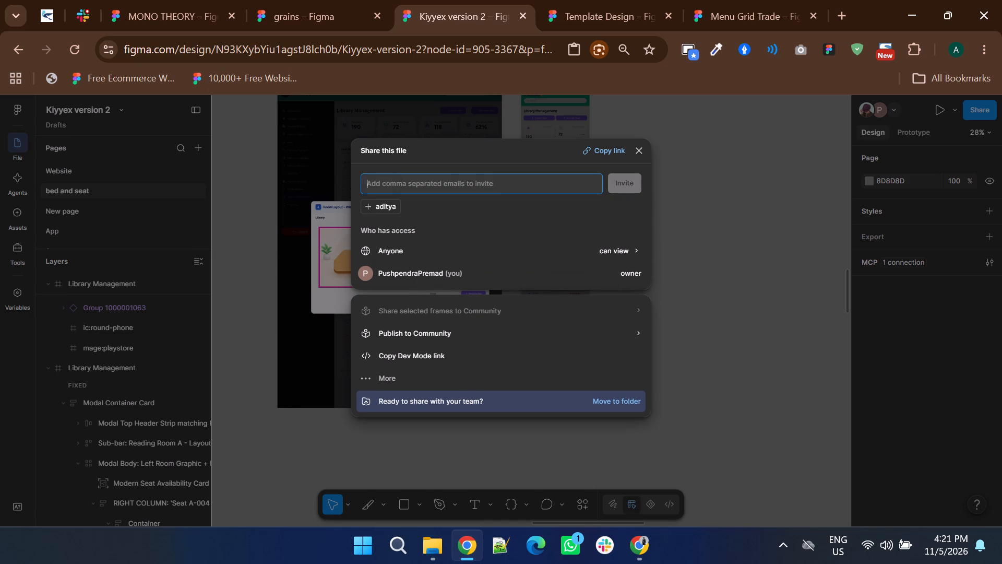
pyautogui.click(574, 267)
pyautogui.scroll(-3, 574, 267)
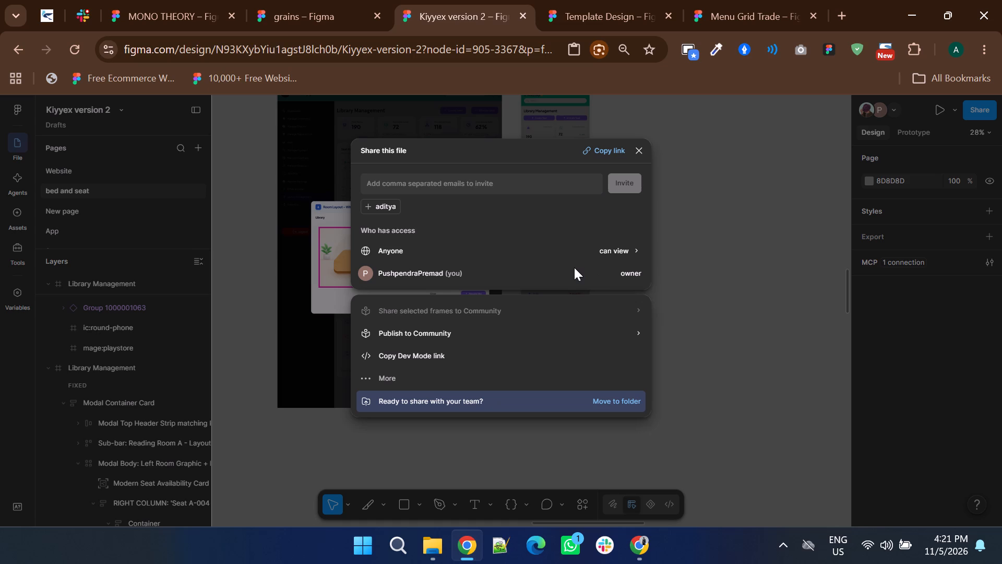
pyautogui.scroll(3, 574, 267)
pyautogui.click(617, 249)
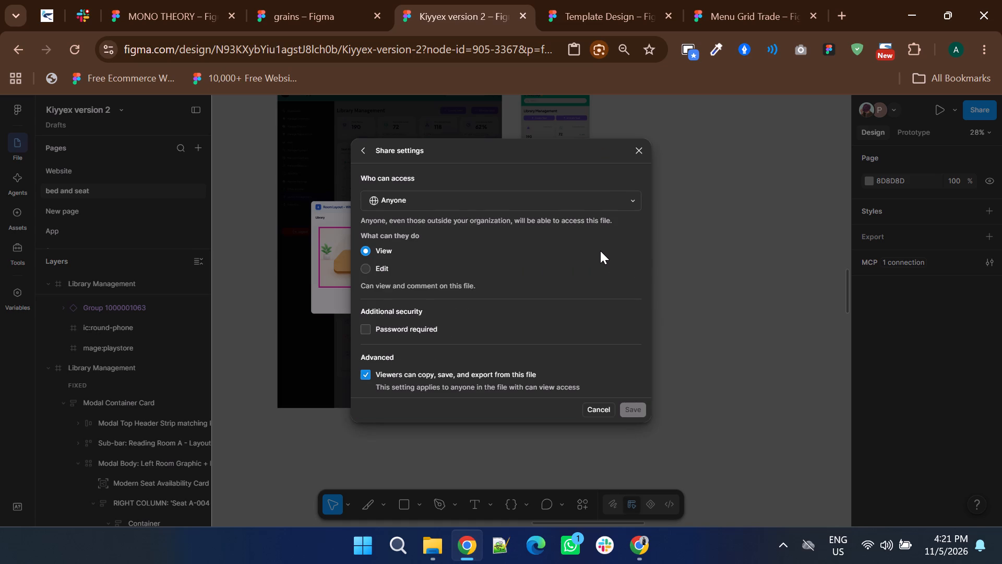
pyautogui.click(424, 198)
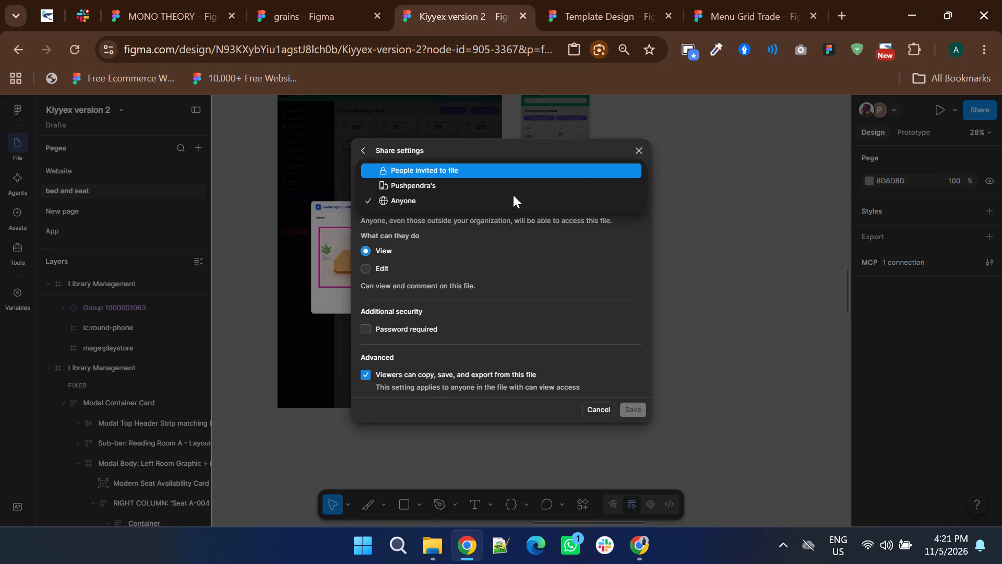
pyautogui.click(423, 165)
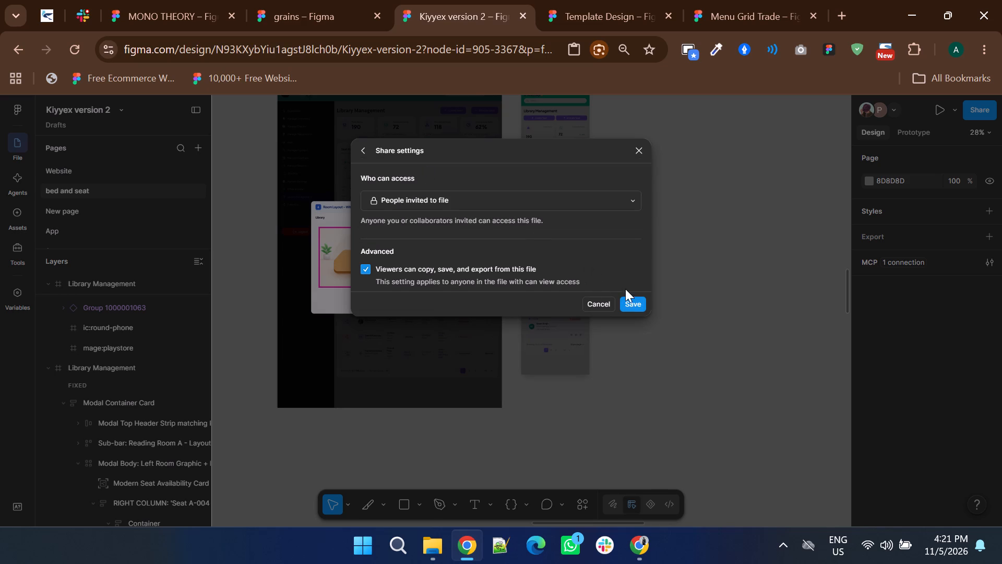
pyautogui.click(629, 301)
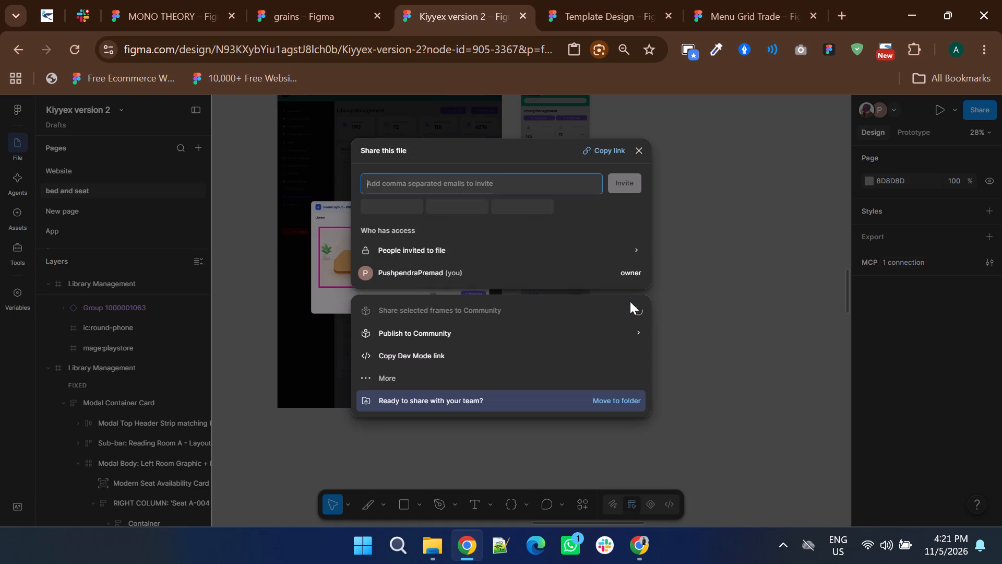
pyautogui.click(739, 292)
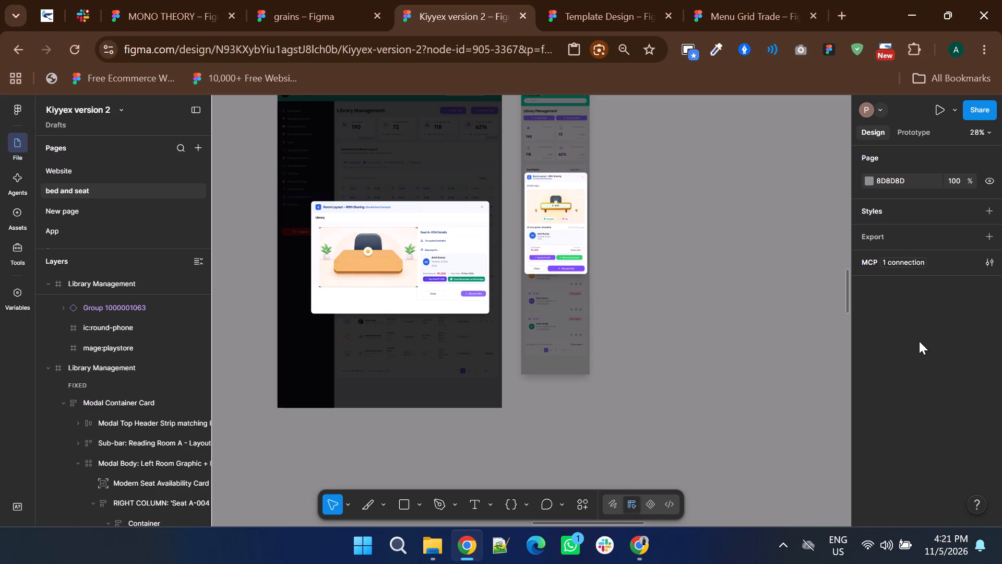
# Restrict access to the Menu Grid Trade file to "People invited to file" and save the share settings.
pyautogui.click(716, 0)
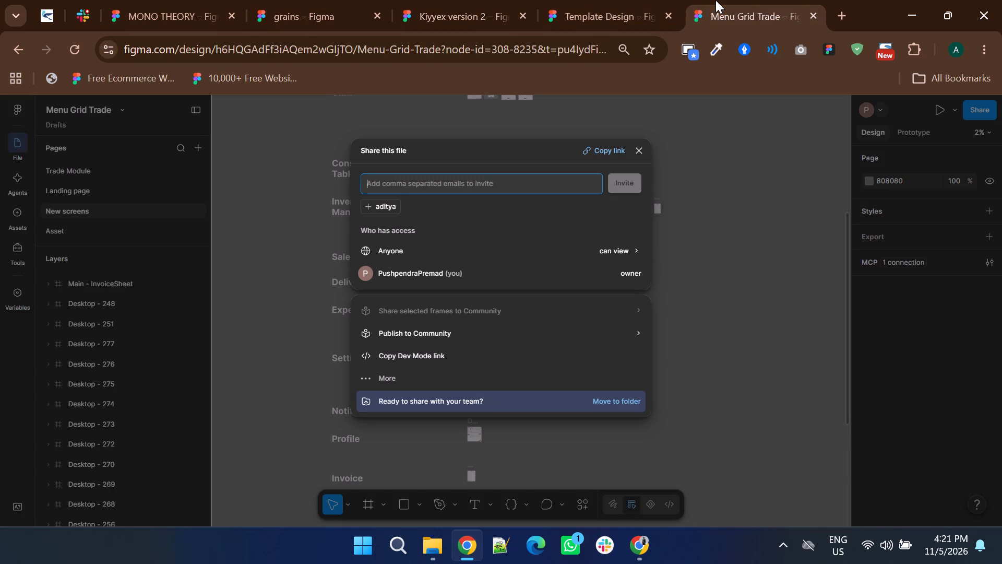
pyautogui.click(596, 251)
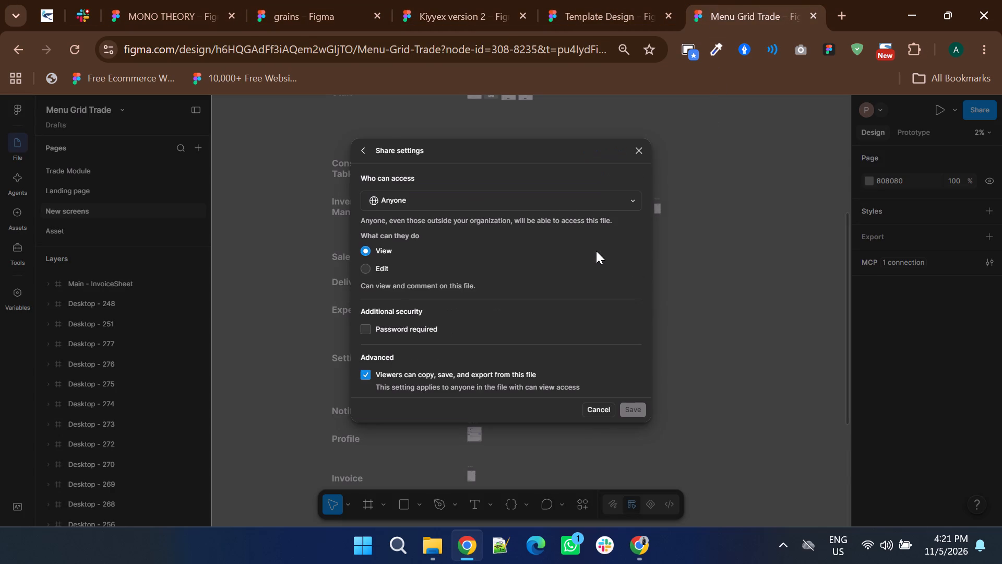
pyautogui.click(473, 209)
pyautogui.click(466, 171)
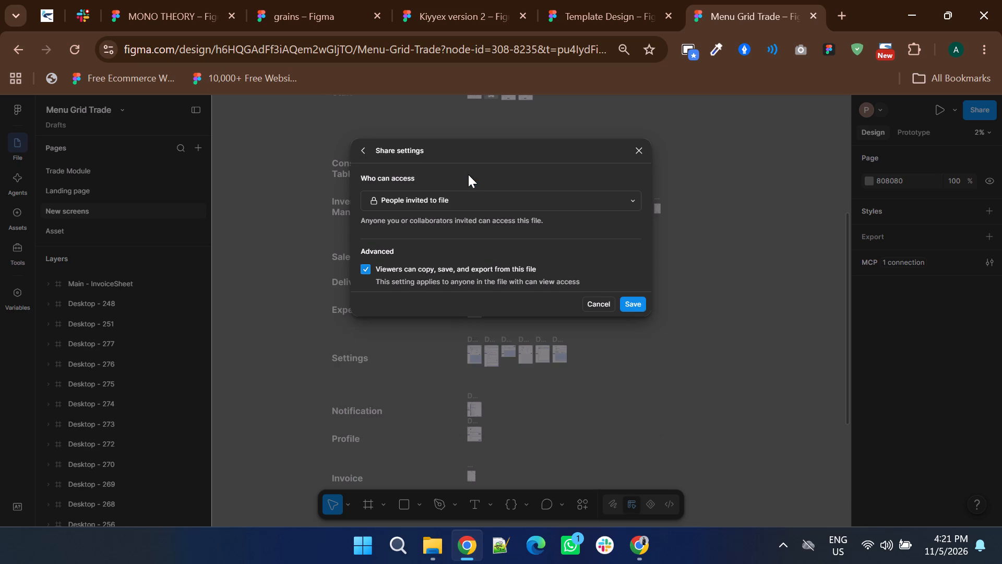
pyautogui.click(634, 300)
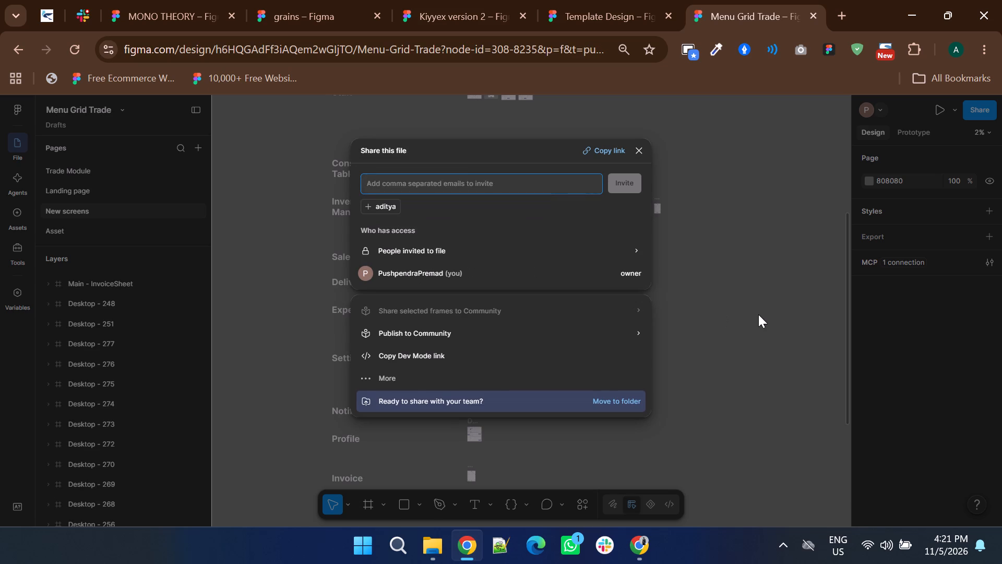
pyautogui.click(758, 314)
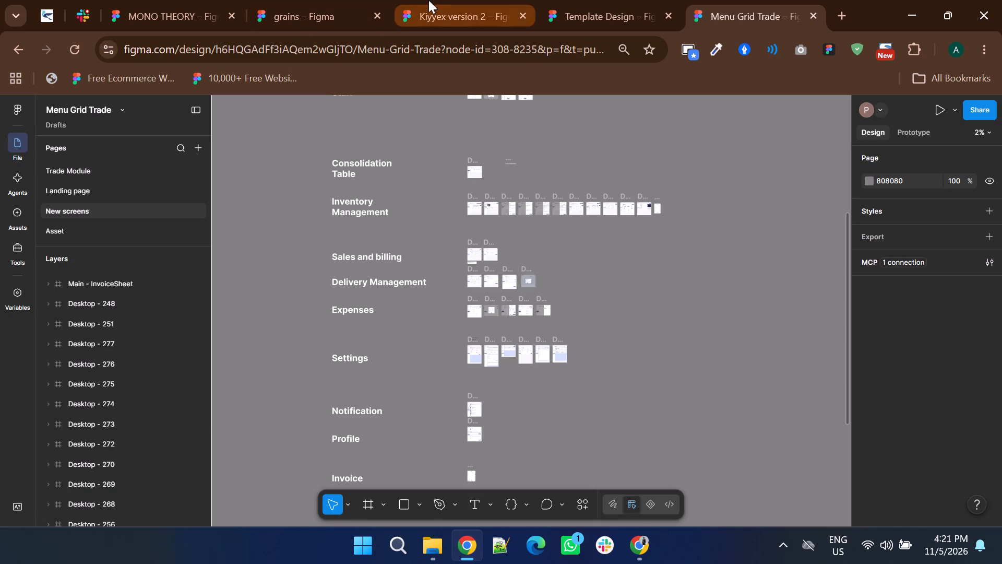
# Return to the Kiyyex version 2 file.
pyautogui.click(430, 0)
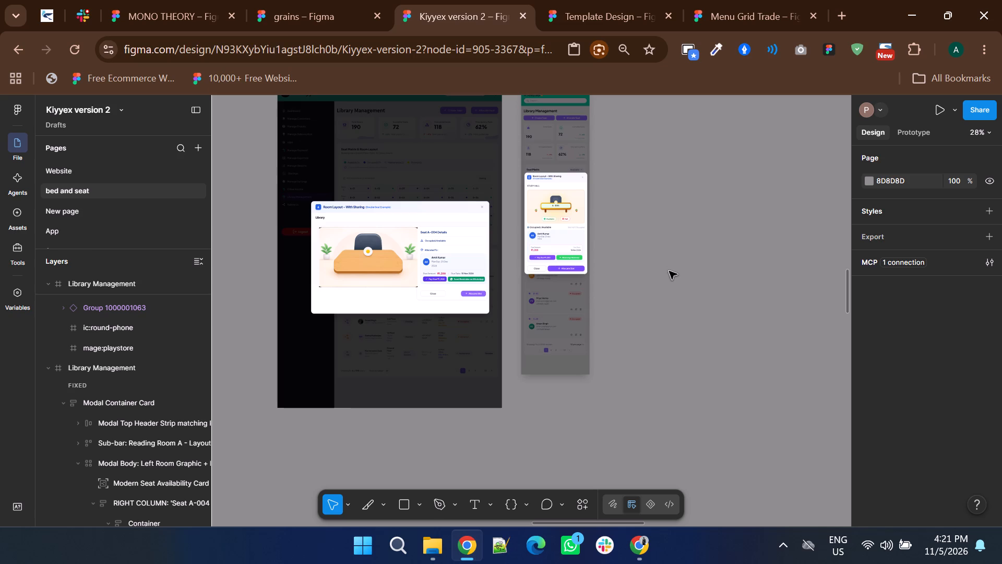
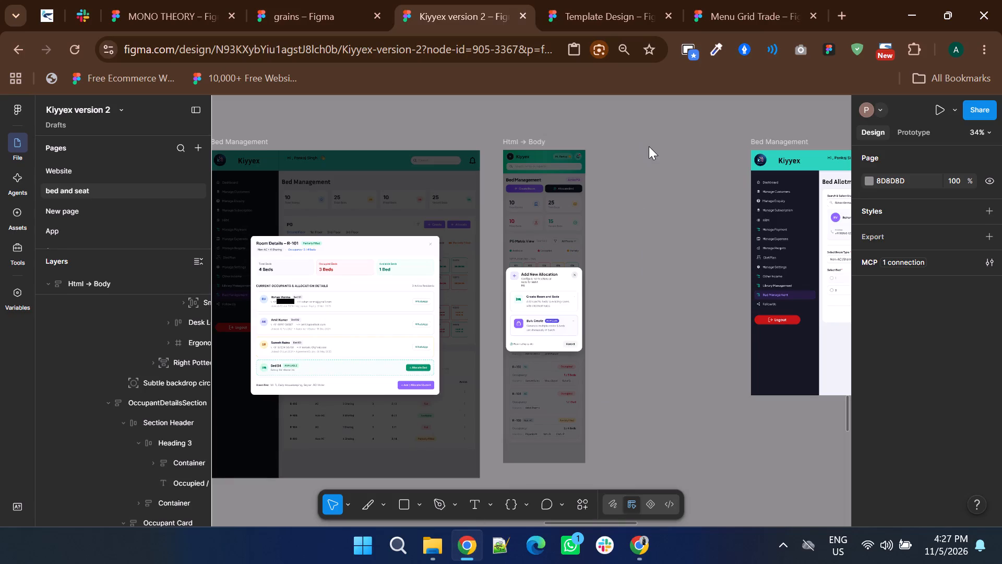
pyautogui.rightClick(647, 152)
pyautogui.click(669, 162)
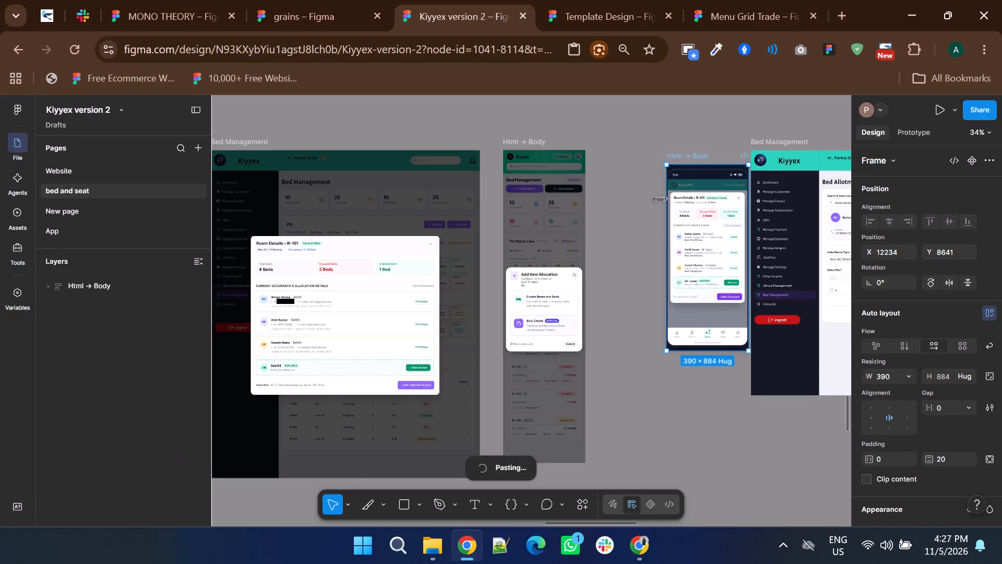
# Replace the Add New Allocation modal in the mobile Bed Management frame with the Room Details – R-101 card from the pasted screen.
pyautogui.doubleClick(703, 225)
pyautogui.doubleClick(703, 225)
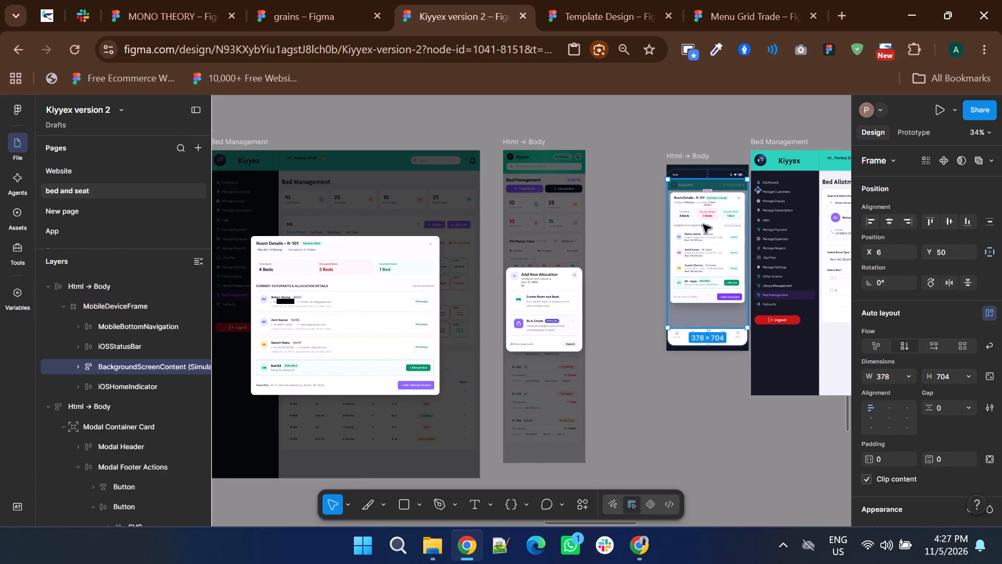
pyautogui.doubleClick(703, 225)
pyautogui.rightClick(703, 225)
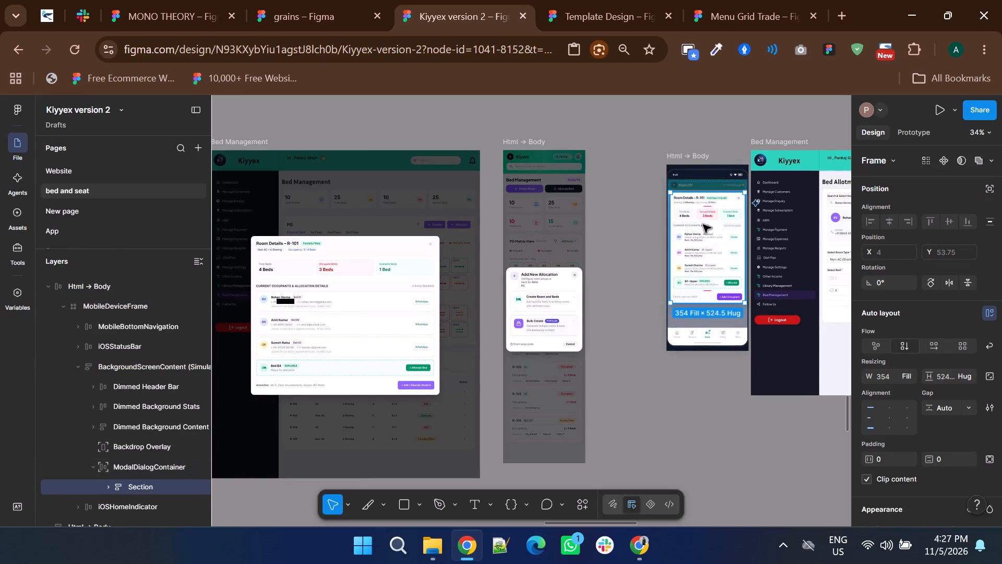
pyautogui.click(719, 151)
pyautogui.click(553, 301)
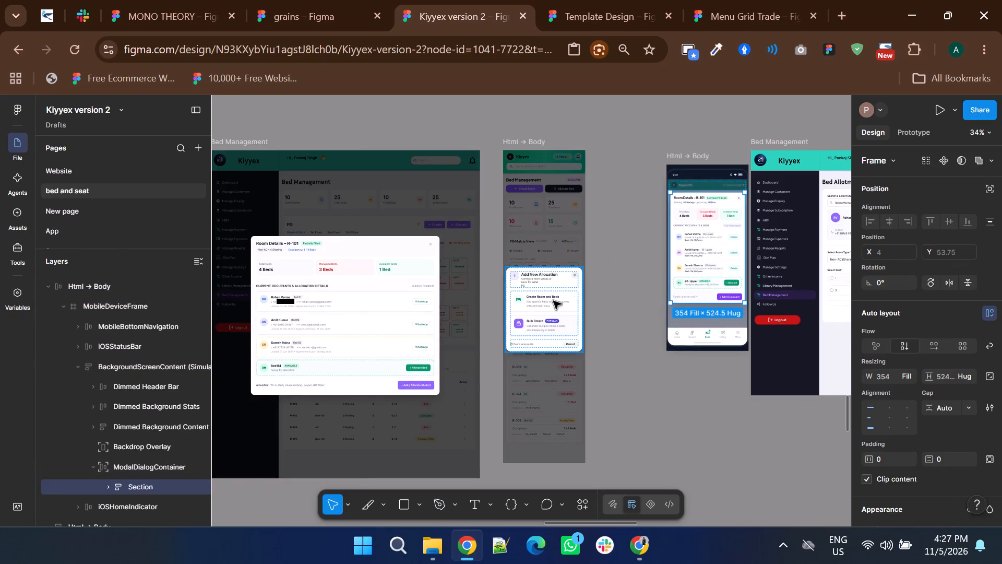
pyautogui.rightClick(553, 301)
pyautogui.click(575, 178)
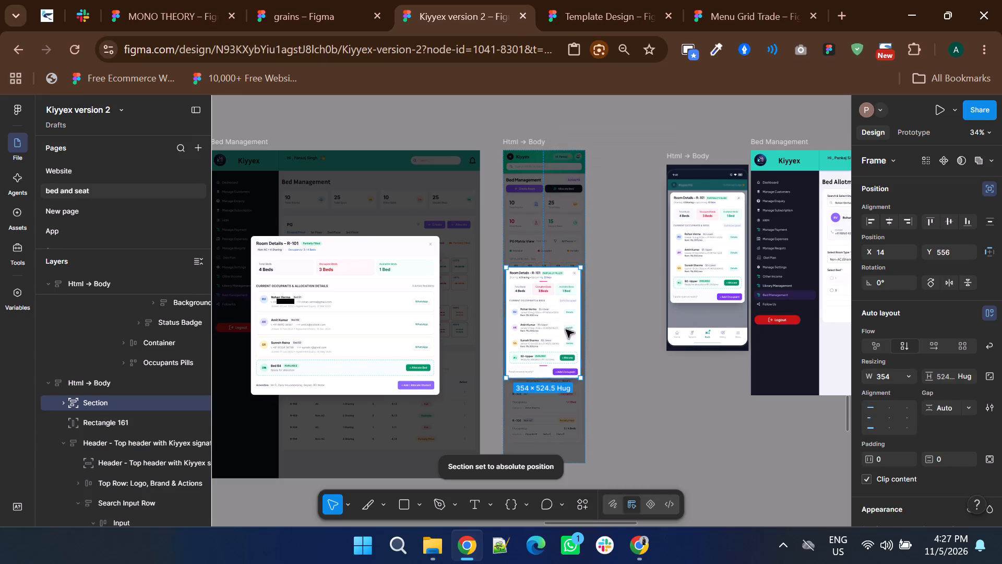
pyautogui.click(598, 347)
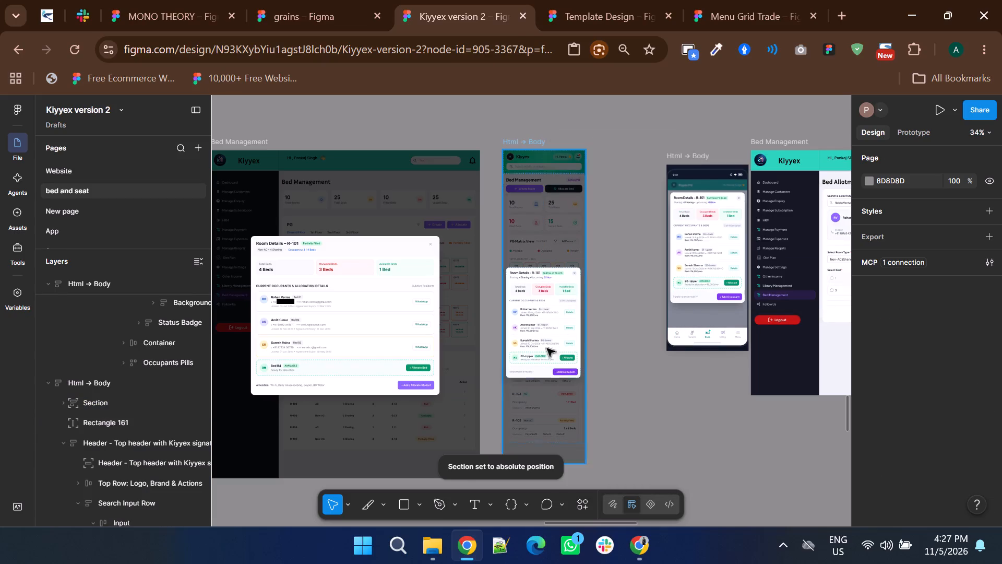
# Compare the mobile Room Details – R-101 modal with the desktop version, checking the occupant cards, bed labels and action buttons.
pyautogui.keyDown('ctrl'); pyautogui.scroll(2, 523, 339); pyautogui.keyUp('ctrl')
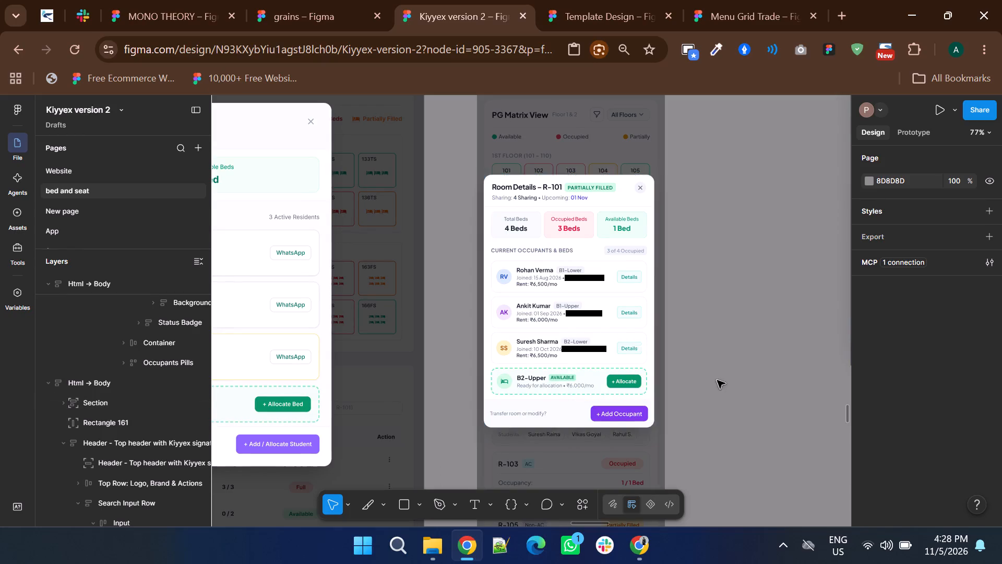
pyautogui.keyDown('ctrl'); pyautogui.scroll(-1, 725, 383); pyautogui.keyUp('ctrl')
pyautogui.keyDown('shift'); pyautogui.scroll(1, 518, 396); pyautogui.keyUp('shift')
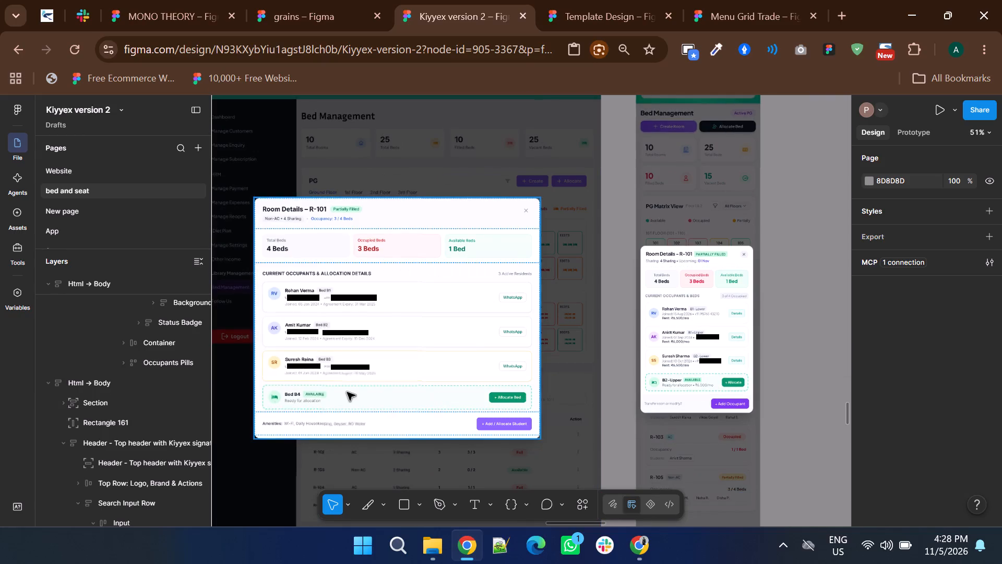
pyautogui.keyDown('ctrl'); pyautogui.scroll(2, 276, 398); pyautogui.keyUp('ctrl')
pyautogui.keyDown('ctrl'); pyautogui.scroll(-2, 322, 395); pyautogui.keyUp('ctrl')
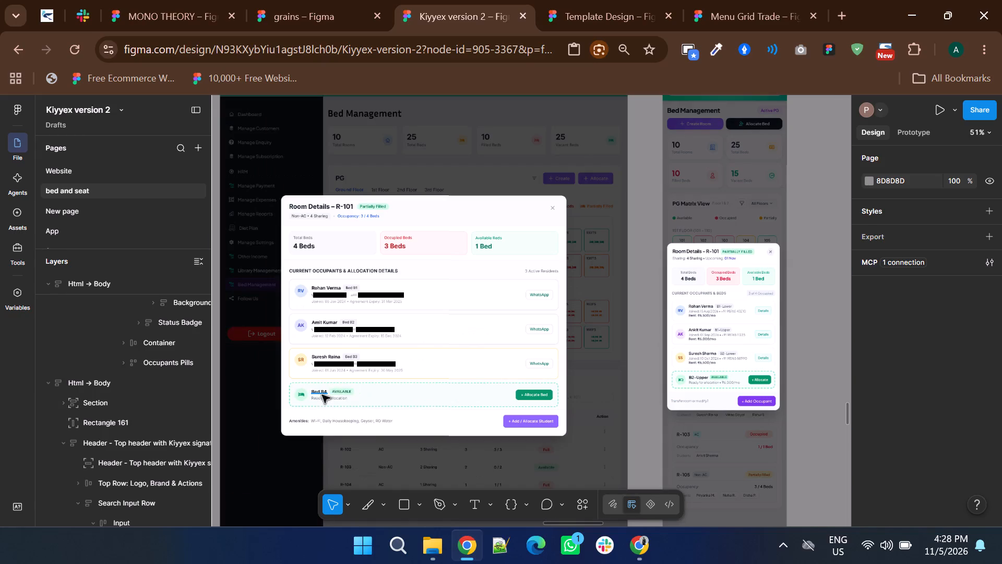
pyautogui.keyDown('ctrl'); pyautogui.scroll(1, 727, 384); pyautogui.keyUp('ctrl')
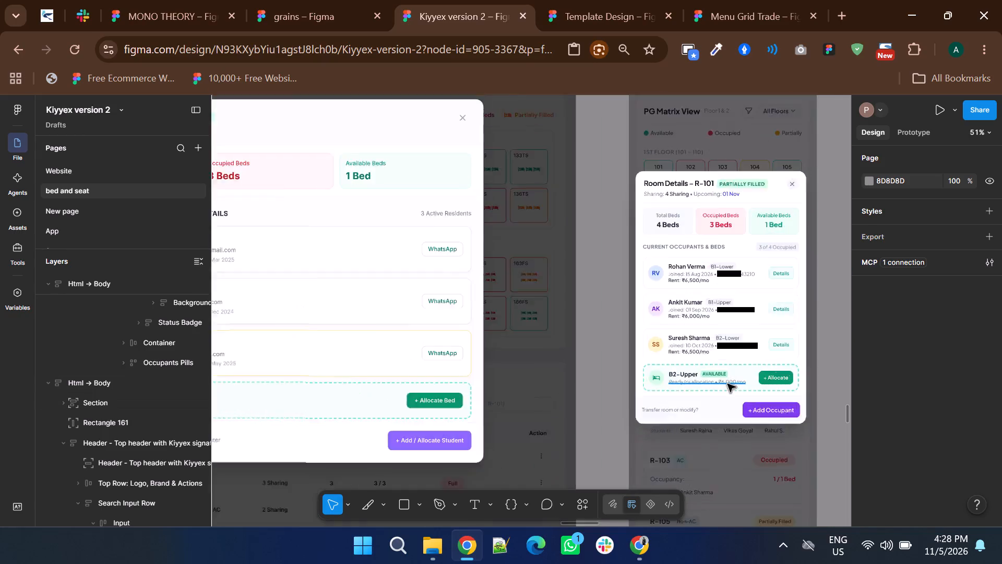
pyautogui.keyDown('ctrl'); pyautogui.scroll(1, 727, 384); pyautogui.keyUp('ctrl')
pyautogui.keyDown('ctrl'); pyautogui.scroll(-2, 727, 384); pyautogui.keyUp('ctrl')
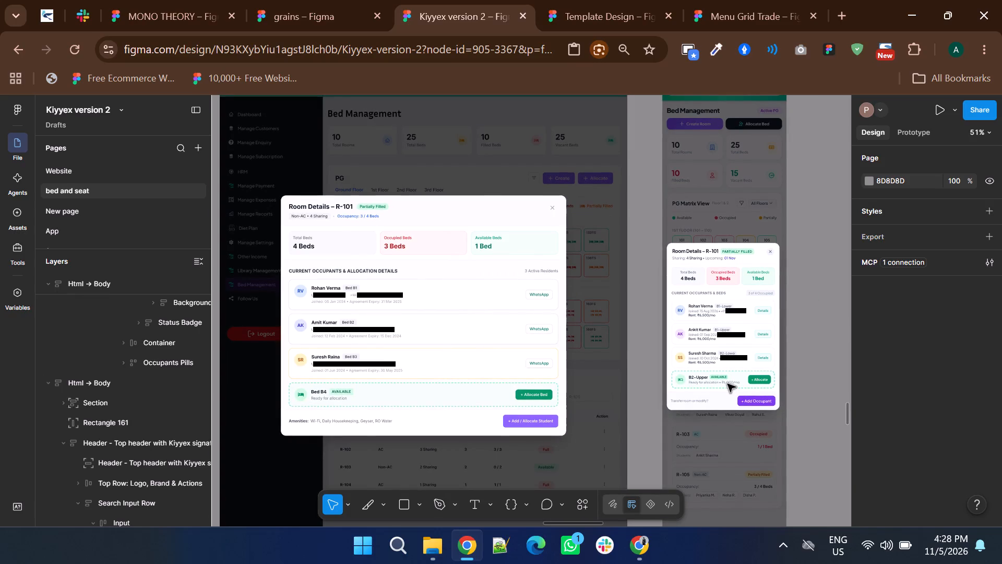
pyautogui.keyDown('ctrl'); pyautogui.scroll(3, 738, 379); pyautogui.keyUp('ctrl')
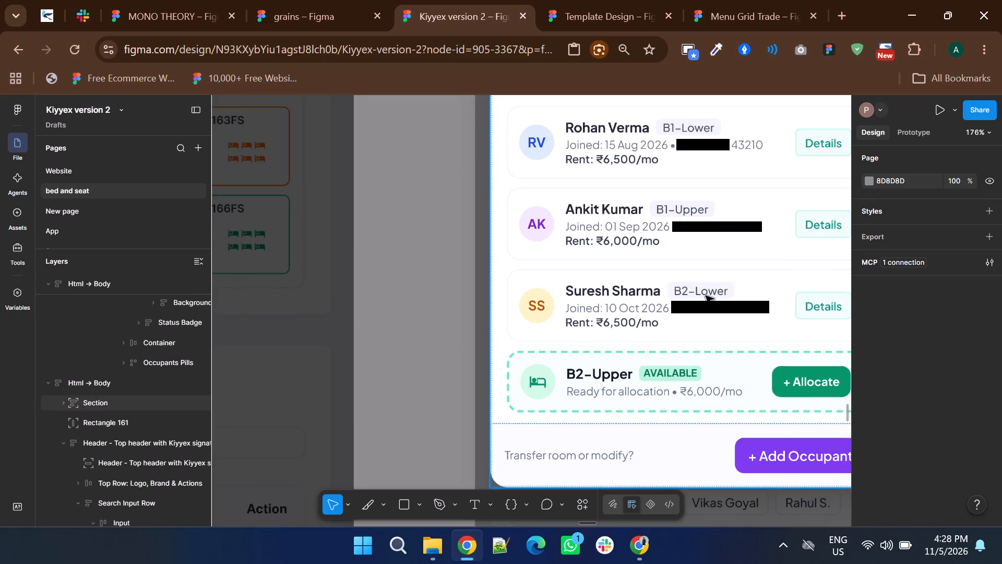
pyautogui.keyDown('ctrl'); pyautogui.scroll(-3, 689, 333); pyautogui.keyUp('ctrl')
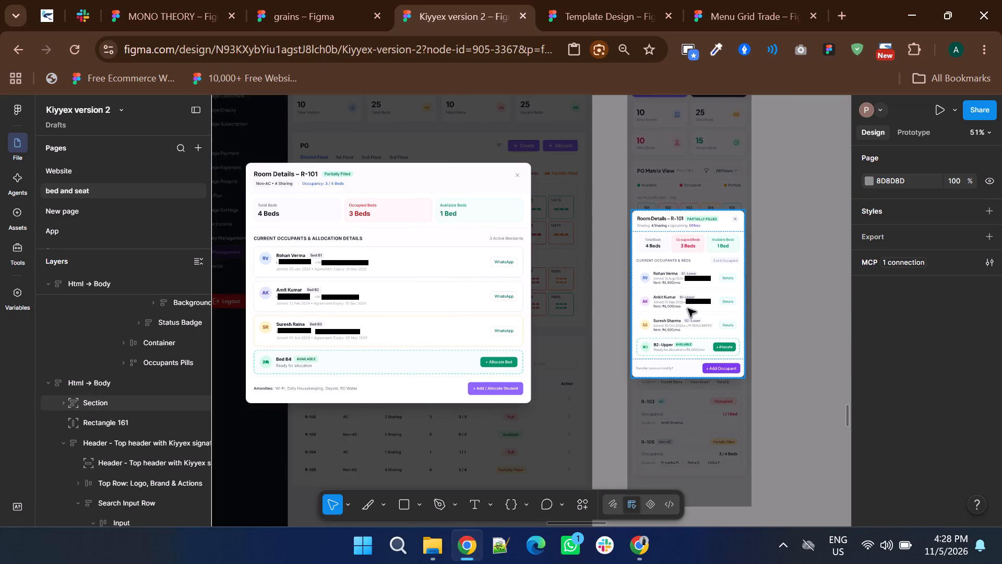
pyautogui.keyDown('ctrl'); pyautogui.scroll(2, 322, 254); pyautogui.keyUp('ctrl')
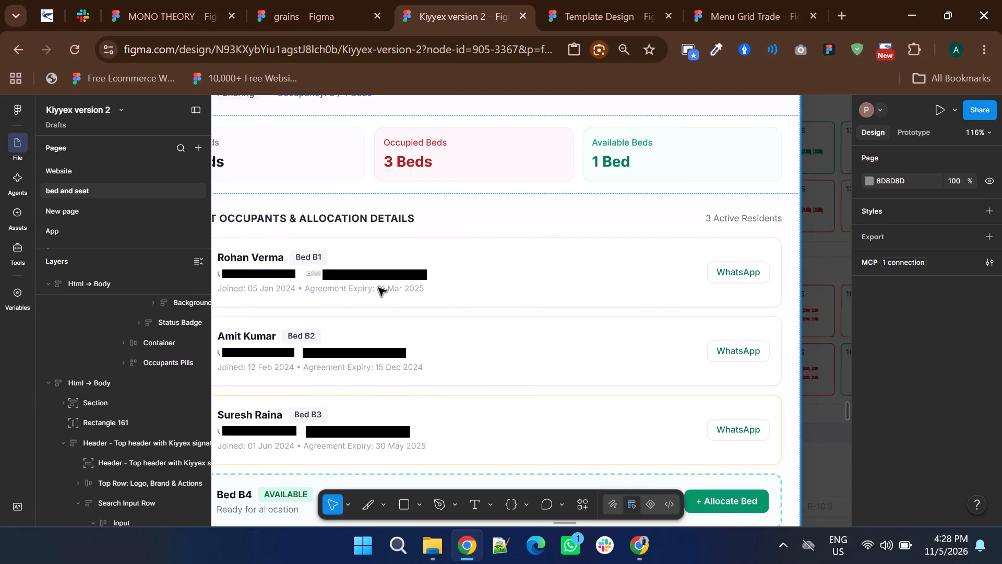
pyautogui.keyDown('ctrl'); pyautogui.scroll(-1, 378, 288); pyautogui.keyUp('ctrl')
pyautogui.keyDown('shift'); pyautogui.scroll(-4, 394, 316); pyautogui.keyUp('shift')
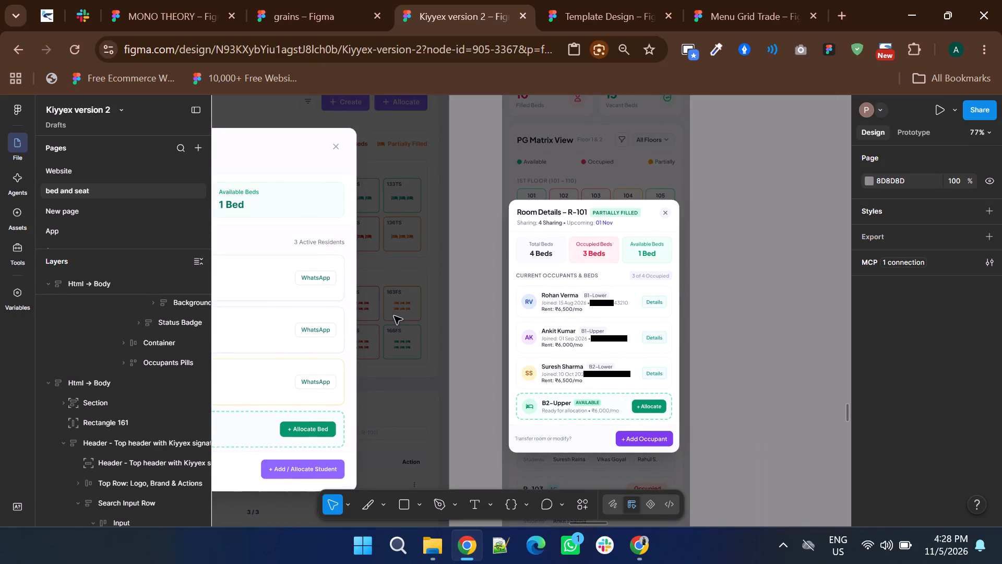
pyautogui.keyDown('shift'); pyautogui.scroll(2, 394, 316); pyautogui.keyUp('shift')
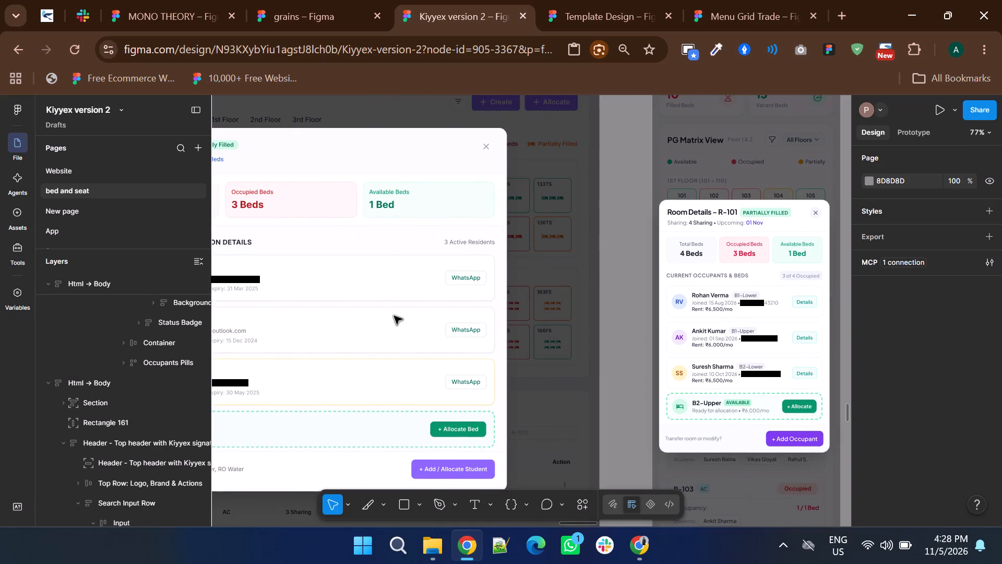
pyautogui.keyDown('ctrl'); pyautogui.scroll(-1, 394, 316); pyautogui.keyUp('ctrl')
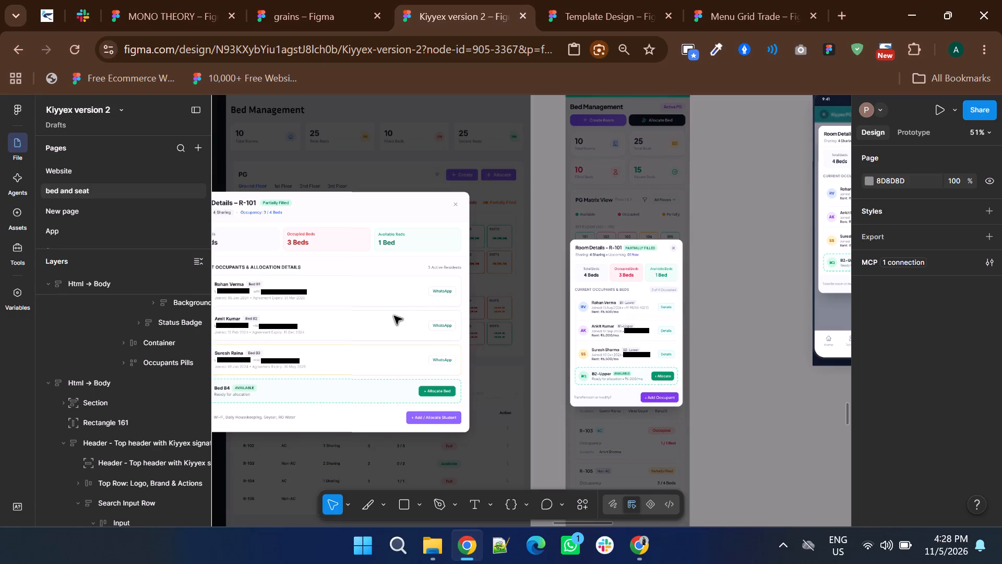
pyautogui.keyDown('ctrl'); pyautogui.scroll(-1, 394, 316); pyautogui.keyUp('ctrl')
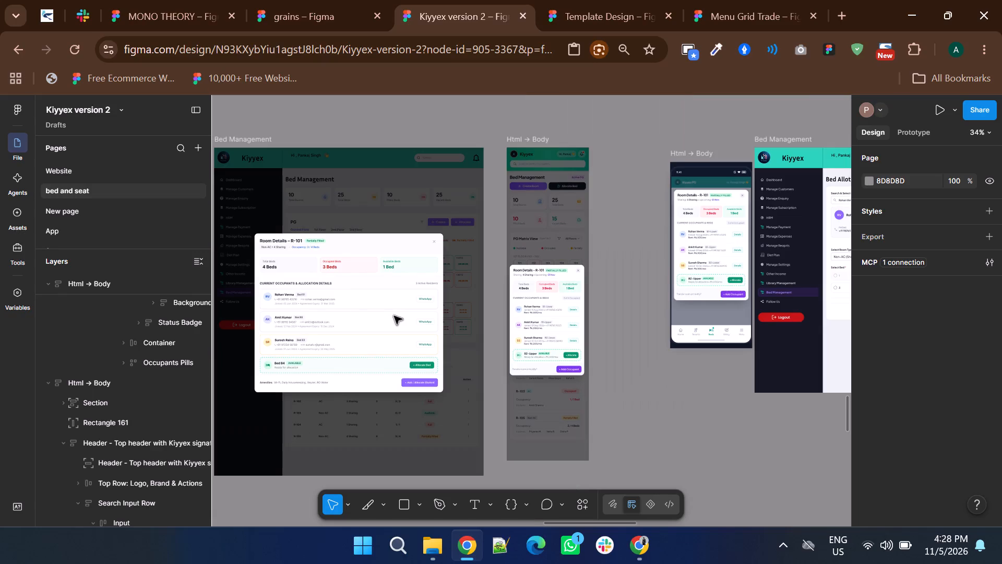
pyautogui.keyDown('ctrl'); pyautogui.scroll(1, 394, 316); pyautogui.keyUp('ctrl')
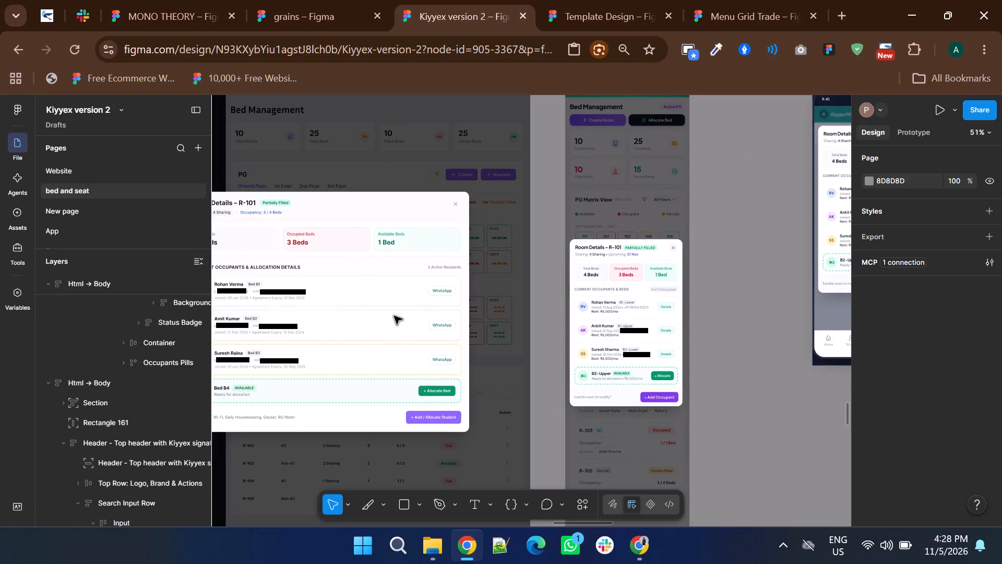
pyautogui.keyDown('ctrl'); pyautogui.scroll(-1, 394, 316); pyautogui.keyUp('ctrl')
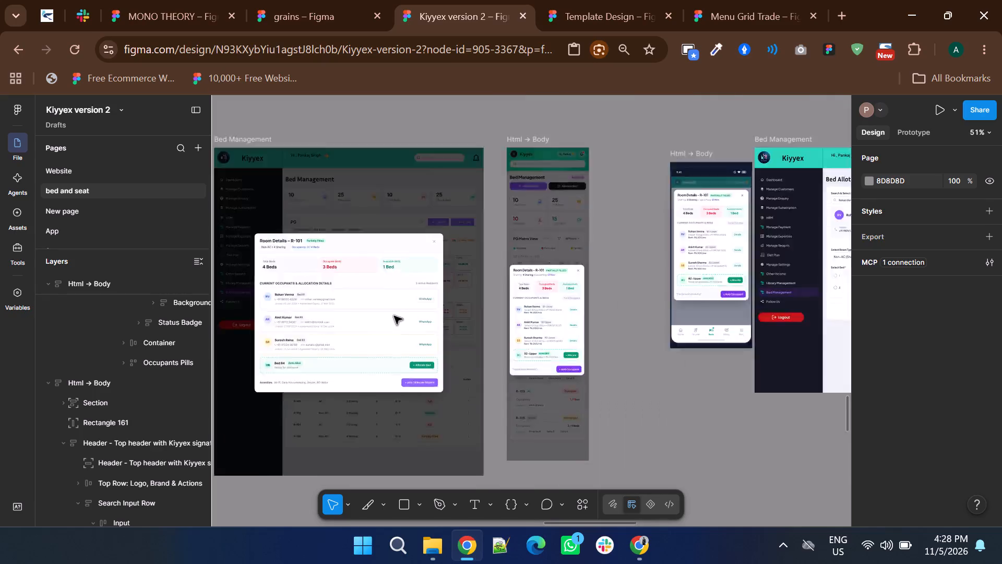
# Delete the leftover pasted Room Details screen beside the desktop Bed Allotment frame.
pyautogui.keyDown('ctrl'); pyautogui.scroll(-2, 394, 316); pyautogui.keyUp('ctrl')
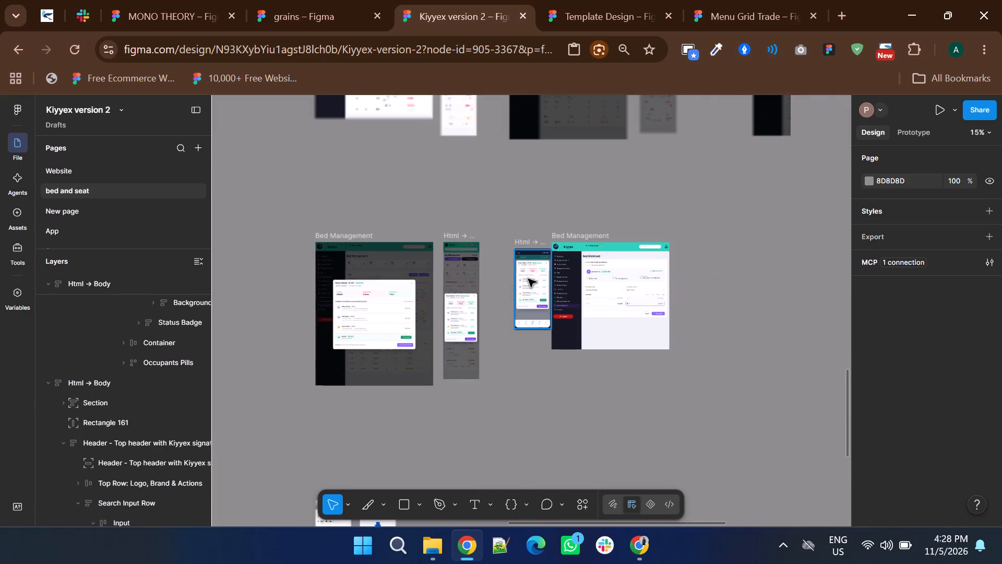
pyautogui.click(526, 239)
pyautogui.press('Delete')
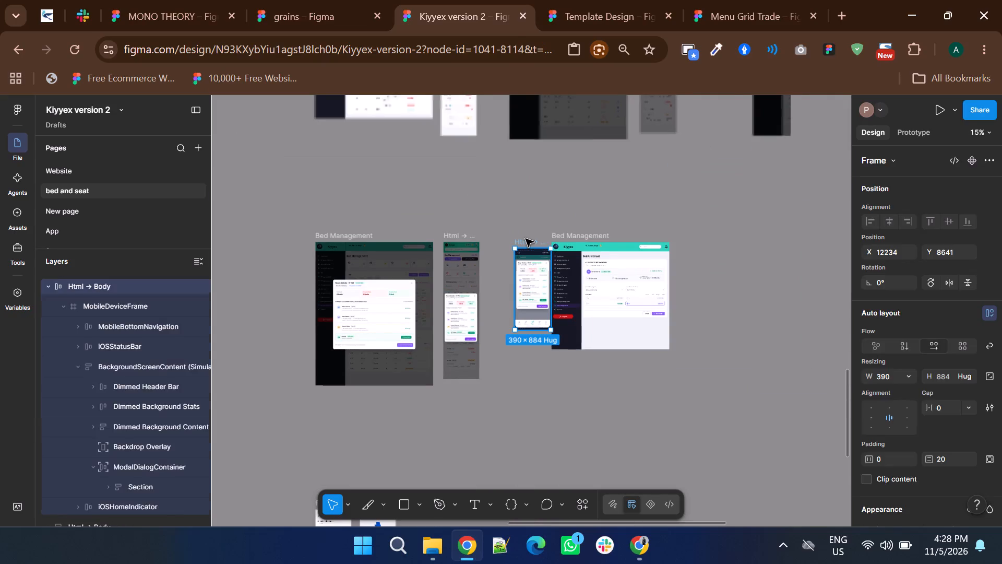
# Capture a screenshot of the desktop Bed Allotment frame.
pyautogui.keyDown('shift'); pyautogui.scroll(-1, 522, 258); pyautogui.keyUp('shift')
pyautogui.press('Print')
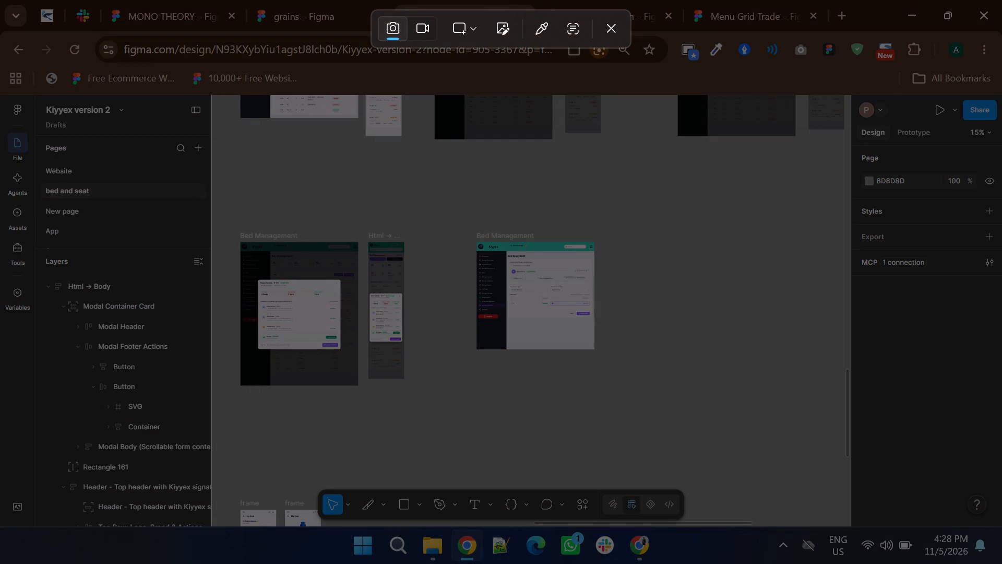